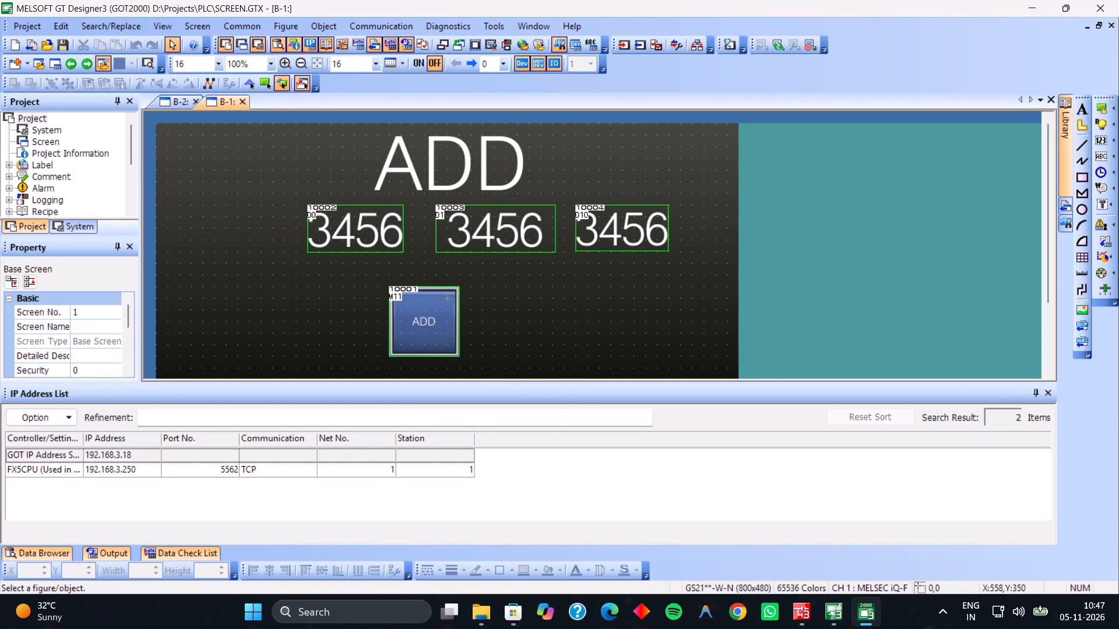
Shrink the IP Address List to enlarge the screen editing area.
drag(561, 382, 561, 444)
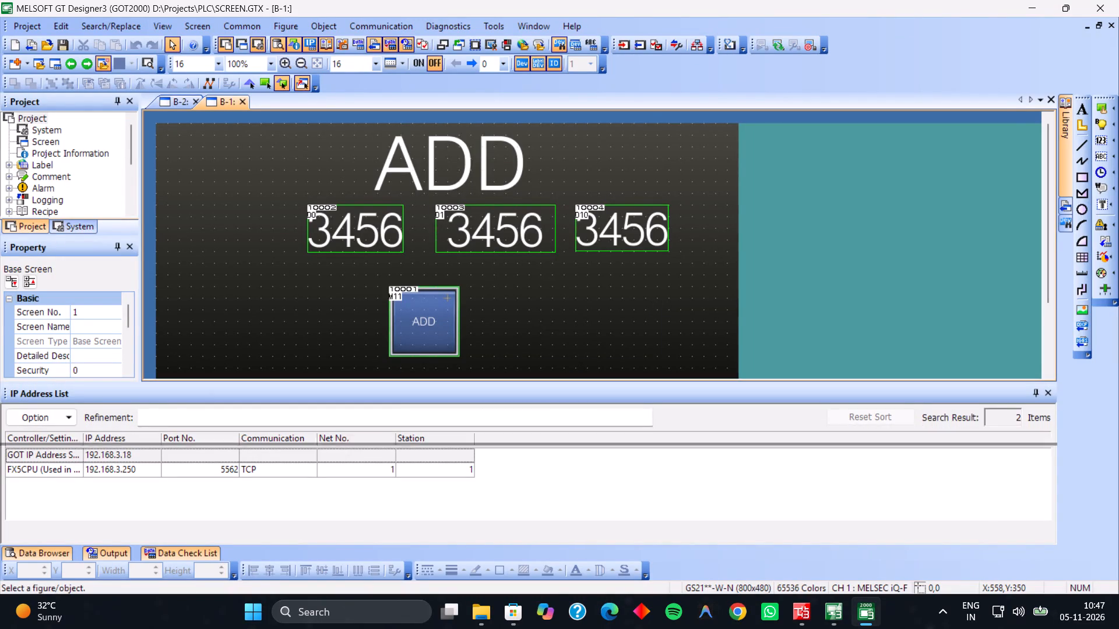
drag(561, 444, 561, 452)
scroll(530, 366, down, 1)
scroll(530, 366, up, 1)
In GX Works3, acknowledge the new-project notices and accept adding the FX5UCPU module with its default module settings.
click(872, 471)
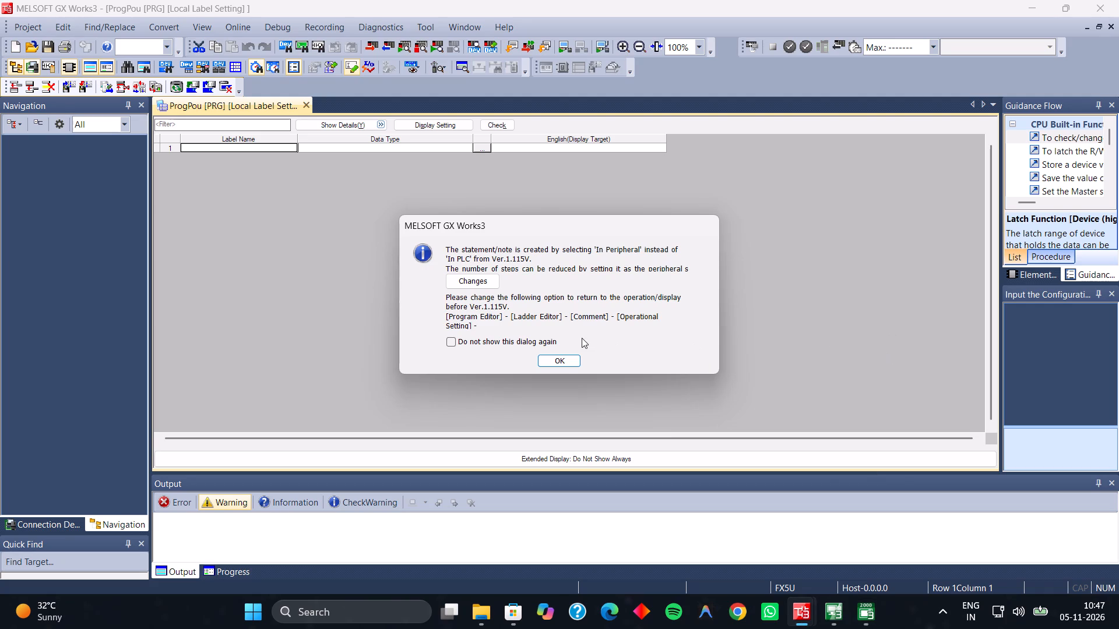
click(568, 357)
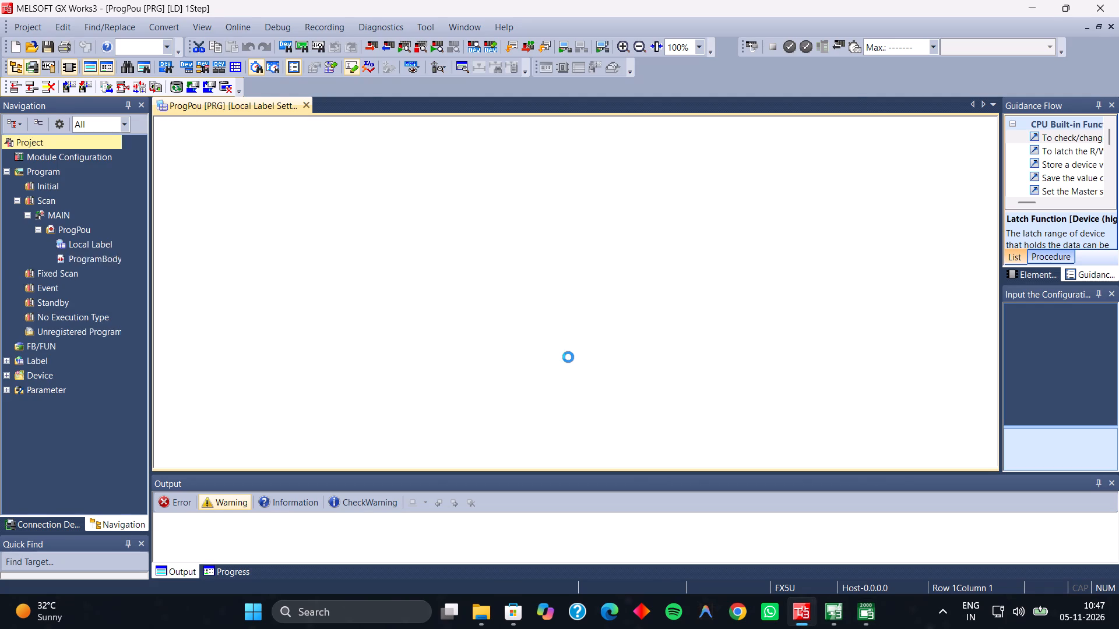
click(608, 379)
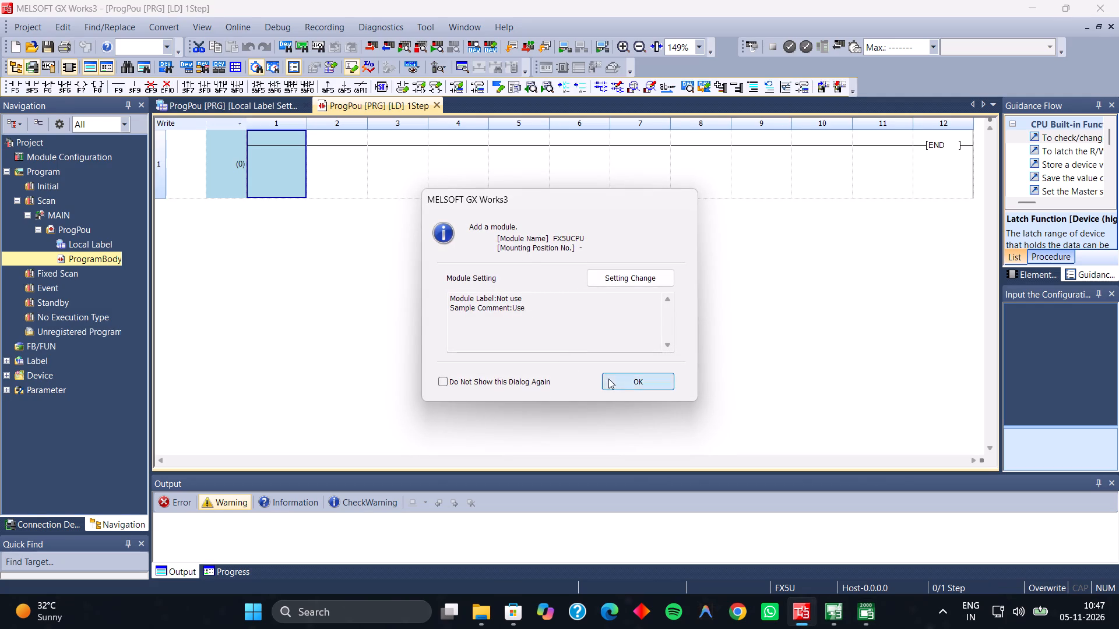
click(575, 365)
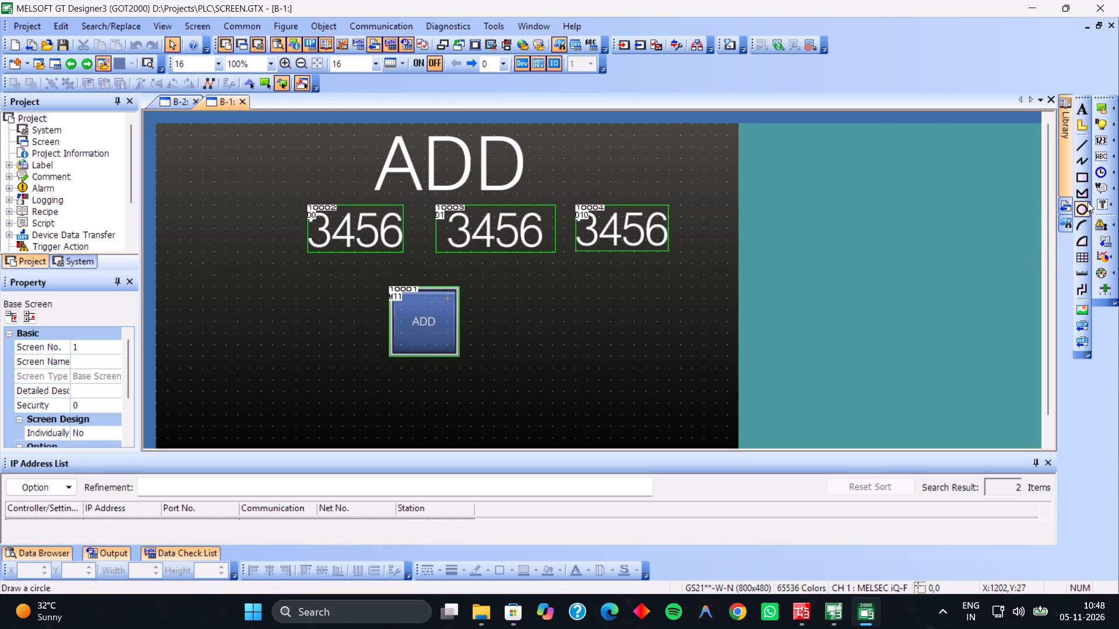
In GT Designer3, start a new project without saving the current SCREEN.GTX data.
click(1076, 175)
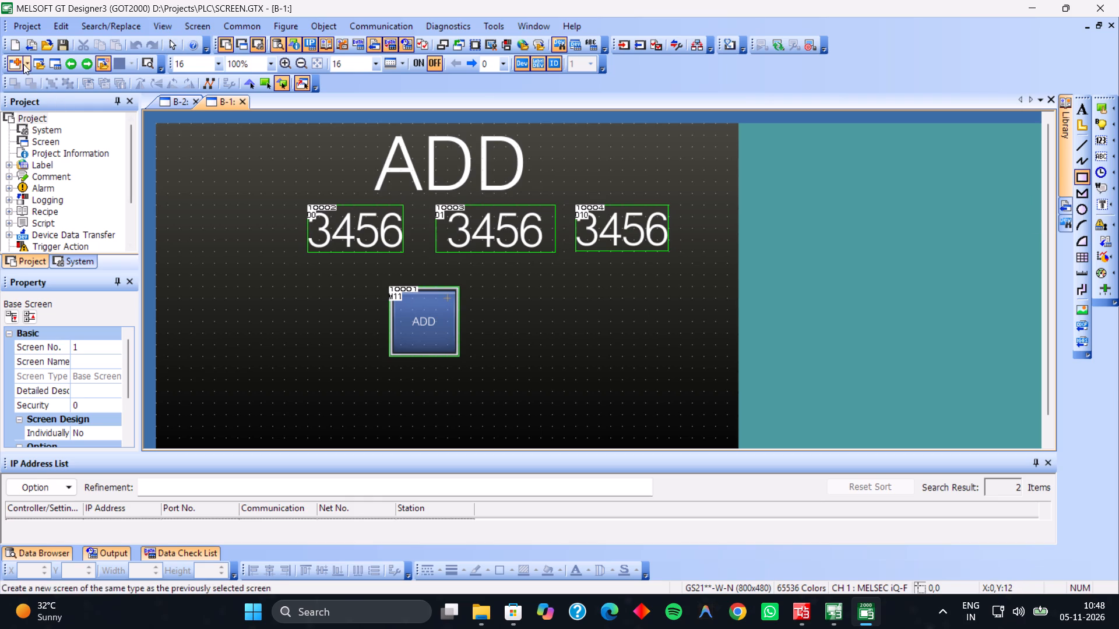
click(15, 23)
click(32, 47)
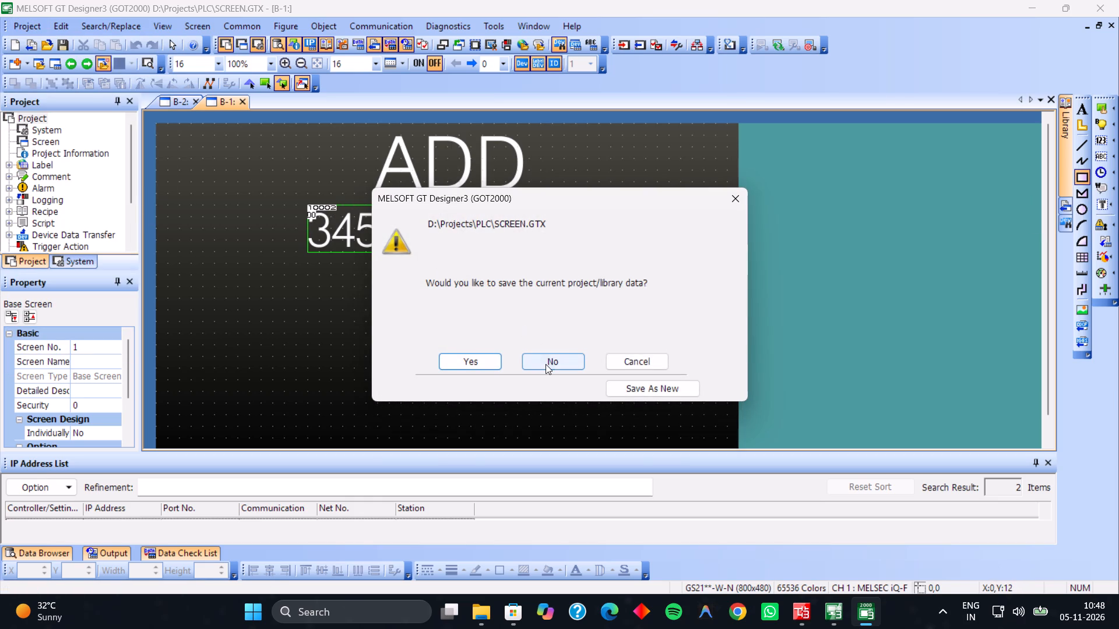
click(546, 364)
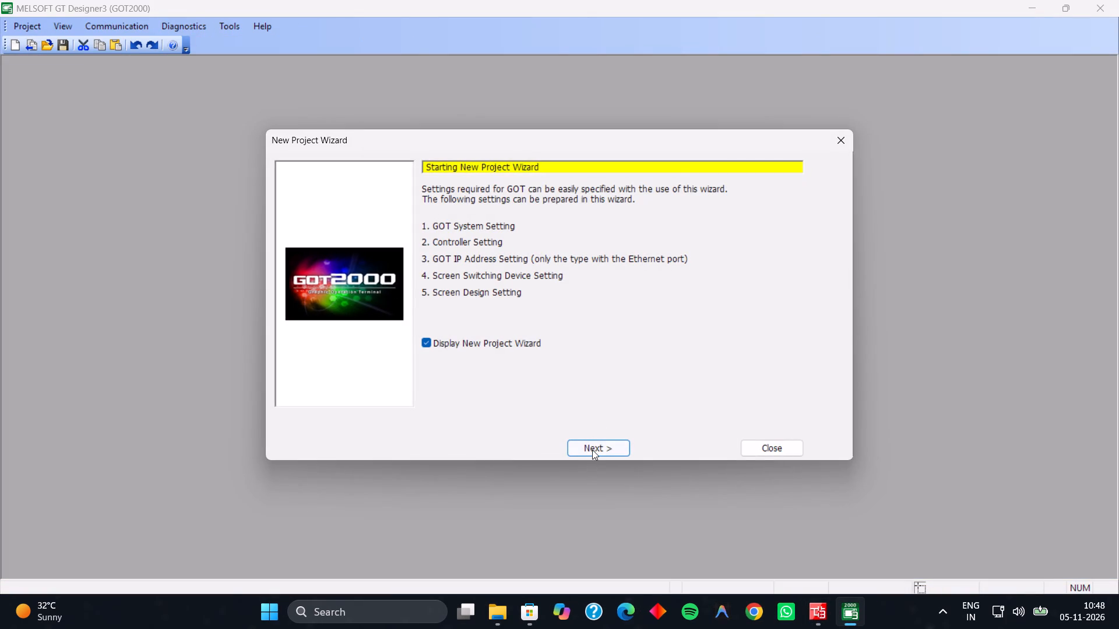
Set the GOT series to GS Series (GS25/GS21), keep type GS21**-W-N (800x480), and accept the system settings.
click(592, 448)
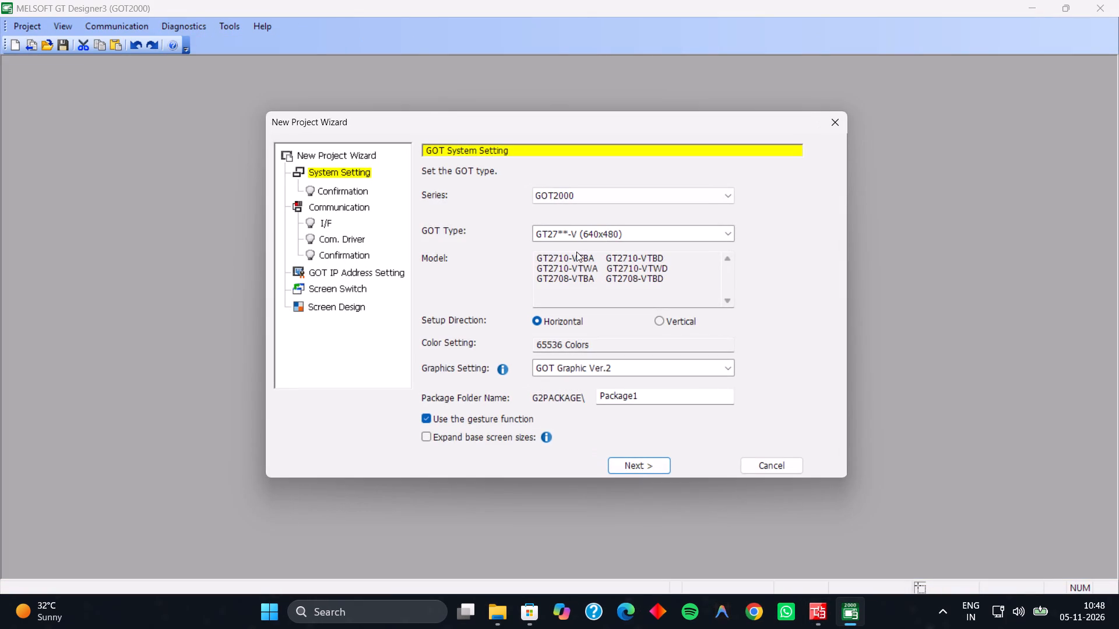
click(590, 232)
drag(590, 232, 613, 168)
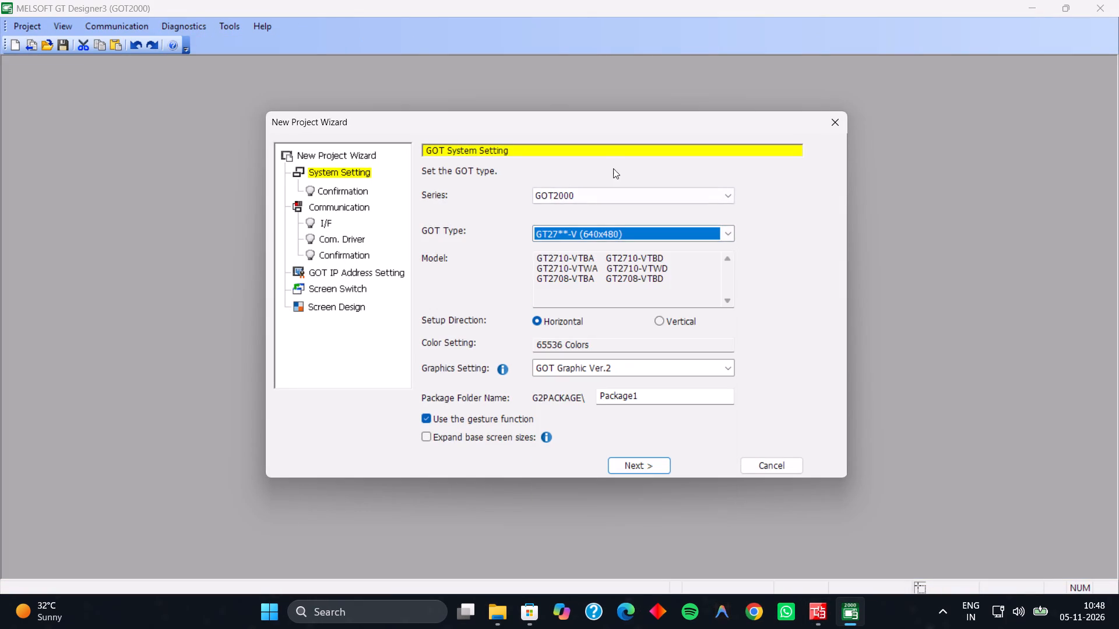
drag(613, 168, 614, 192)
click(614, 192)
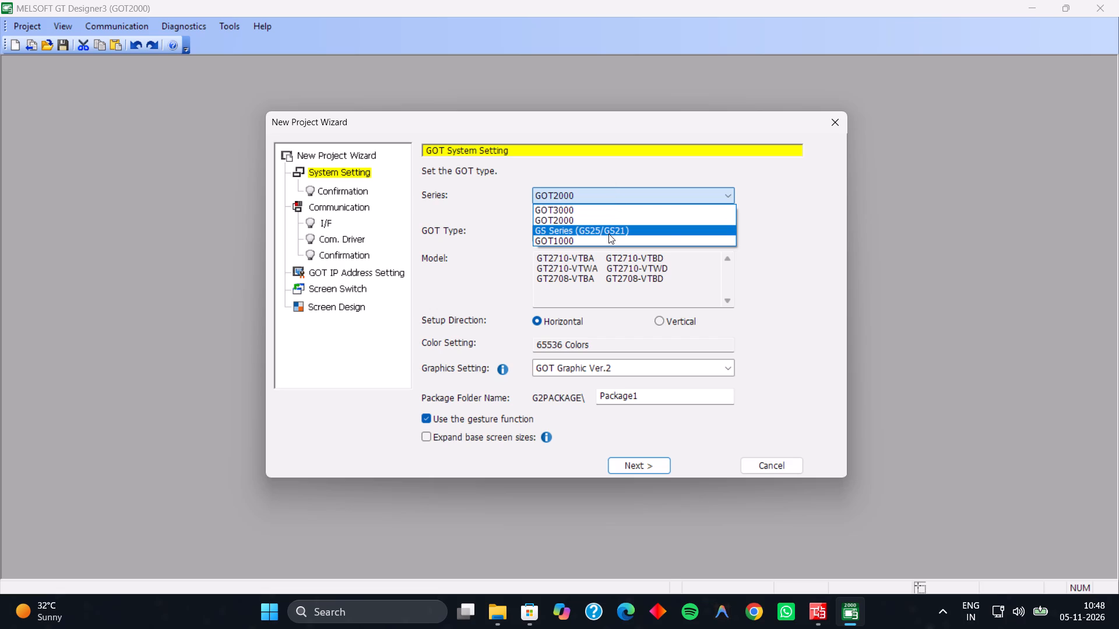
click(608, 234)
click(649, 468)
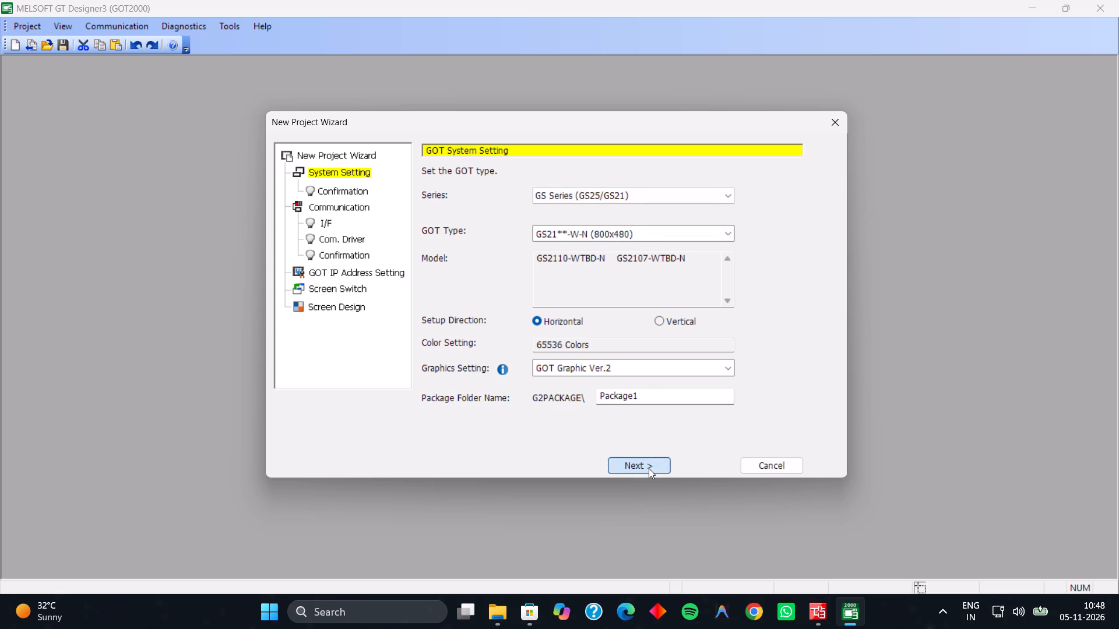
click(636, 446)
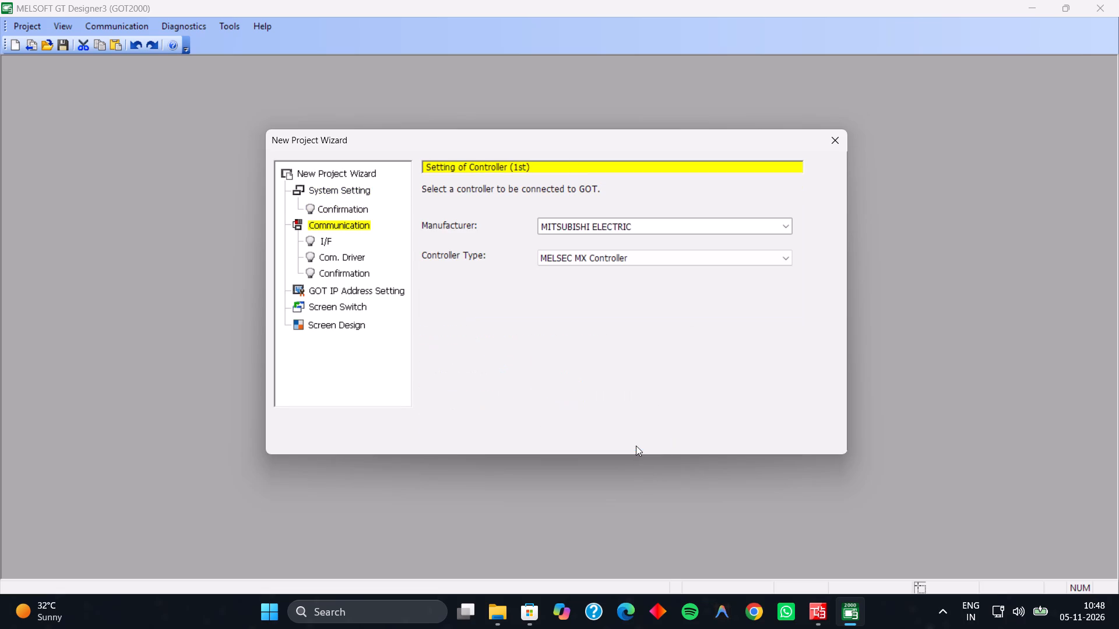
Set the controller type to MELSEC iQ-F on Ethernet:Multi, accepting the default driver, GOT IP address and screen switching settings.
click(619, 252)
click(611, 300)
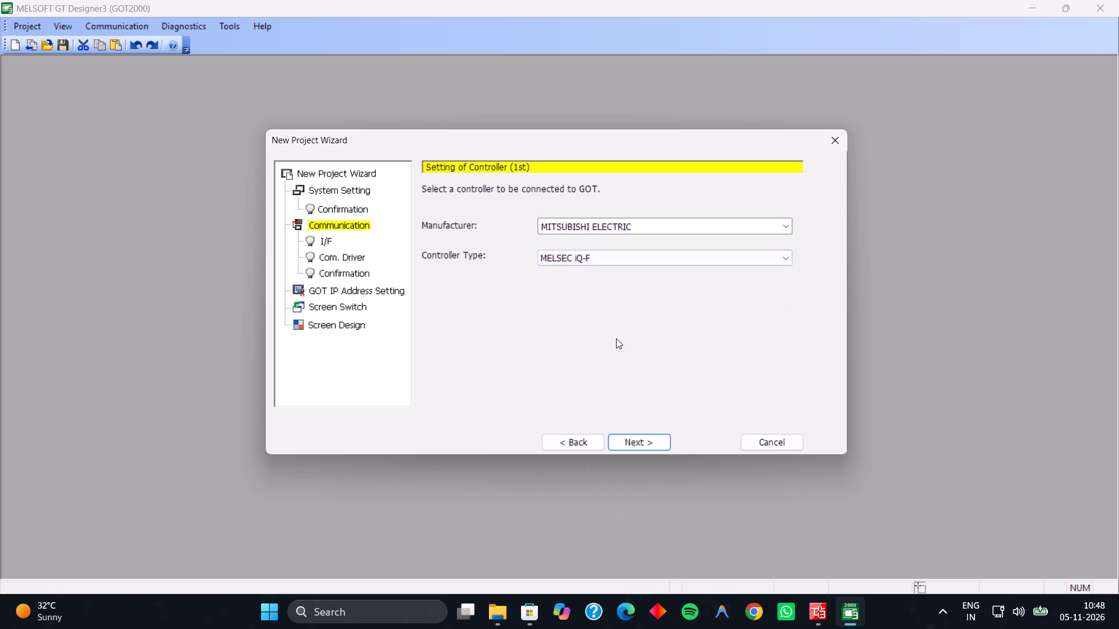
click(641, 439)
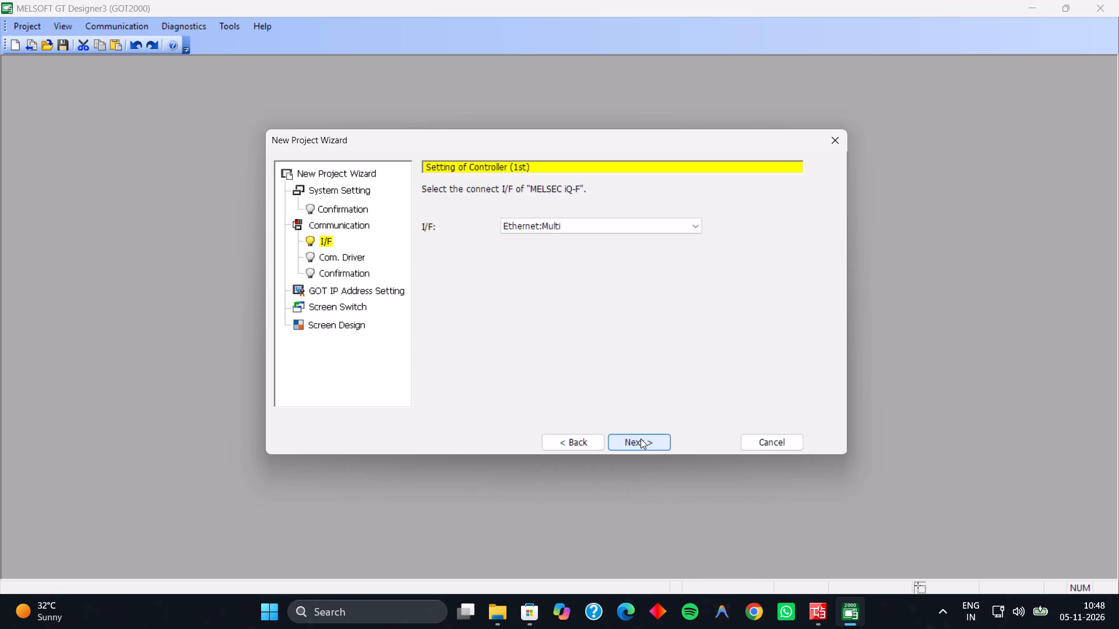
click(641, 439)
click(641, 439)
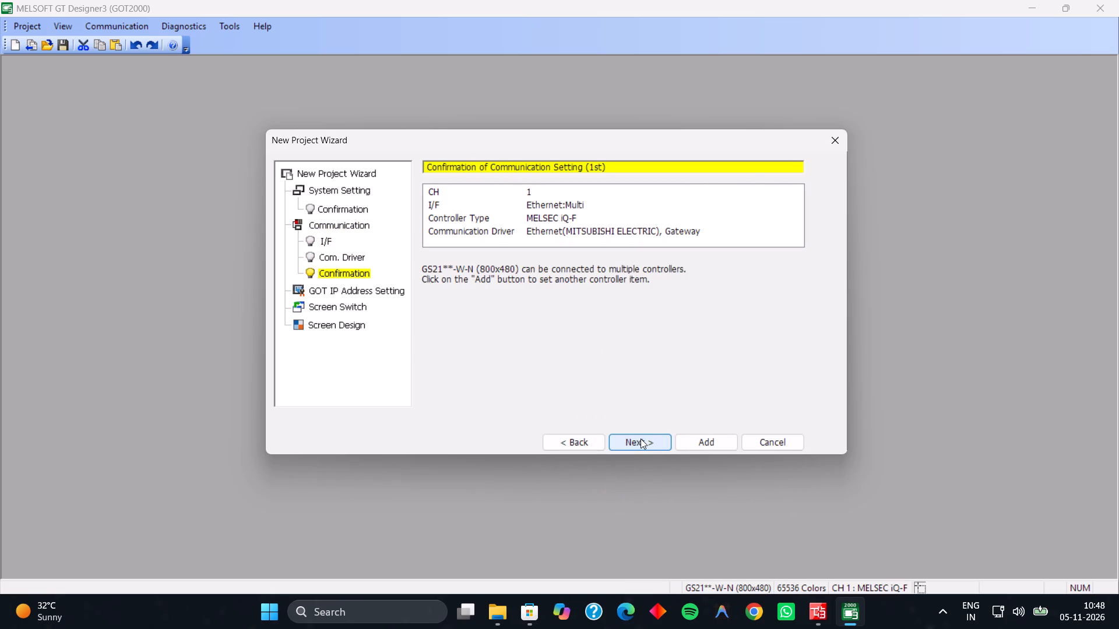
click(641, 439)
click(639, 455)
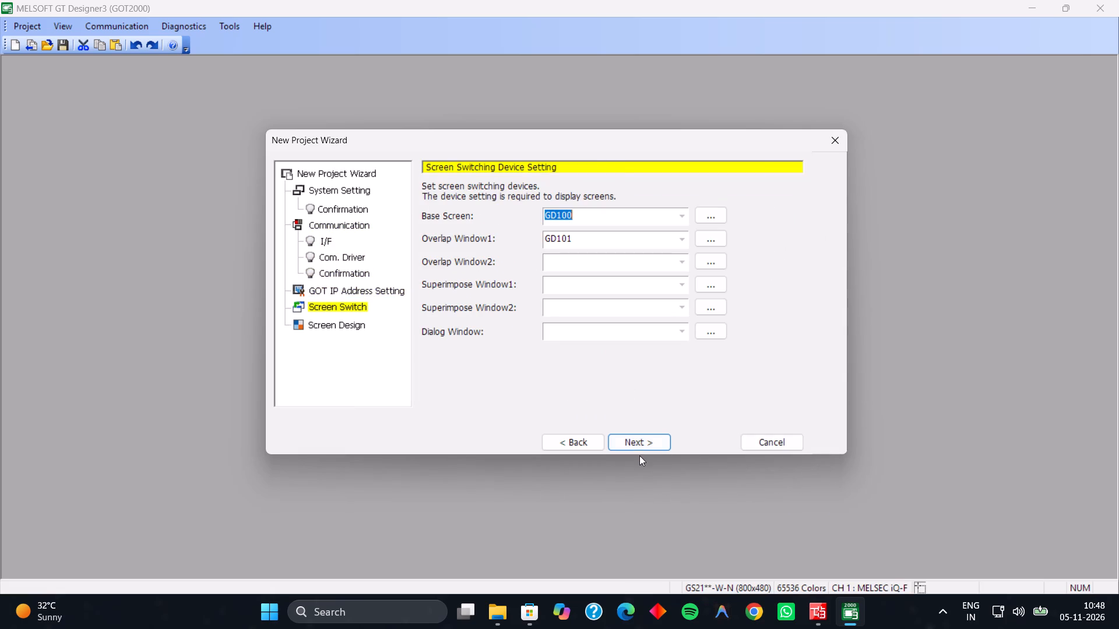
click(636, 437)
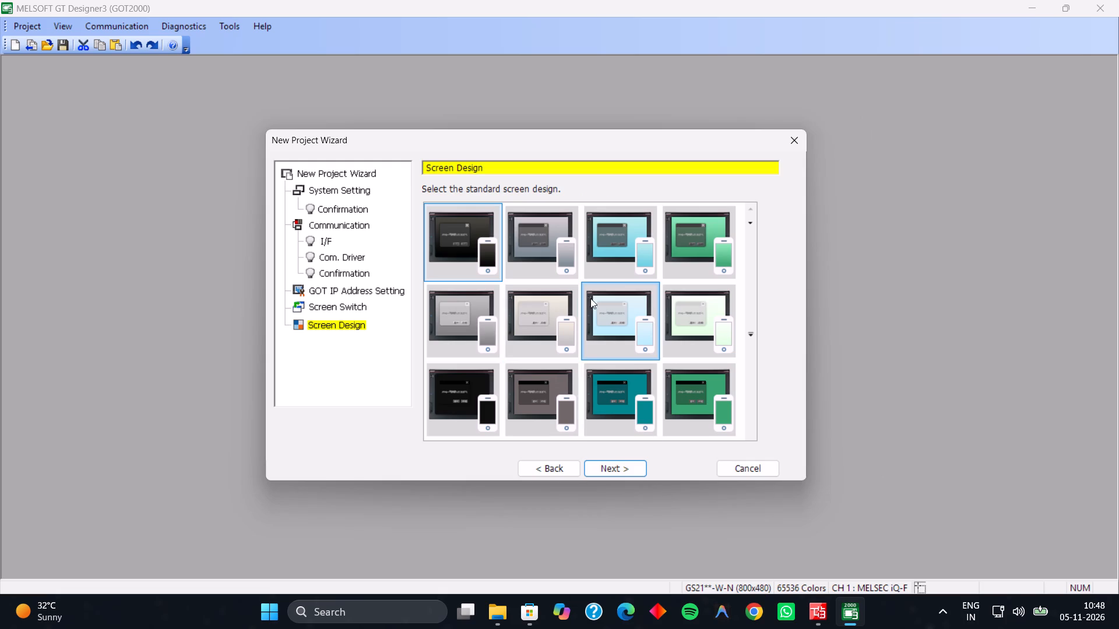
Choose the light beige standard screen design in the second row and finish creating the project.
click(553, 313)
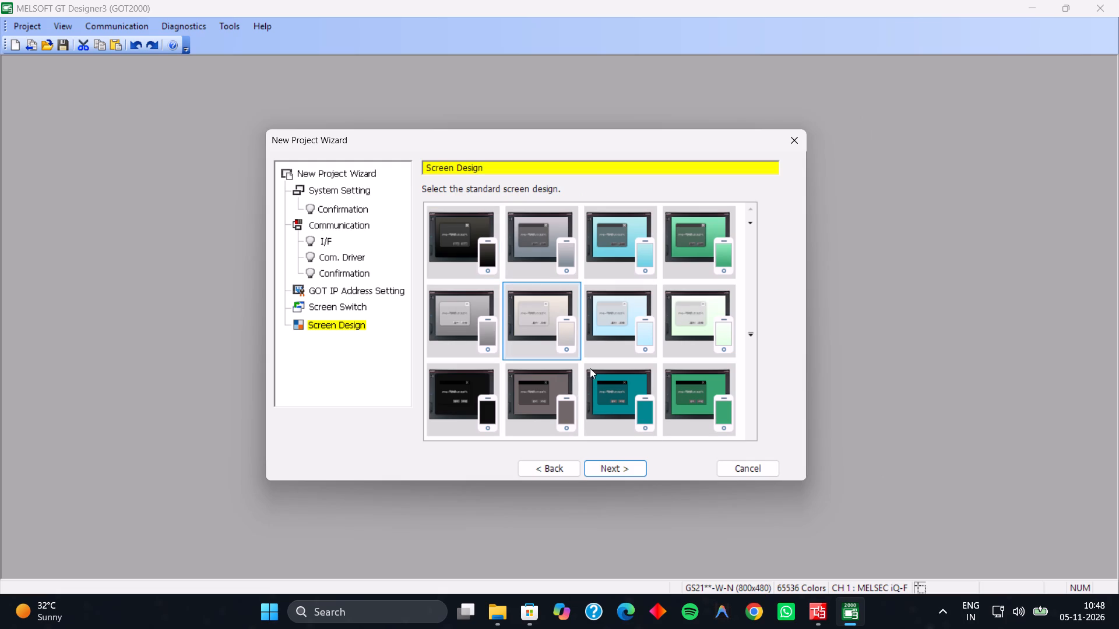
click(618, 469)
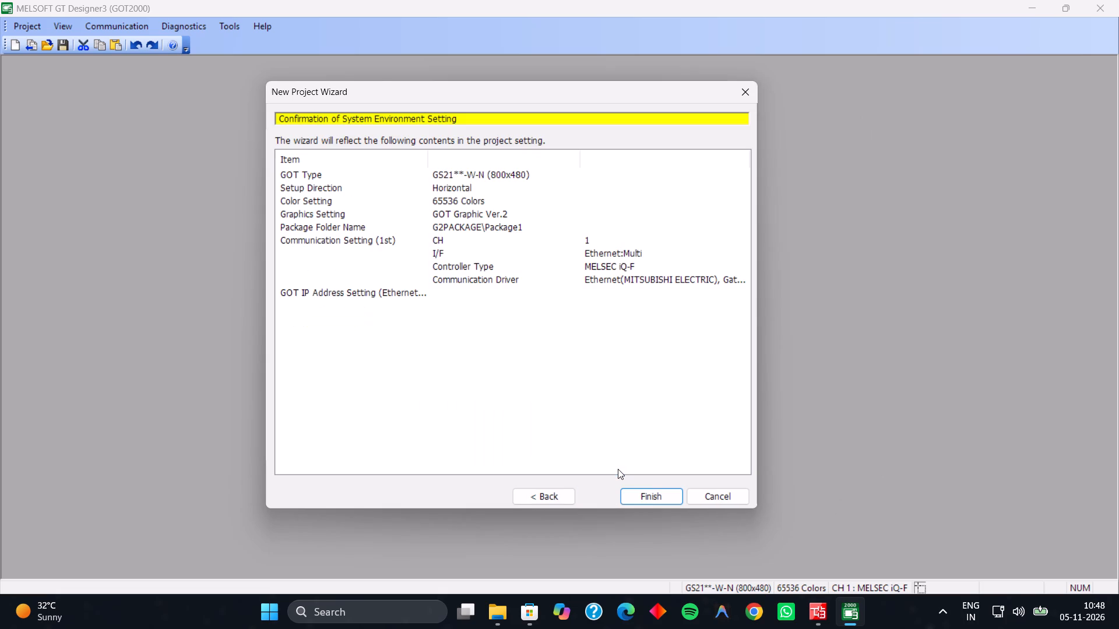
click(649, 500)
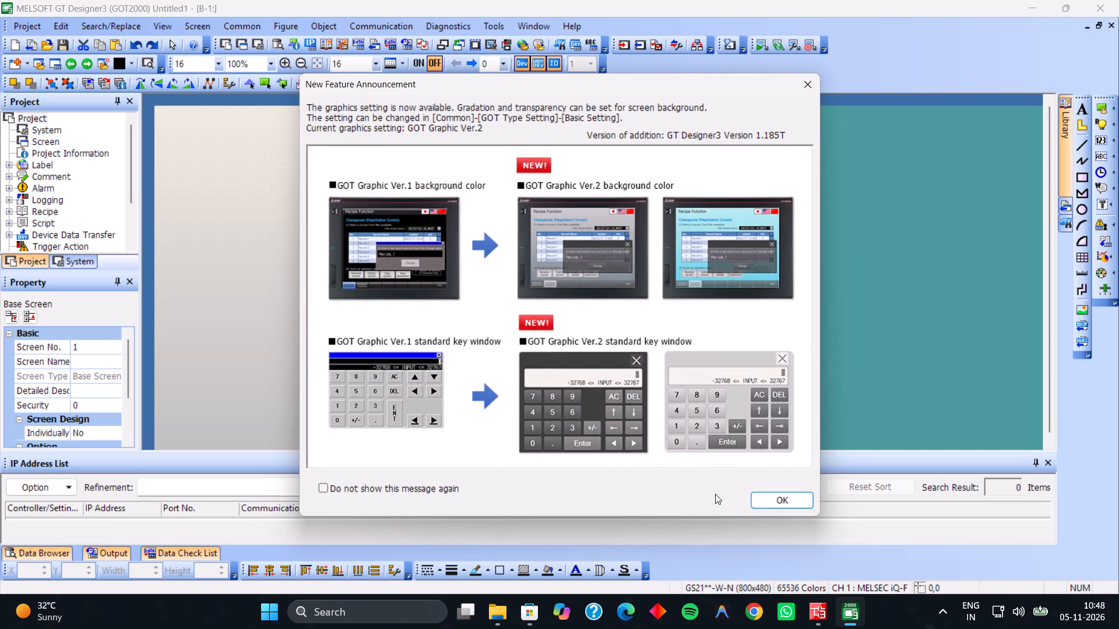
Dismiss the New Feature Announcement and set it not to show again.
click(325, 485)
click(790, 503)
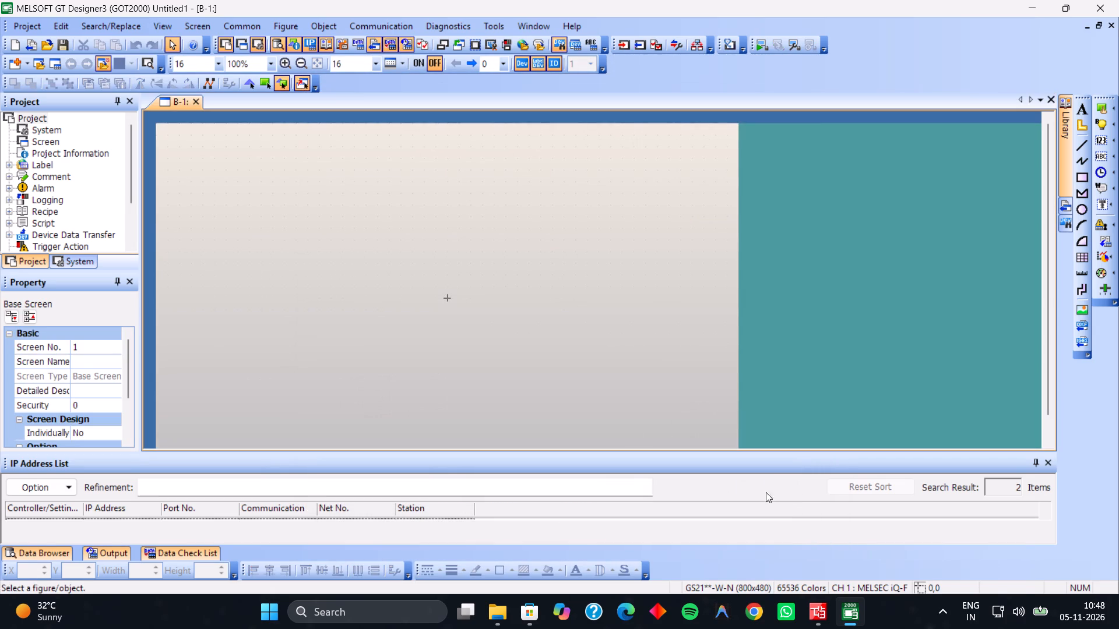
Draw a rectangle across the top of base screen 1 and stretch it to the origin, about 801 wide by 97 high.
scroll(557, 329, down, 1)
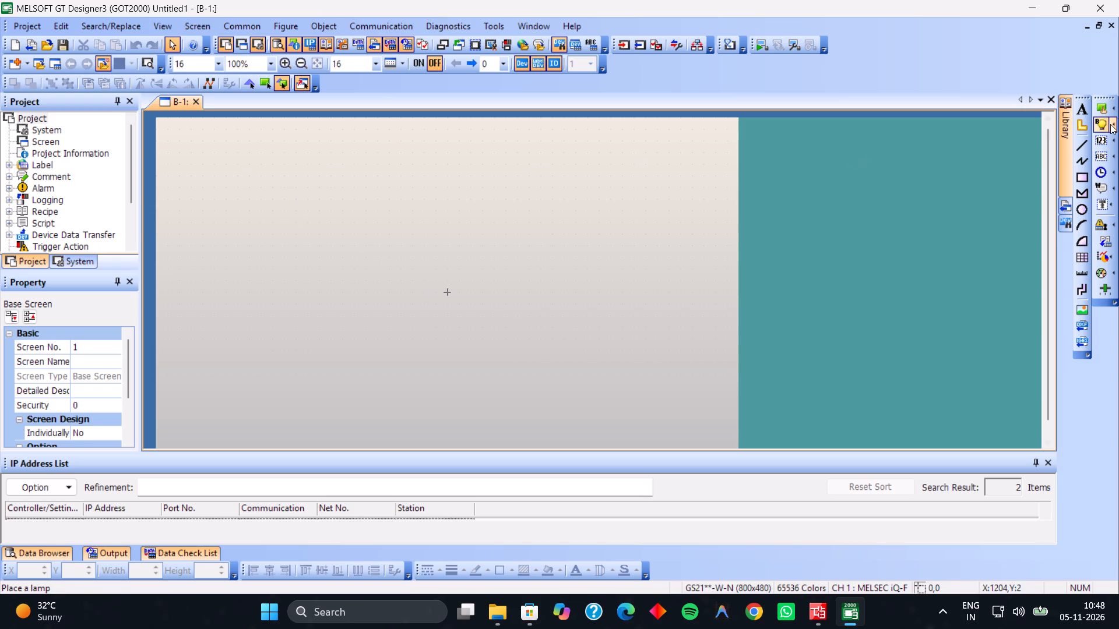
click(1084, 172)
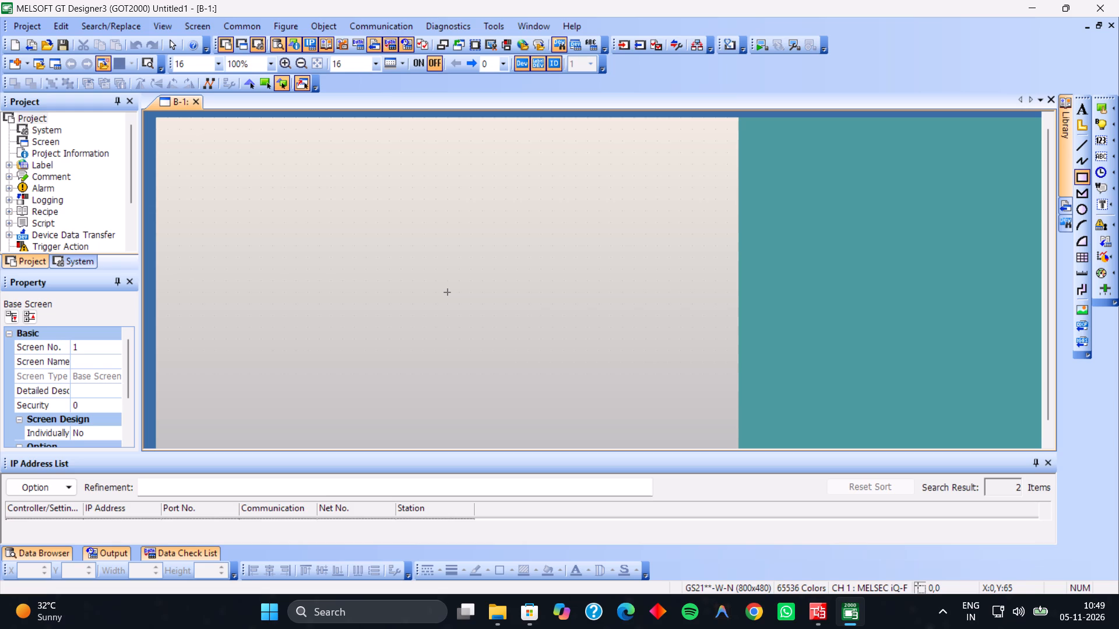
drag(178, 154, 675, 189)
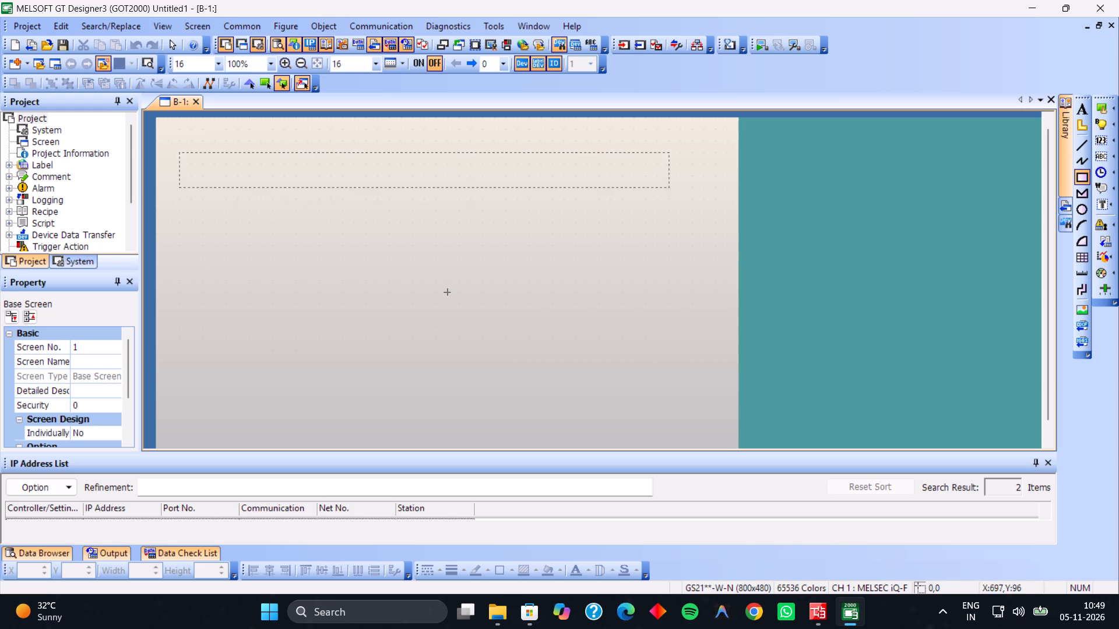
drag(675, 189, 736, 192)
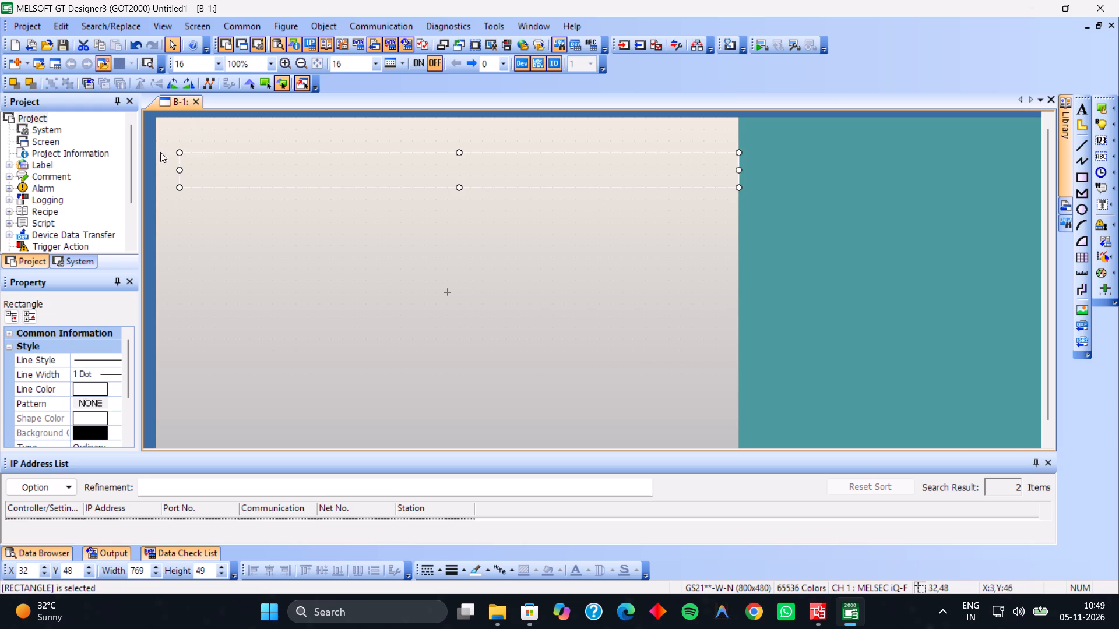
drag(181, 153, 159, 121)
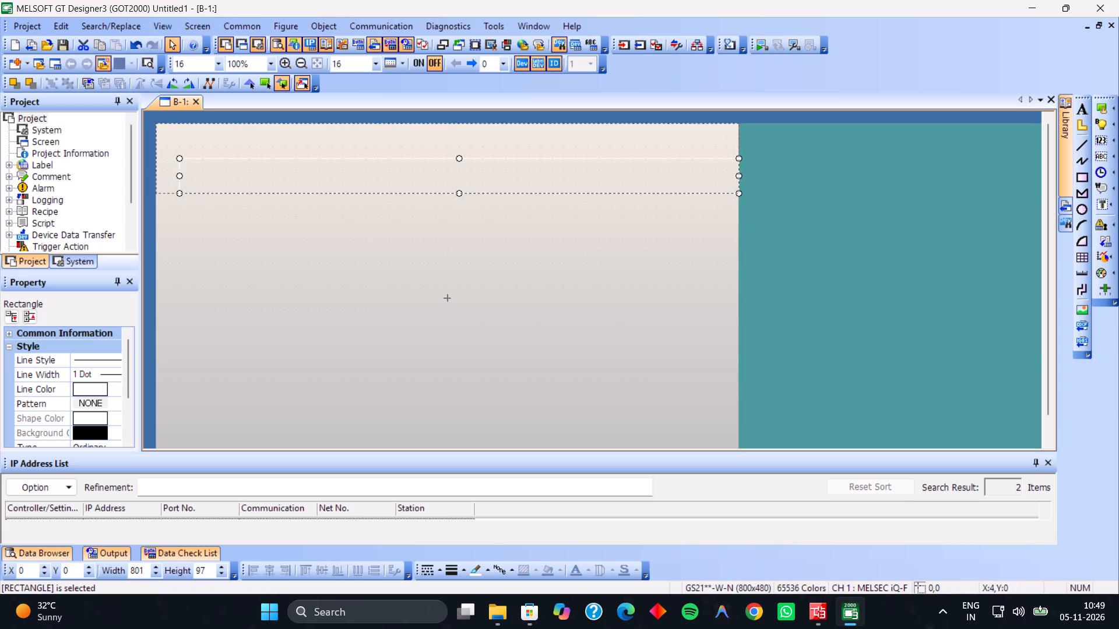
drag(159, 121, 158, 121)
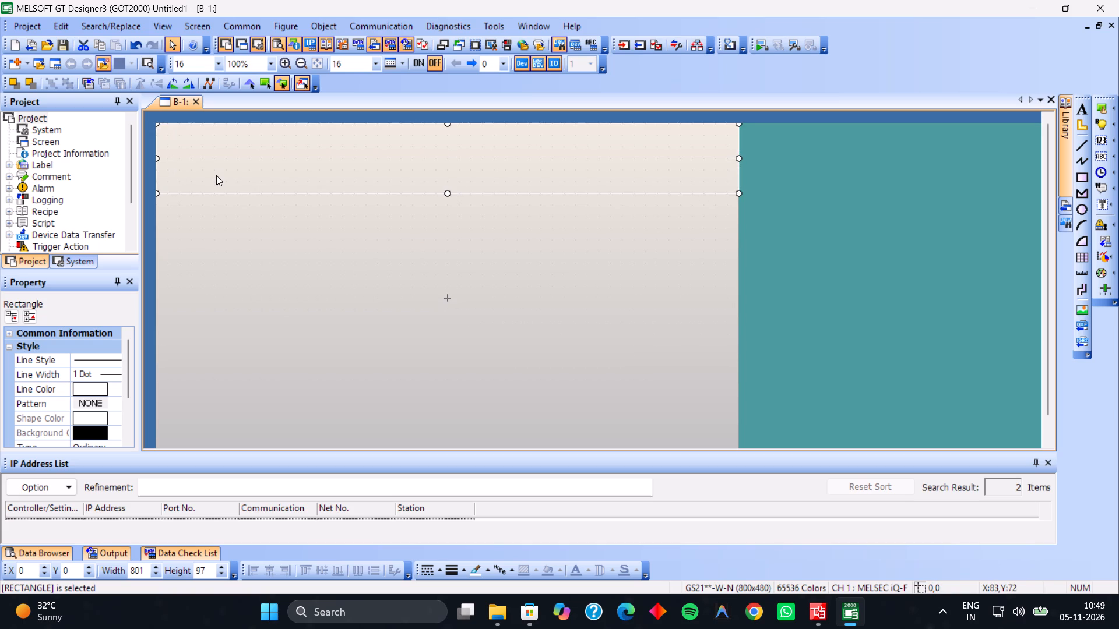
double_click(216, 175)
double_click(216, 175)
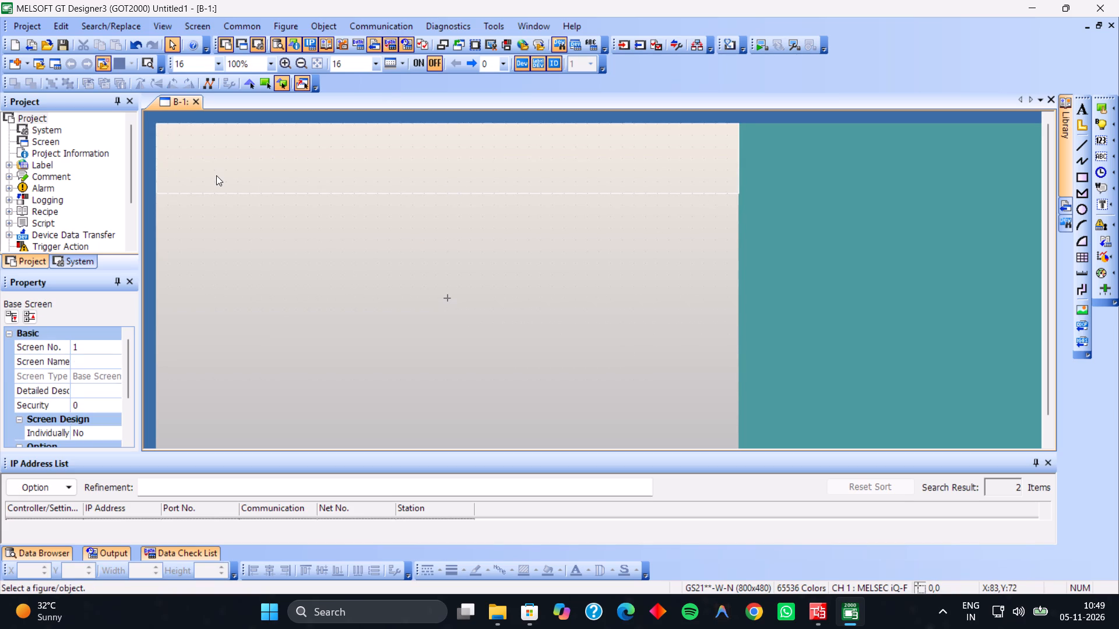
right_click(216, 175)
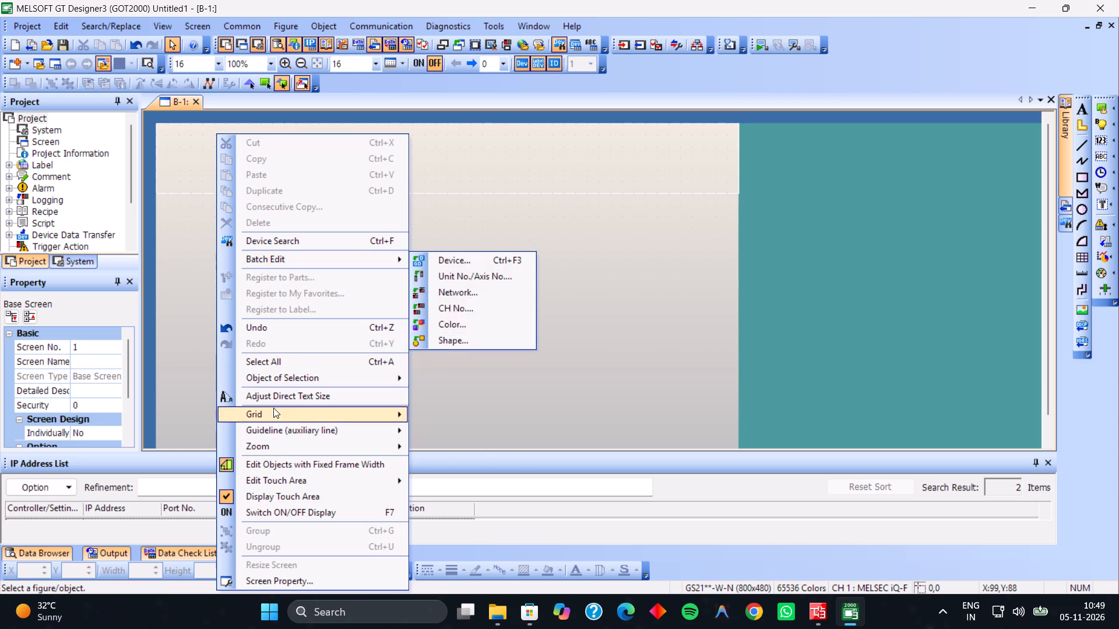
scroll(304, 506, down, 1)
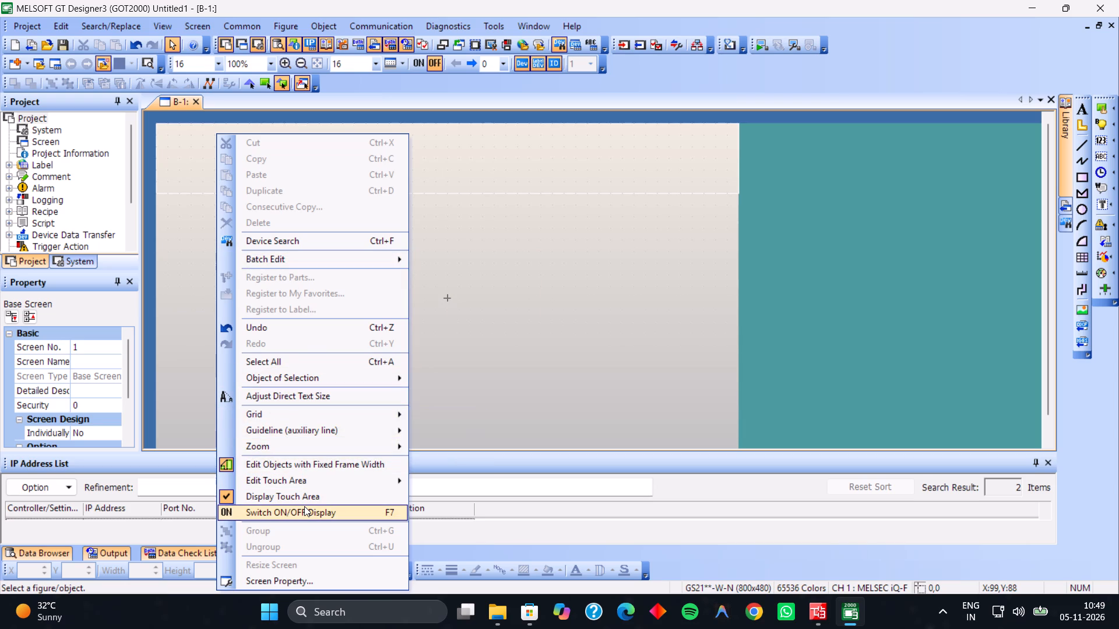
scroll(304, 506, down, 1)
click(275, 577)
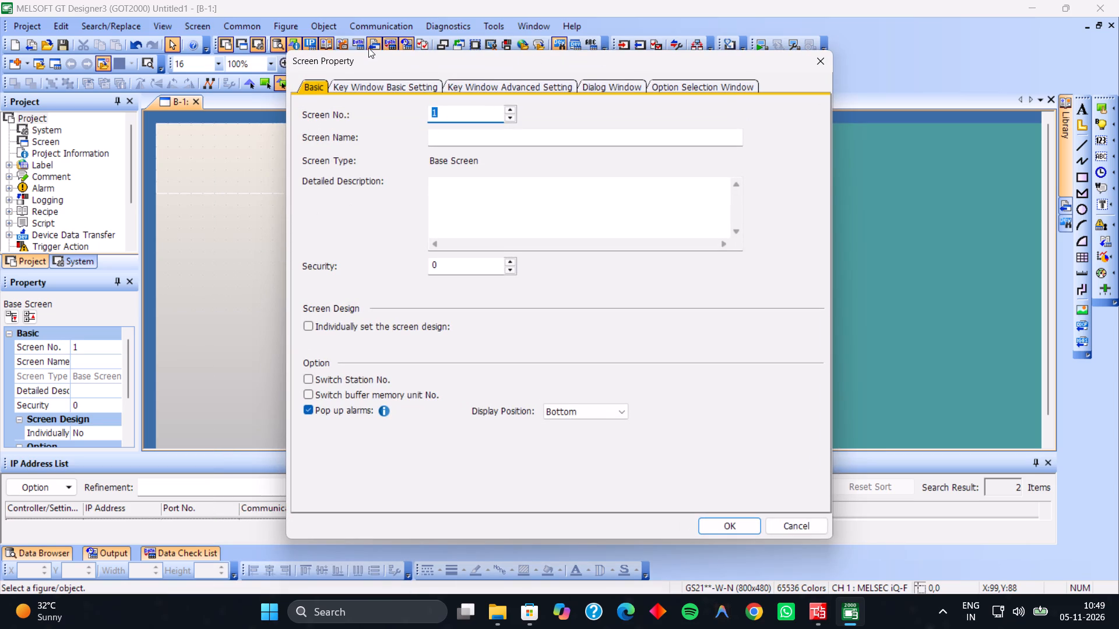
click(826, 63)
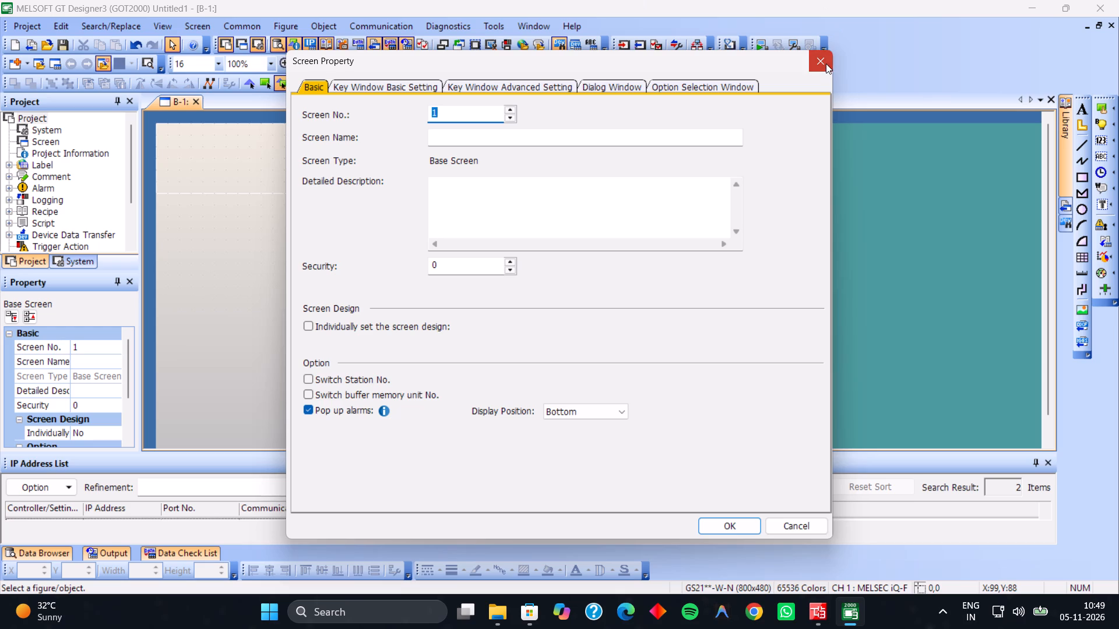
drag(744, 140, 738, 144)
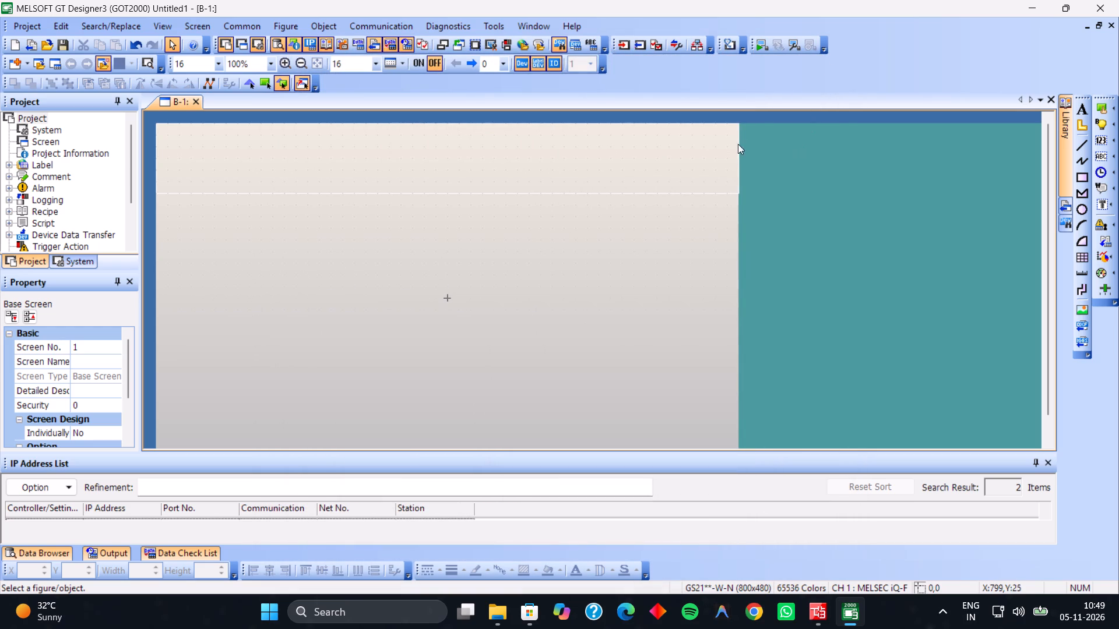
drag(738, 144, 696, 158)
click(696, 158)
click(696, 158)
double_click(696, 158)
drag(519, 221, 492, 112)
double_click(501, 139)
Switch the base screen's object display state to ON.
right_click(501, 139)
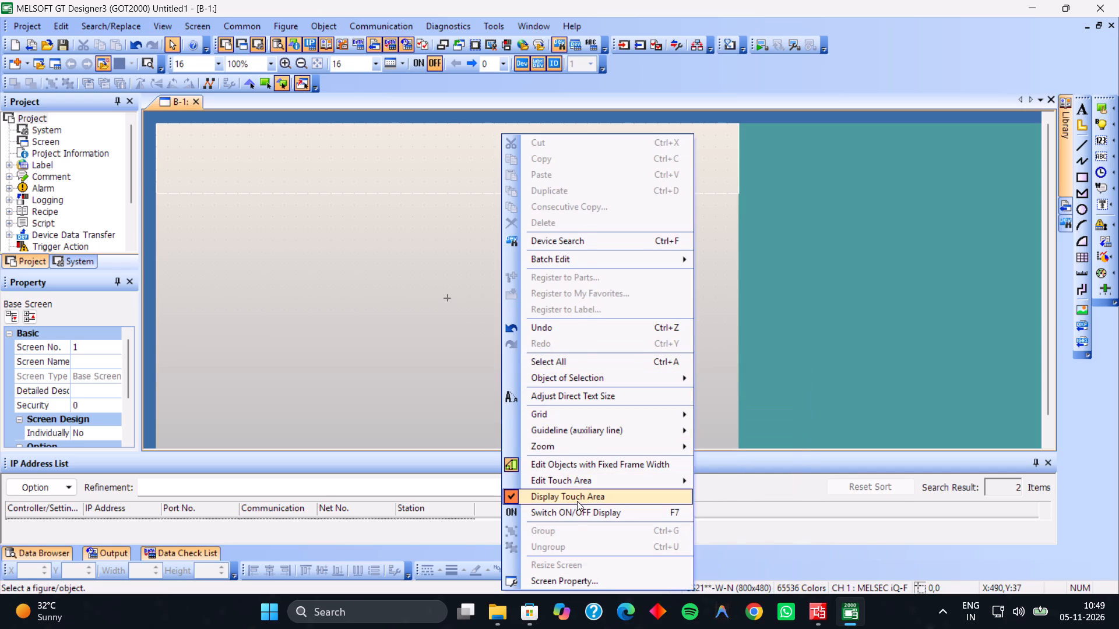
click(571, 520)
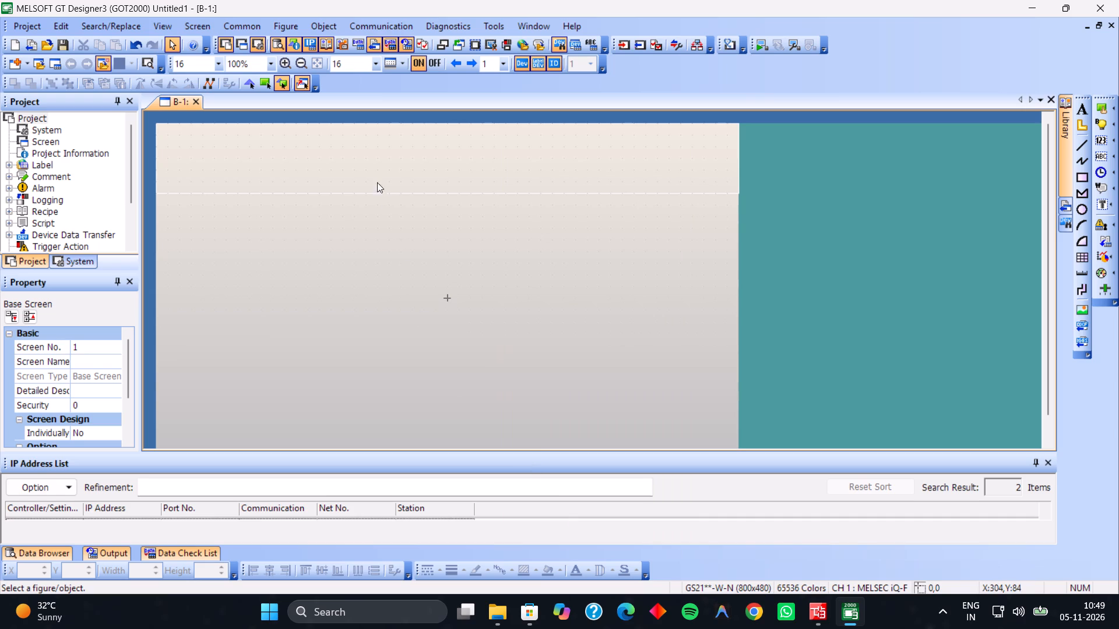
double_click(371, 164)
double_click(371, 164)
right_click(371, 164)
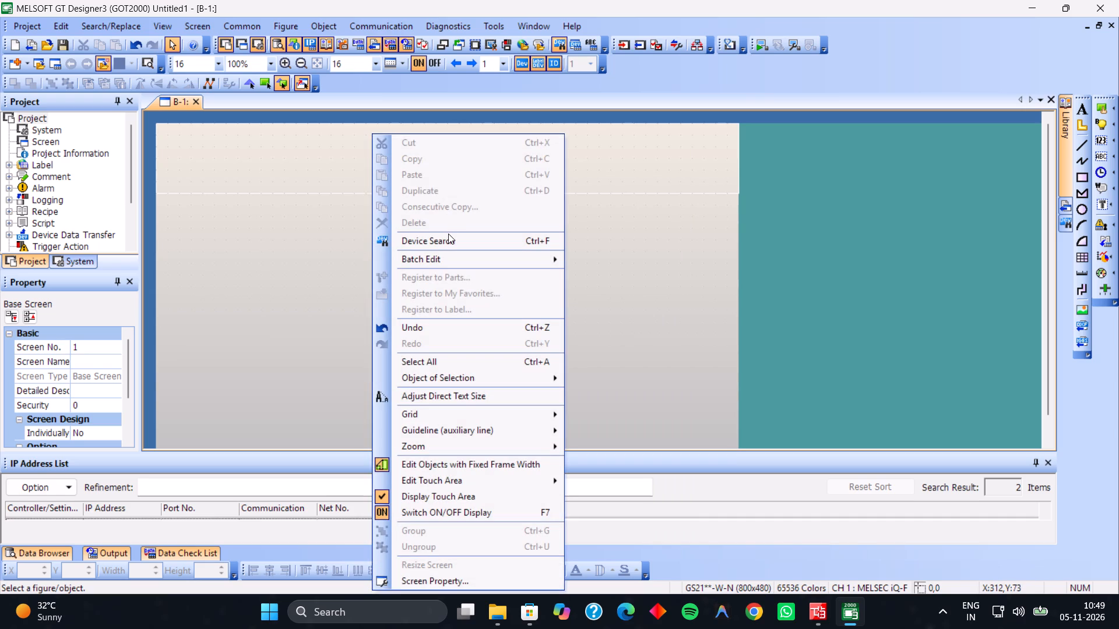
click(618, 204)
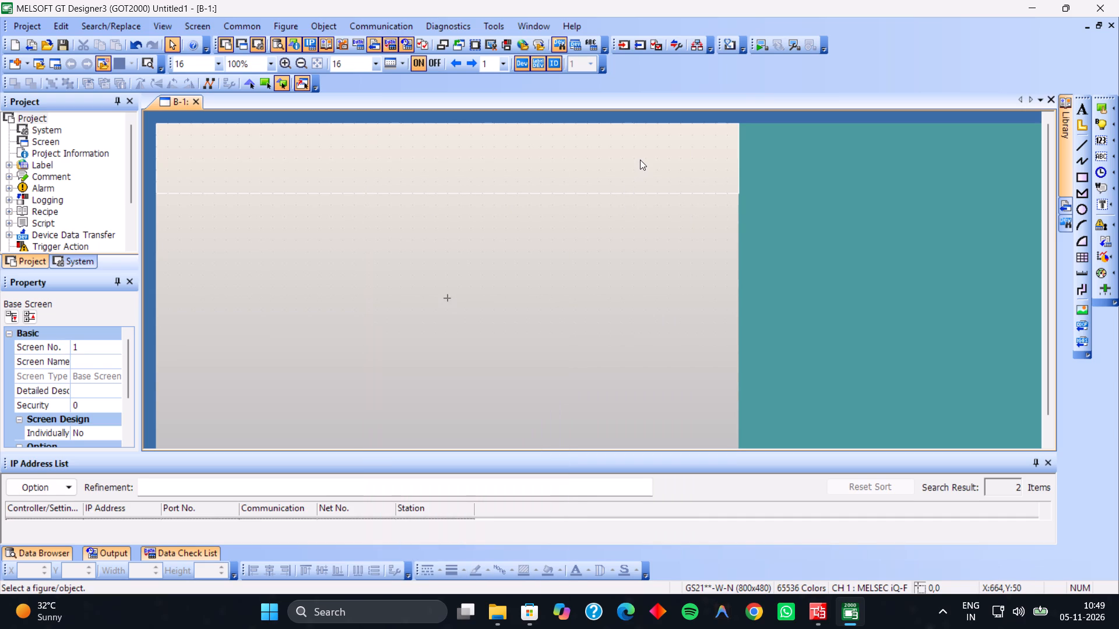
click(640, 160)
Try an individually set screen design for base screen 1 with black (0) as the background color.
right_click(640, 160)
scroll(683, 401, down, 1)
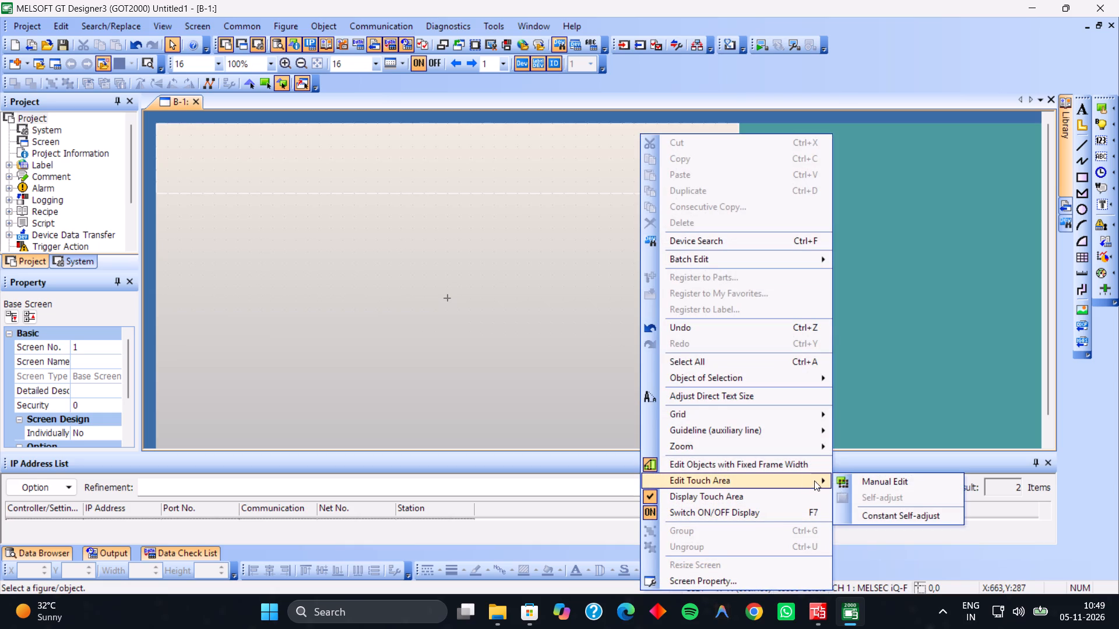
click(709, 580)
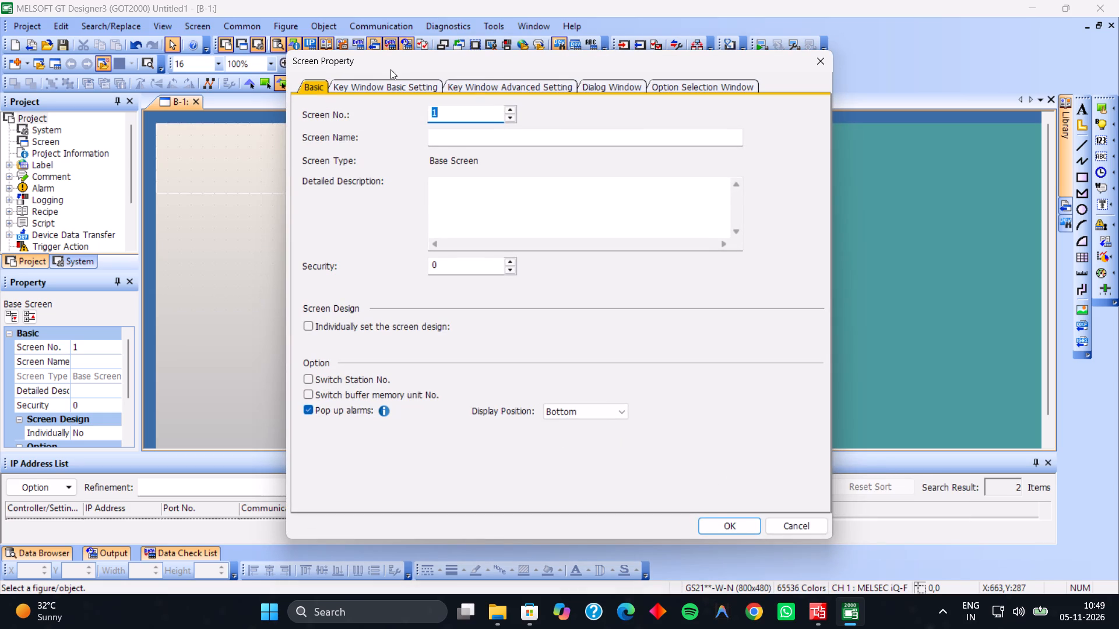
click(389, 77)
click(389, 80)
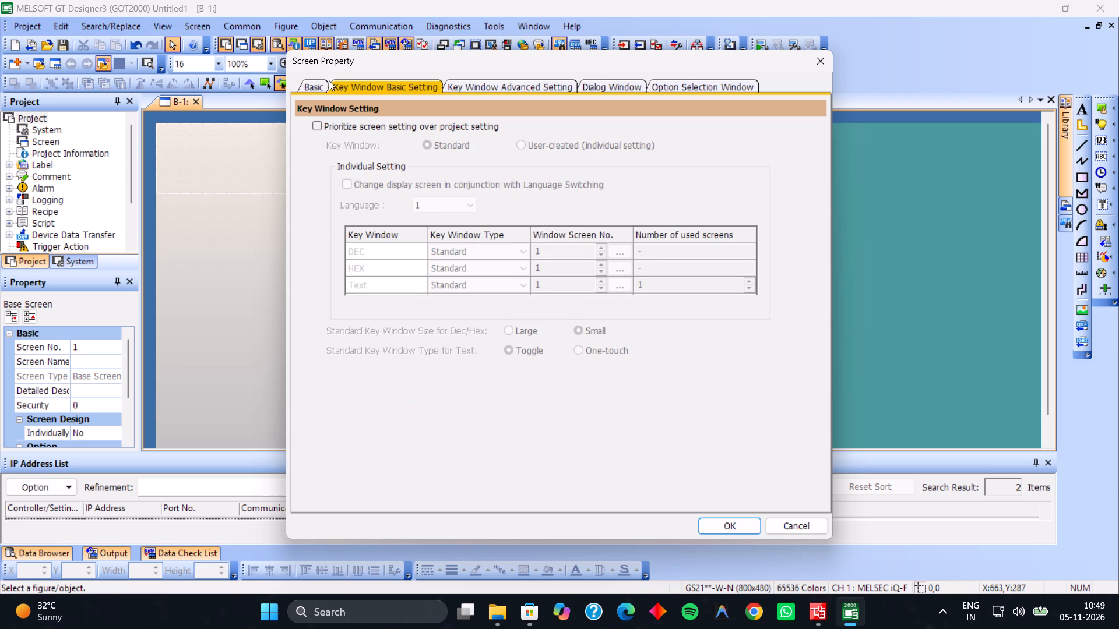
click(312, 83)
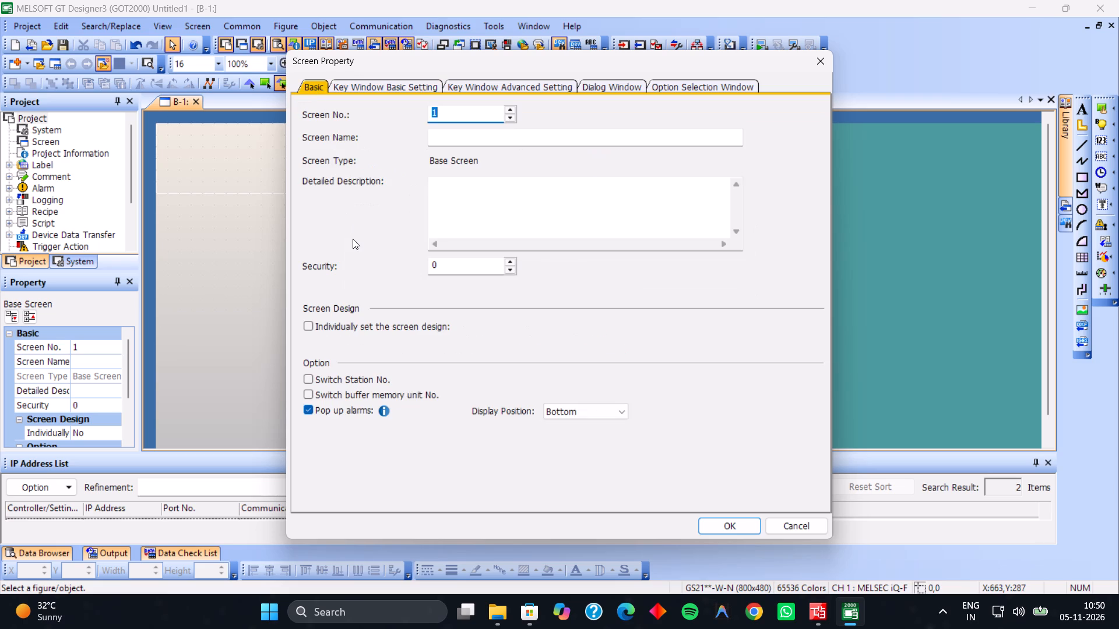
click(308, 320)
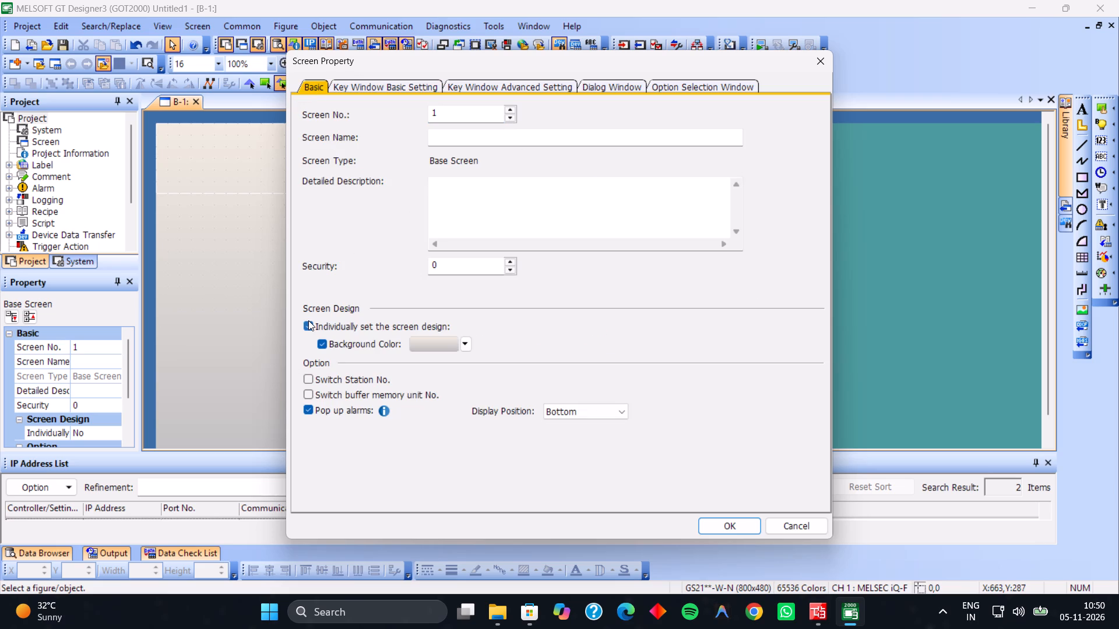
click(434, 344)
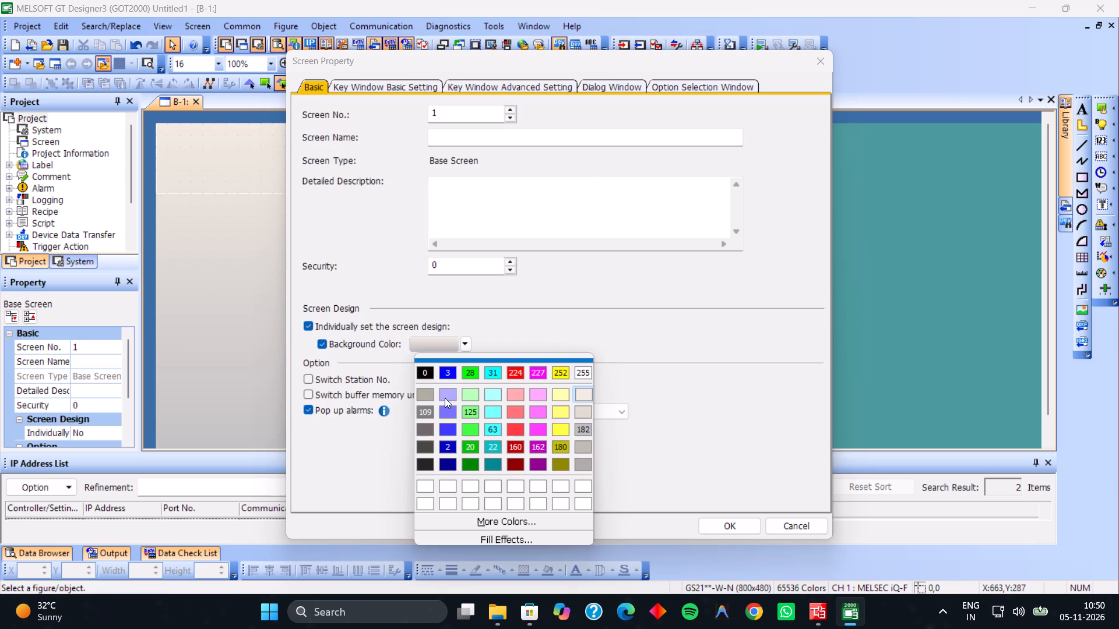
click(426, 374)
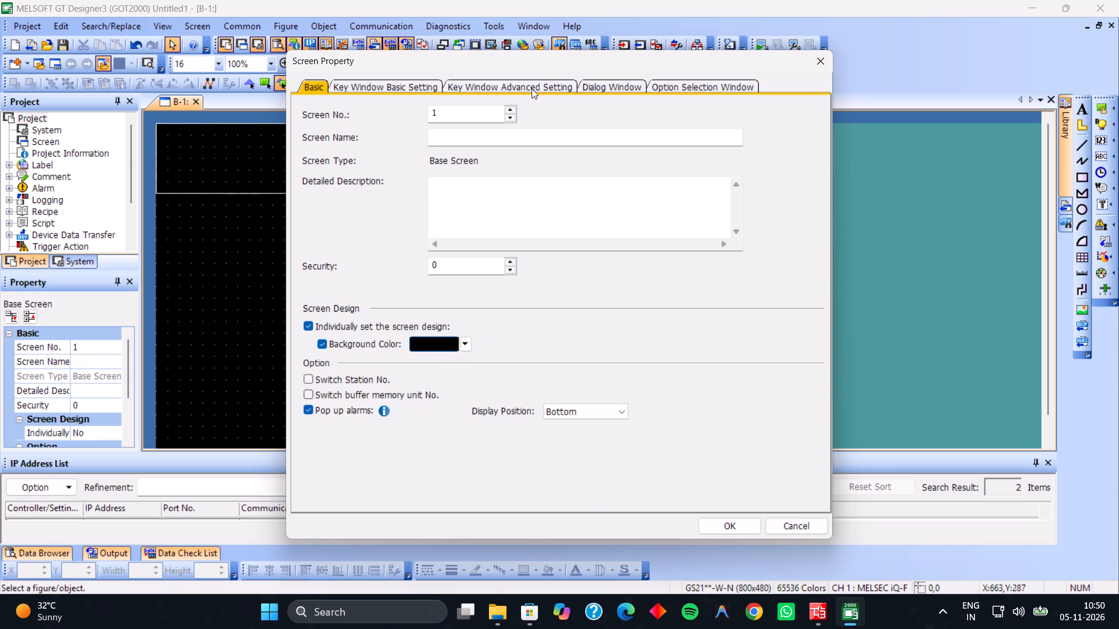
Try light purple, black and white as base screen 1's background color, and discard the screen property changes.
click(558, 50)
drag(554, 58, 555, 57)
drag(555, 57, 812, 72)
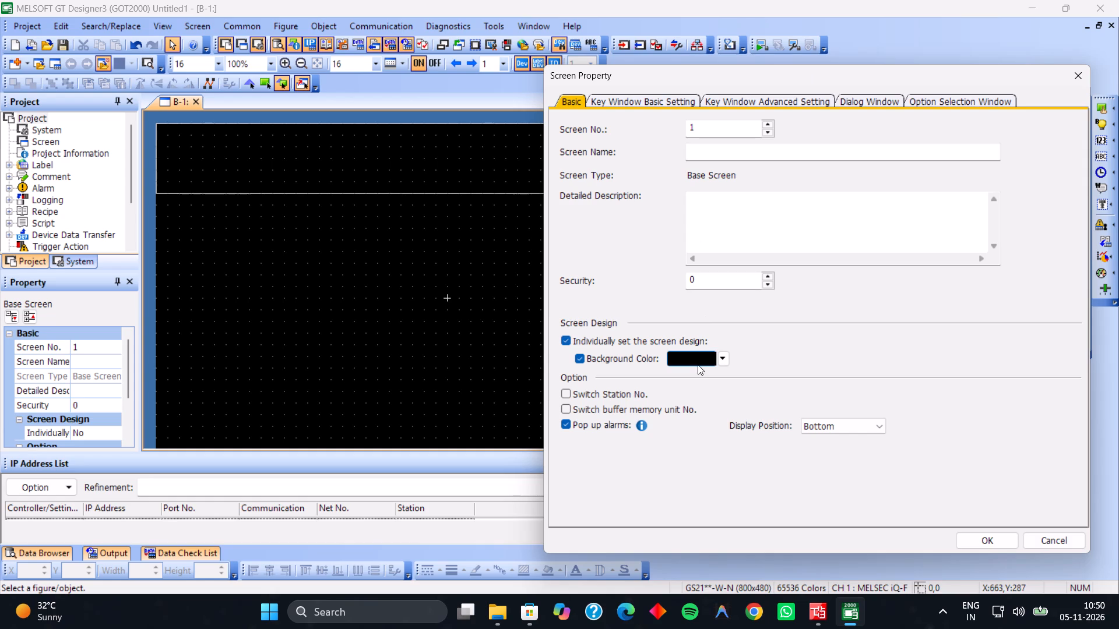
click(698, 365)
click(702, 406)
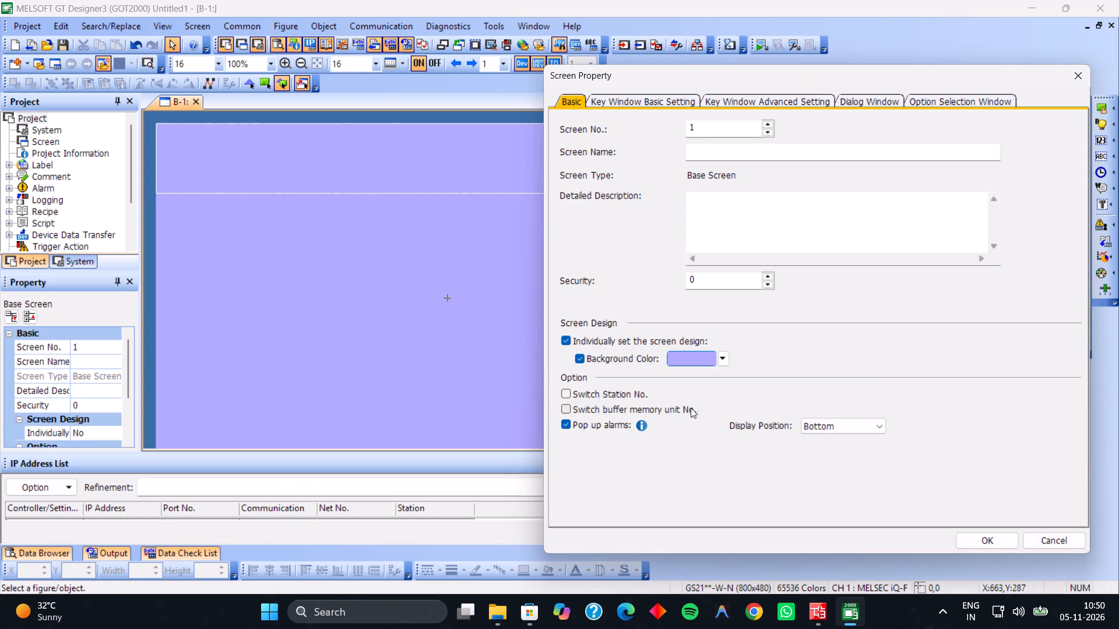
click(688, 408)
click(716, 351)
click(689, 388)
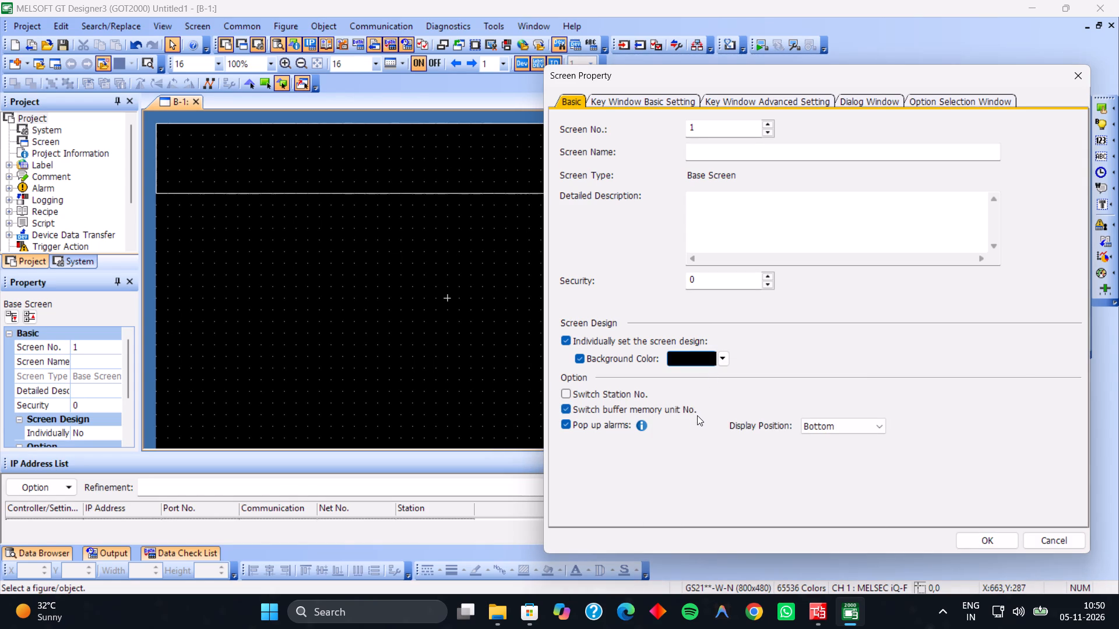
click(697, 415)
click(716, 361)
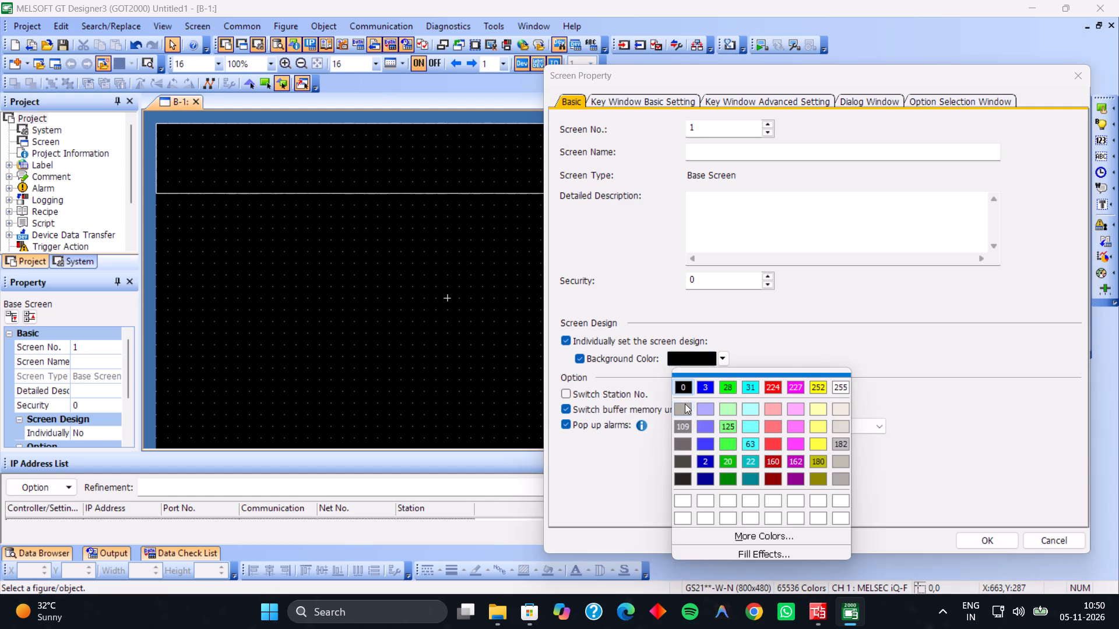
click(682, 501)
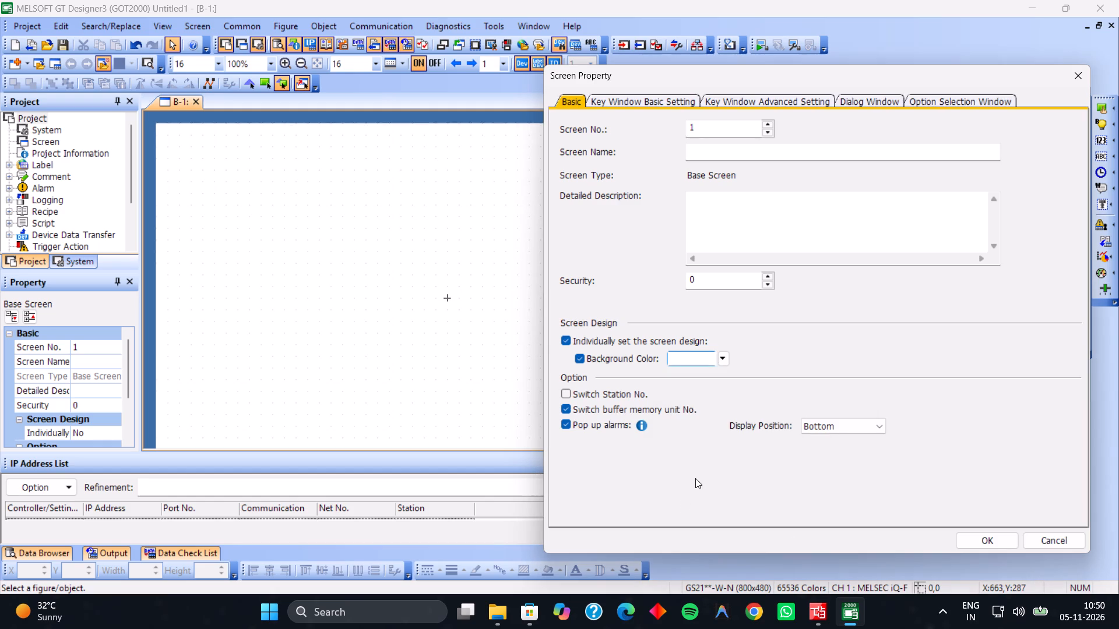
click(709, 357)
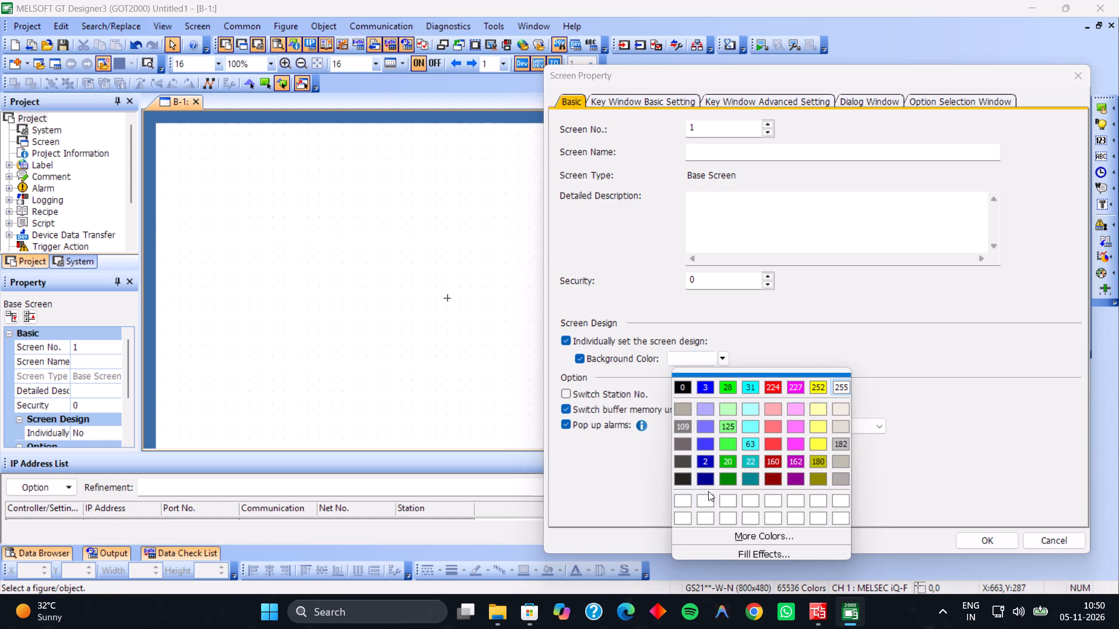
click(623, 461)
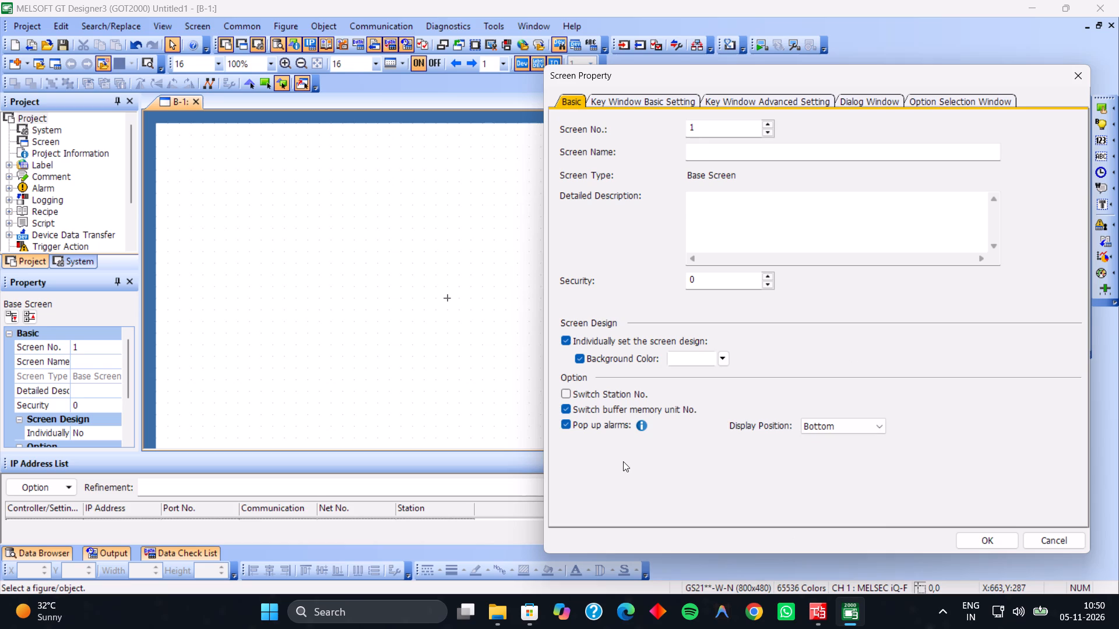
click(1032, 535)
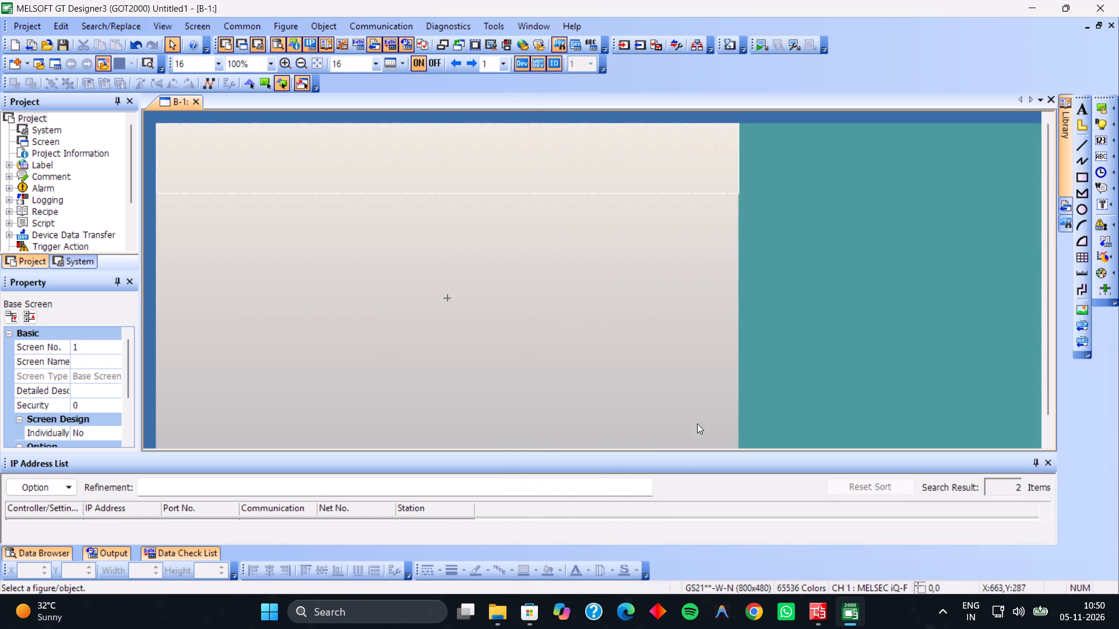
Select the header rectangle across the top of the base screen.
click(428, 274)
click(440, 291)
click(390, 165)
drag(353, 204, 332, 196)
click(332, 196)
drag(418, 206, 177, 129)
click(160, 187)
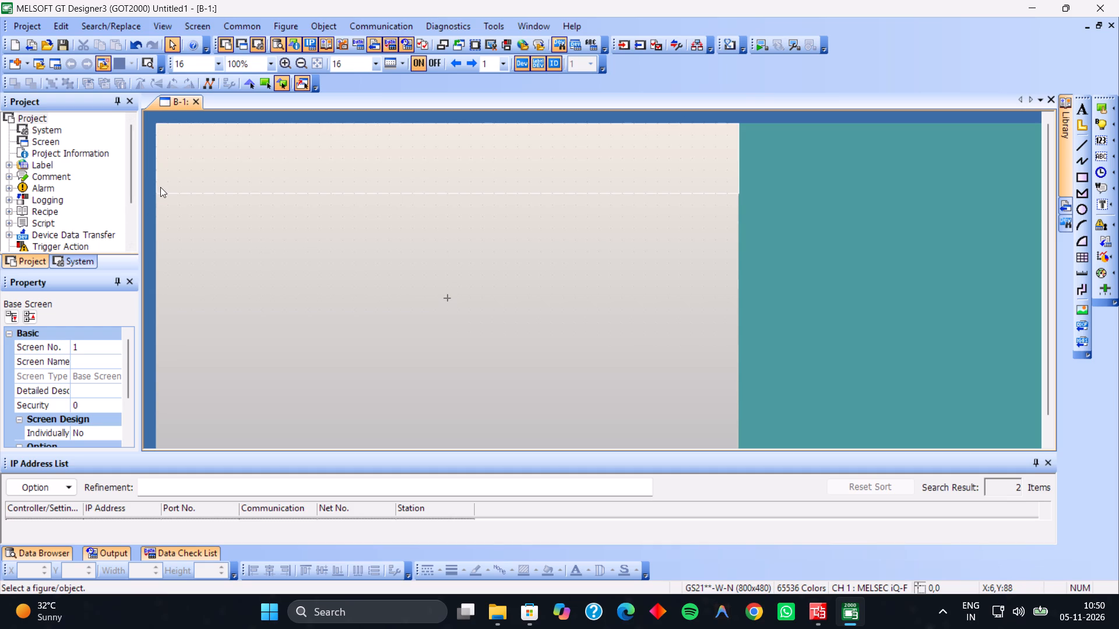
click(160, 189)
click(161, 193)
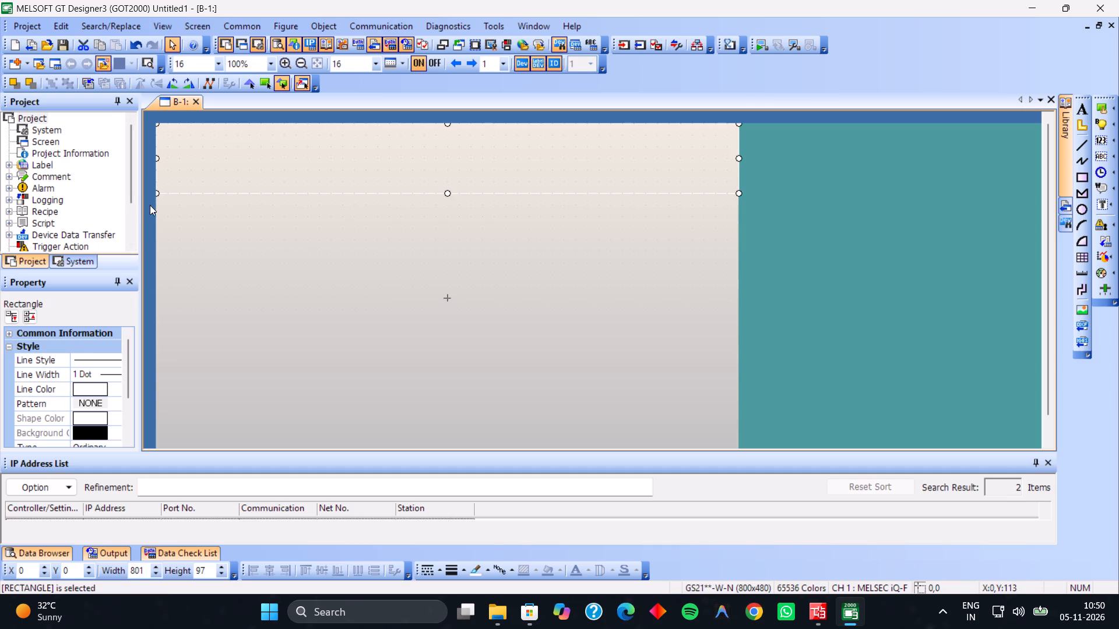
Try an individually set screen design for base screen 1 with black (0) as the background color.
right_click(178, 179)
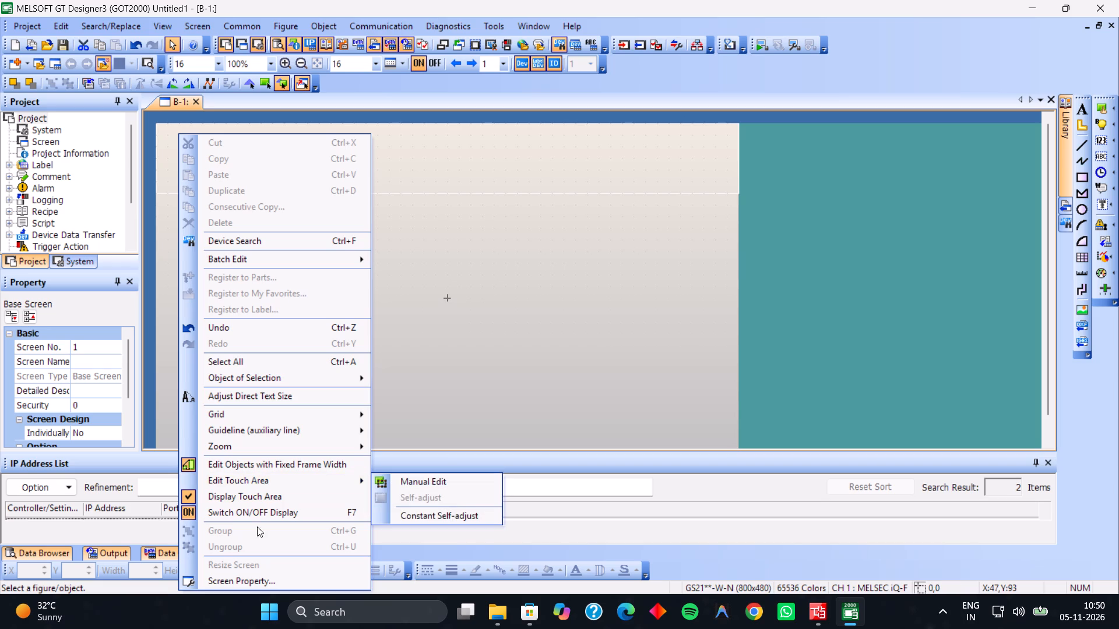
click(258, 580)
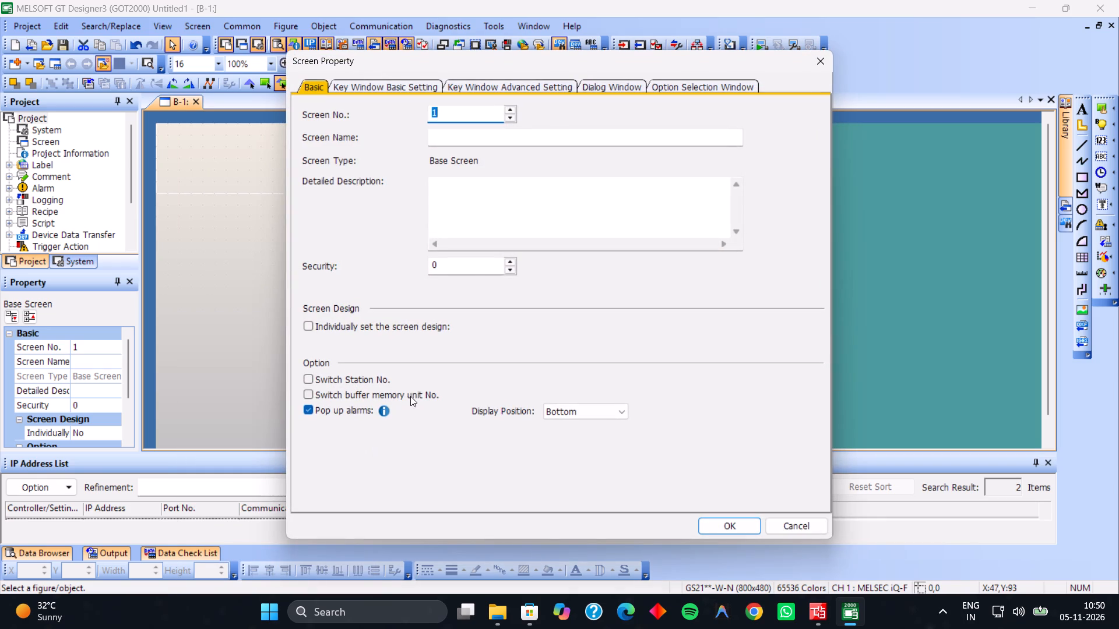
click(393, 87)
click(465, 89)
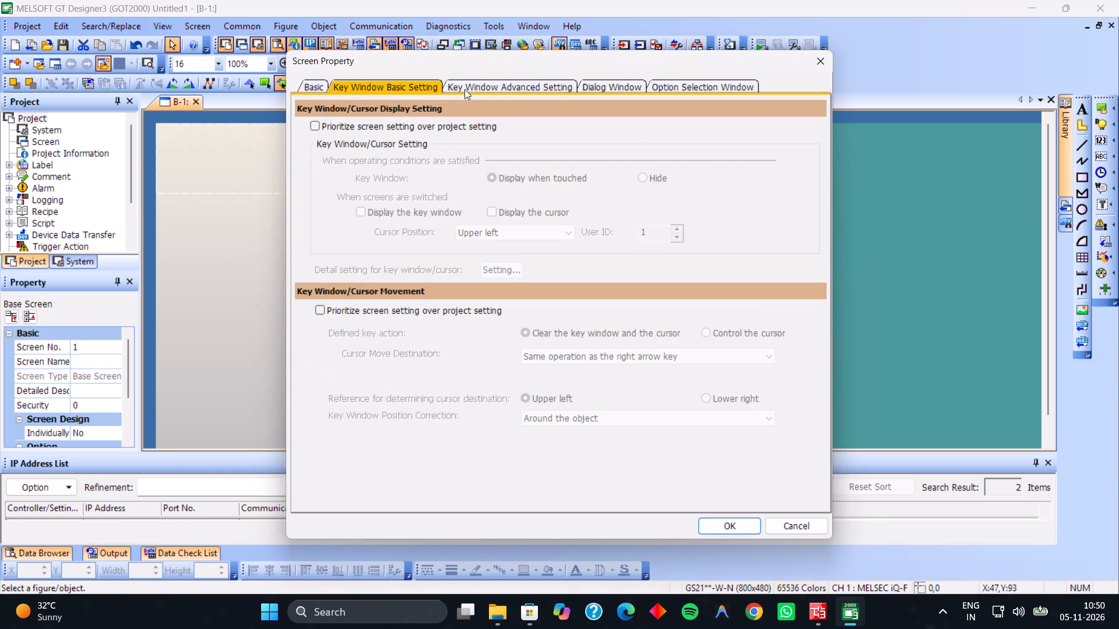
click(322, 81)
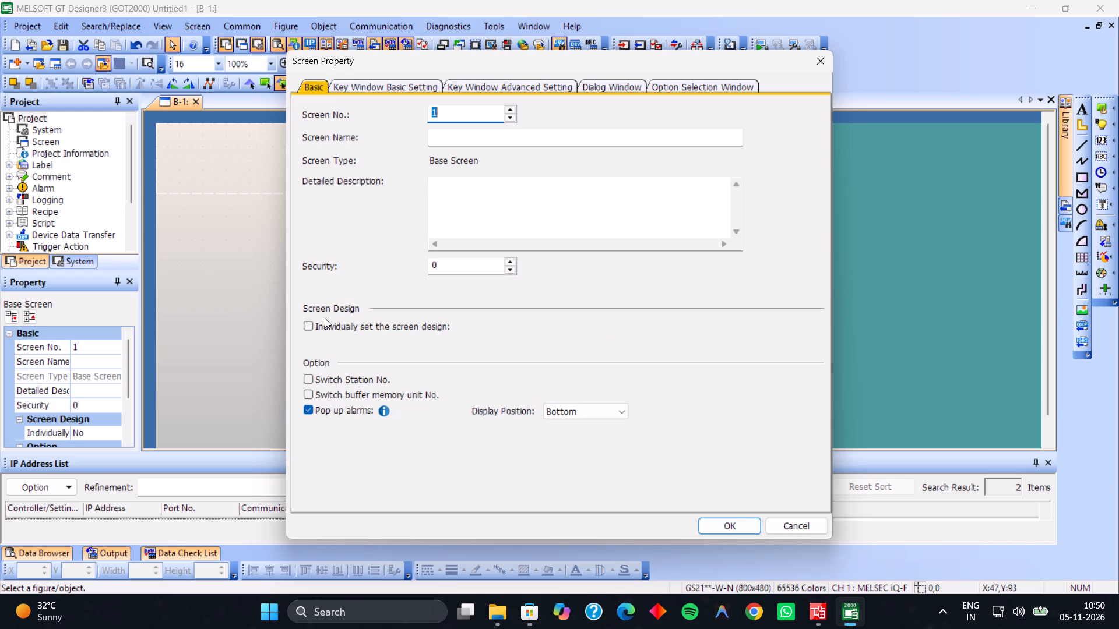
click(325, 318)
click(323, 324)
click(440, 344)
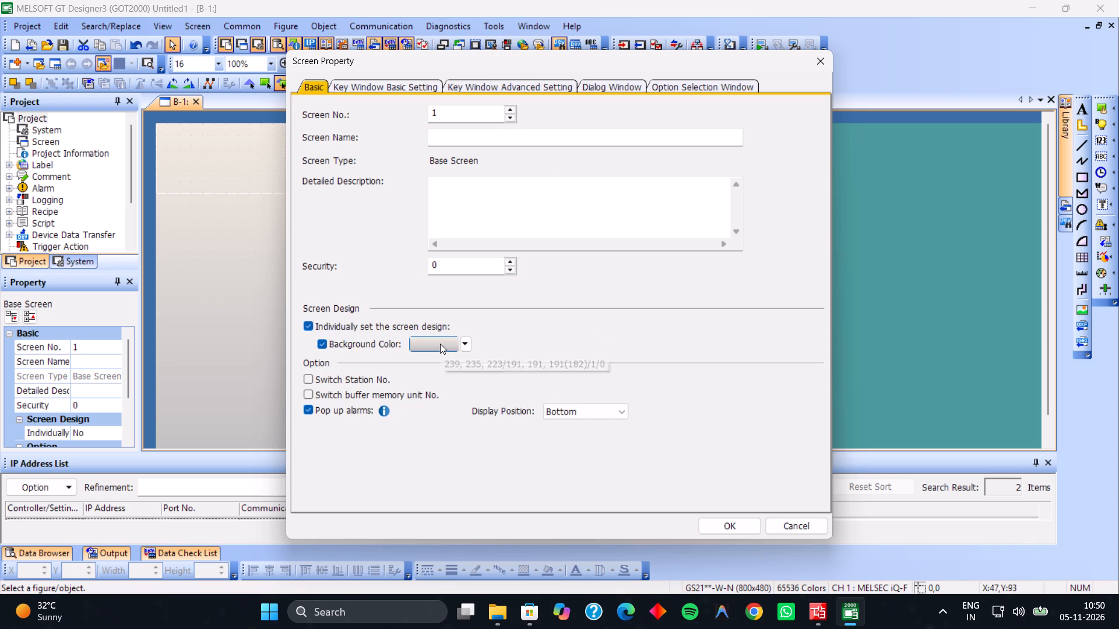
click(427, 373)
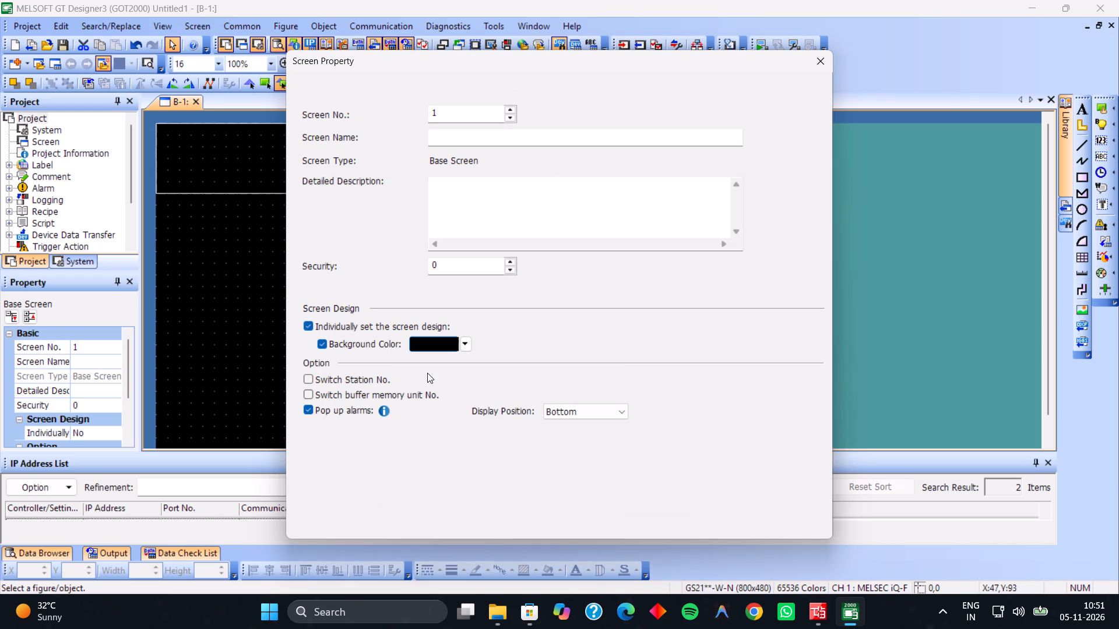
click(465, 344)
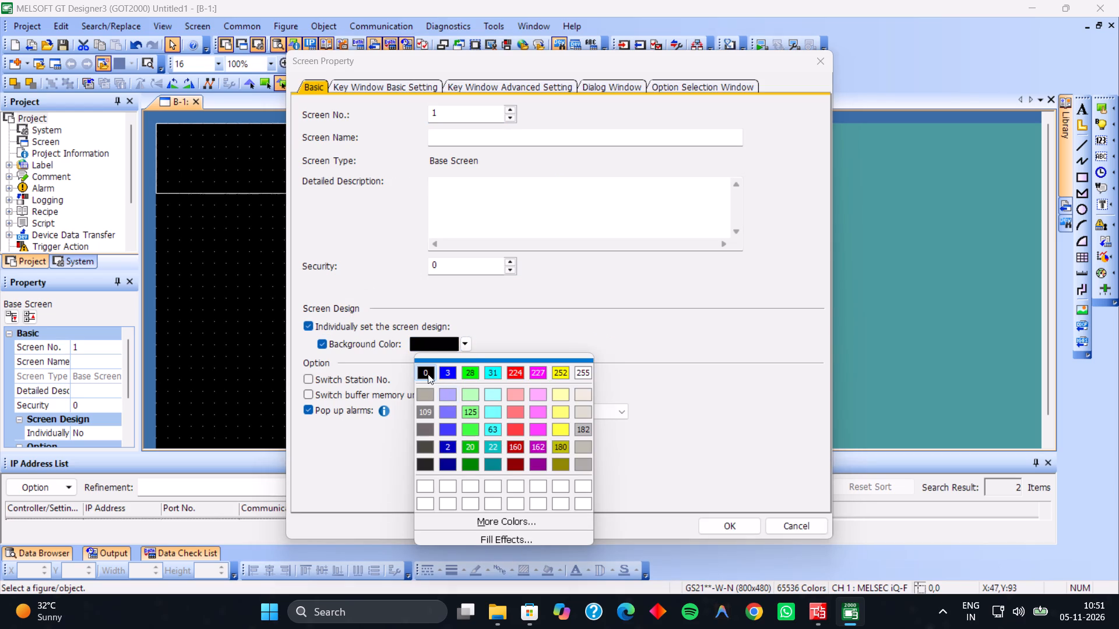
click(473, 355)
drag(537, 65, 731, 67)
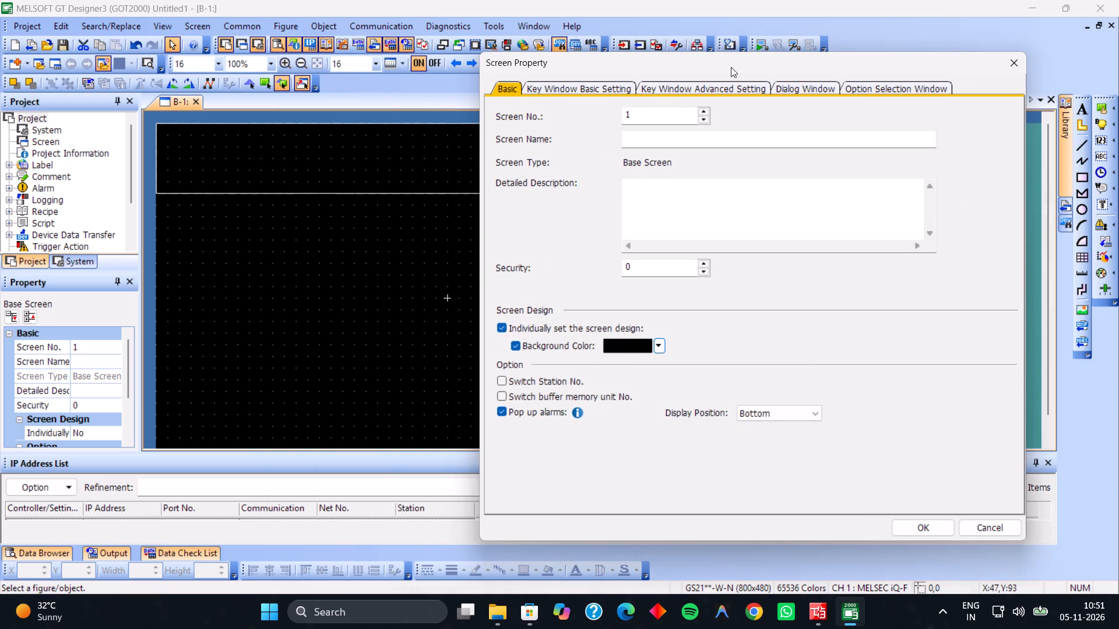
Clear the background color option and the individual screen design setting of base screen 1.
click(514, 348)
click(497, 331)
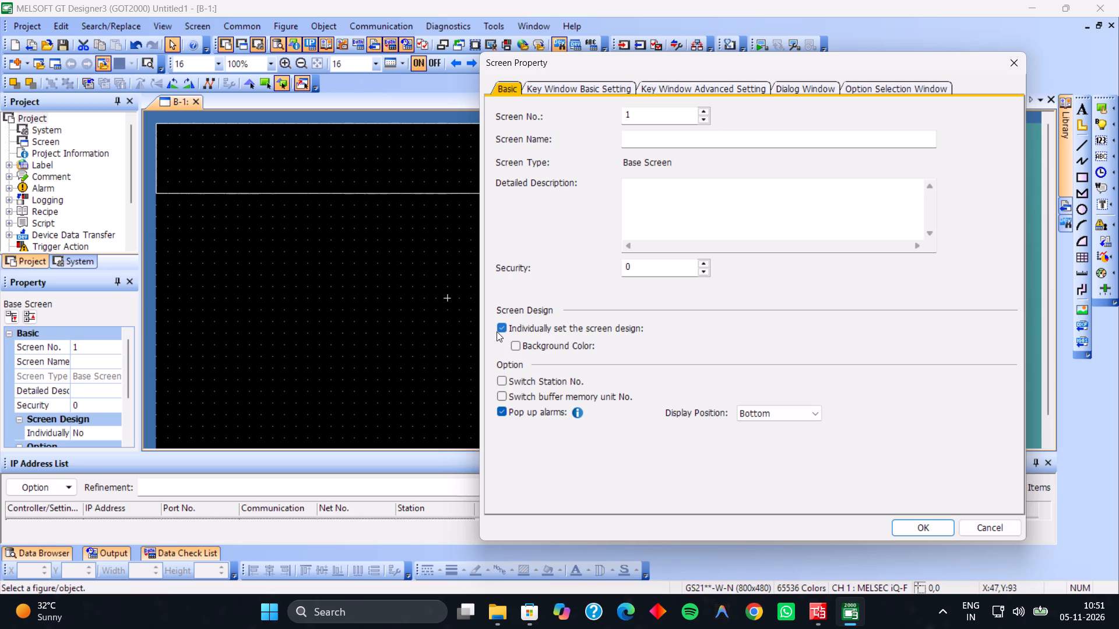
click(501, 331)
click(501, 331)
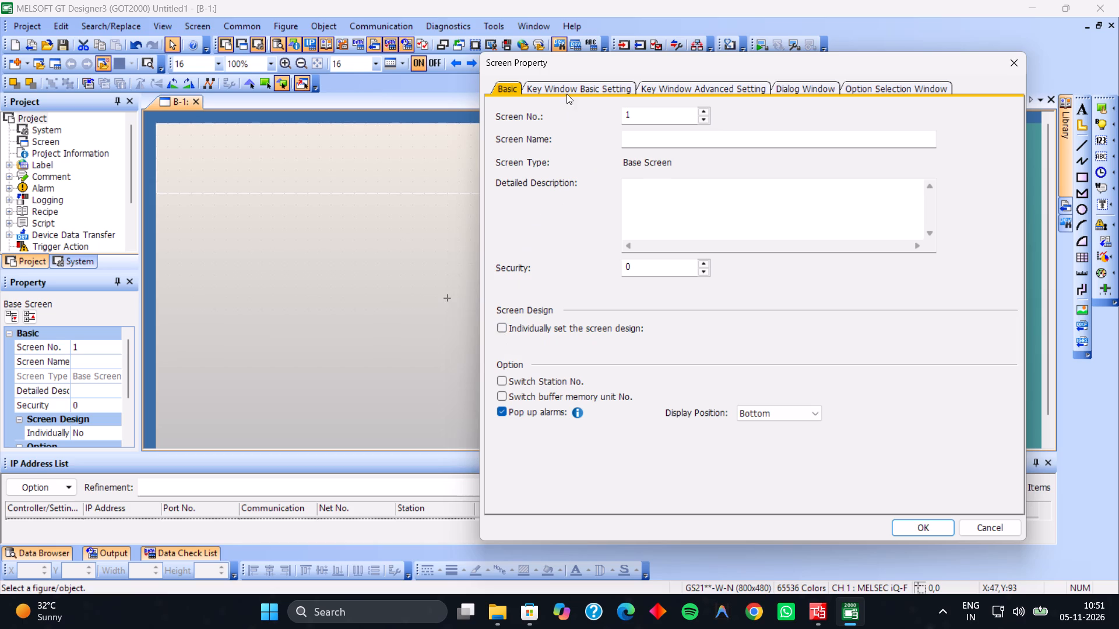
Examine base screen 1's key window basic, key window advanced and option selection window settings.
click(570, 88)
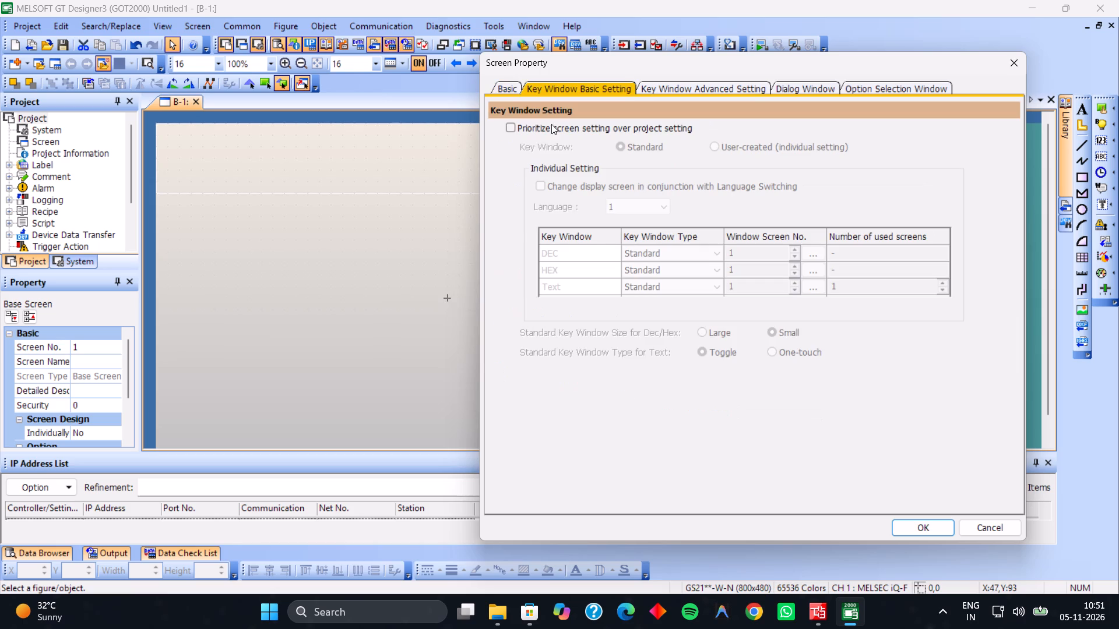
click(513, 125)
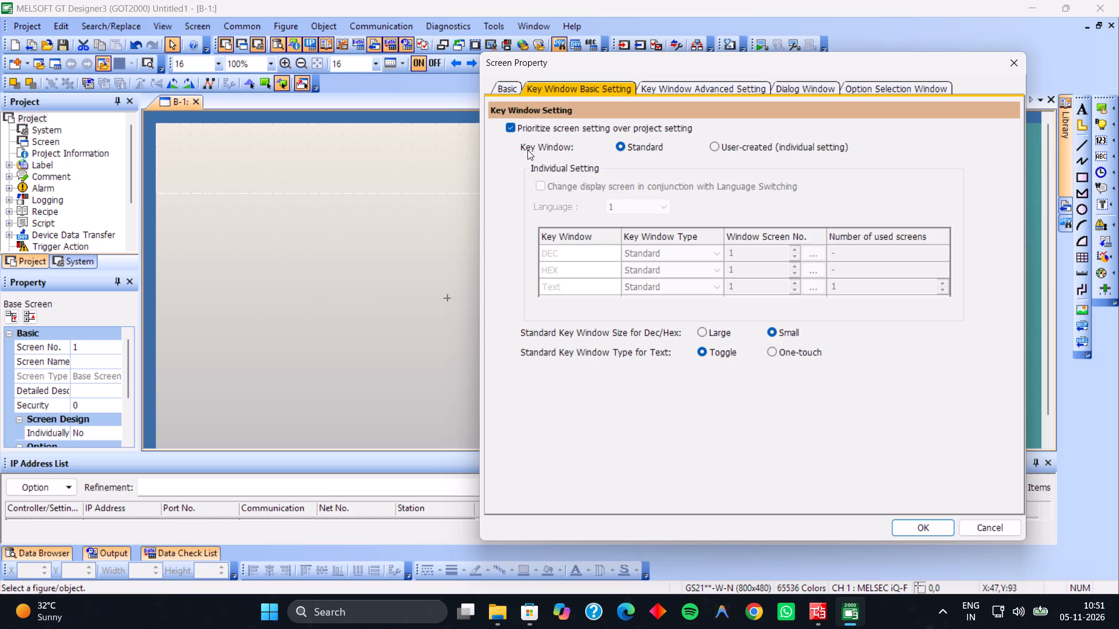
click(514, 128)
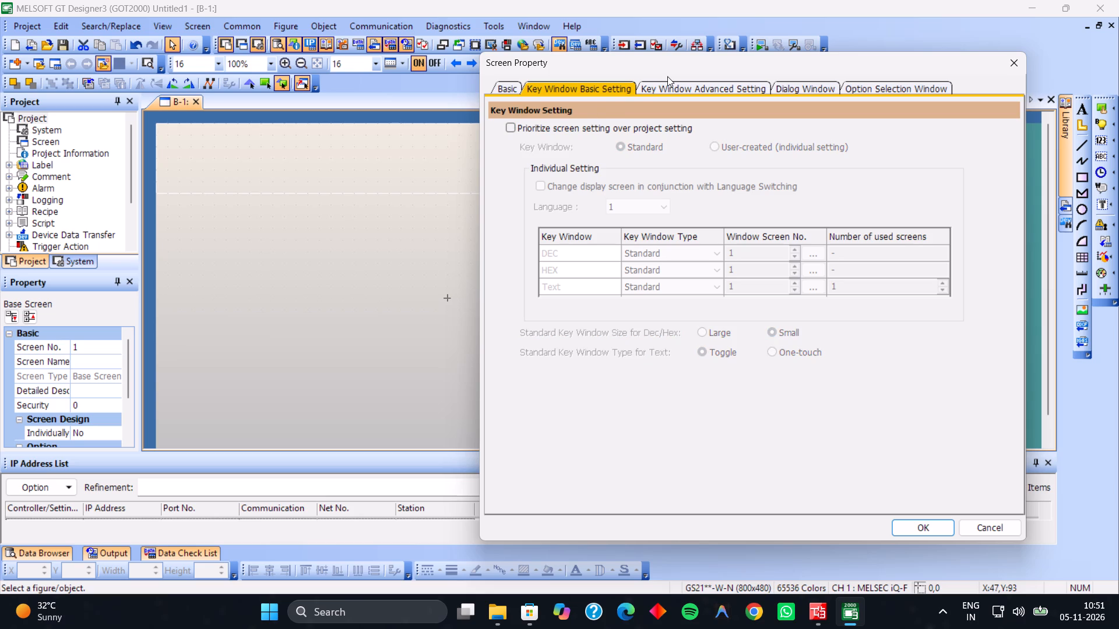
click(667, 76)
click(668, 84)
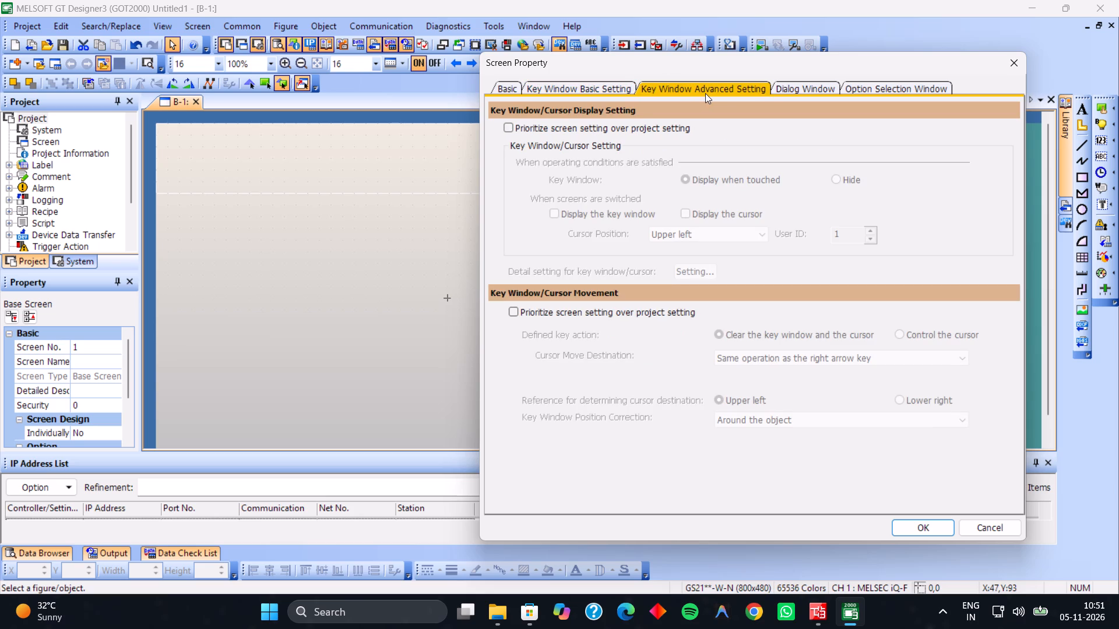
click(809, 90)
click(868, 88)
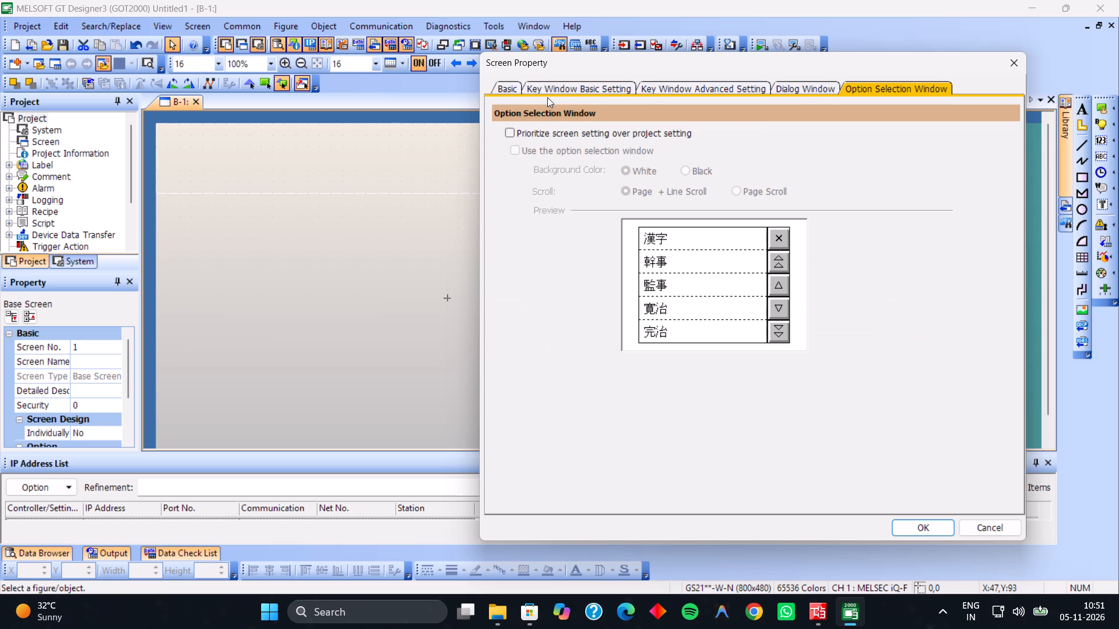
click(522, 89)
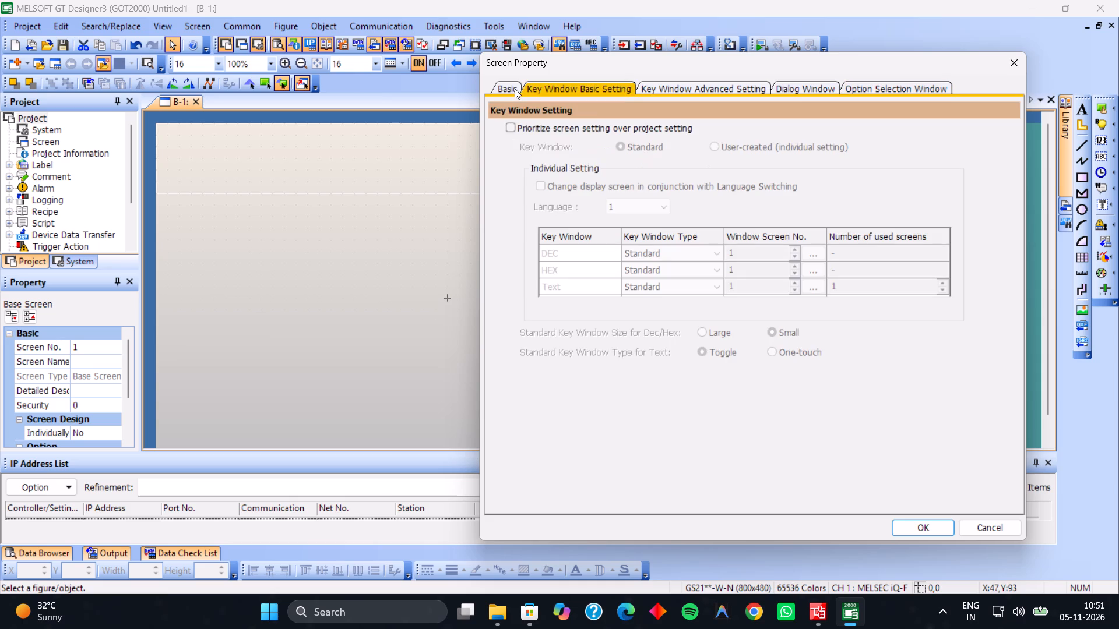
click(508, 89)
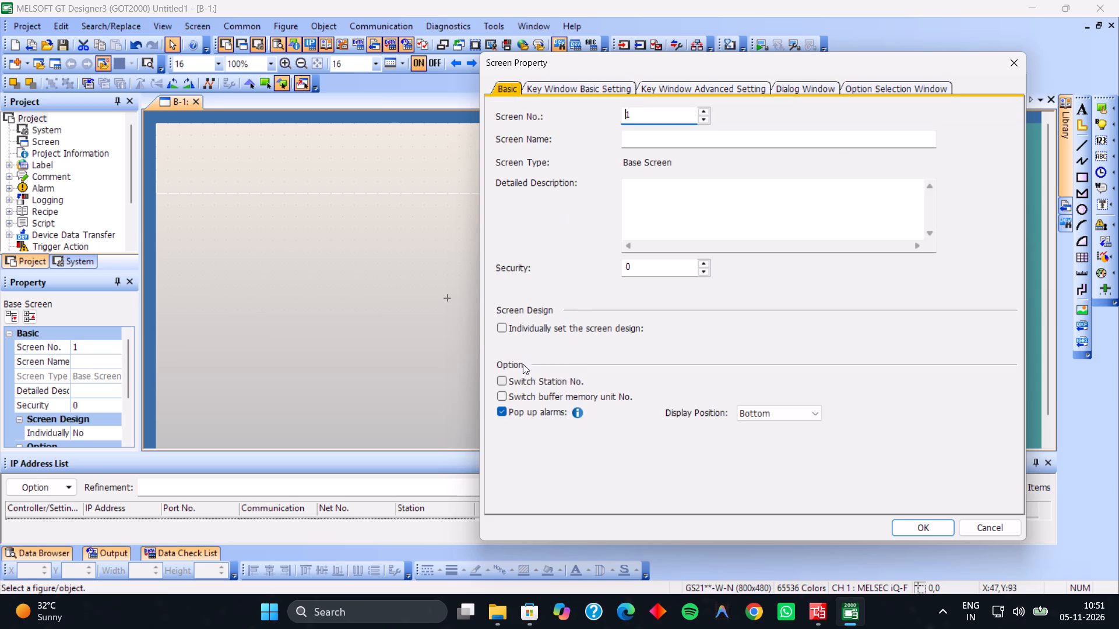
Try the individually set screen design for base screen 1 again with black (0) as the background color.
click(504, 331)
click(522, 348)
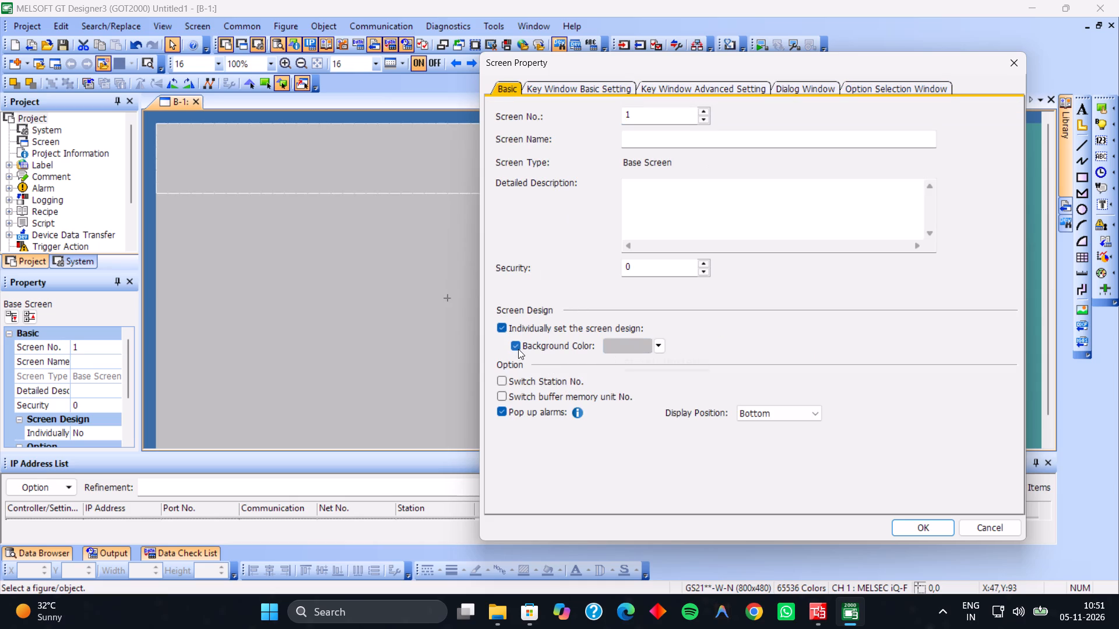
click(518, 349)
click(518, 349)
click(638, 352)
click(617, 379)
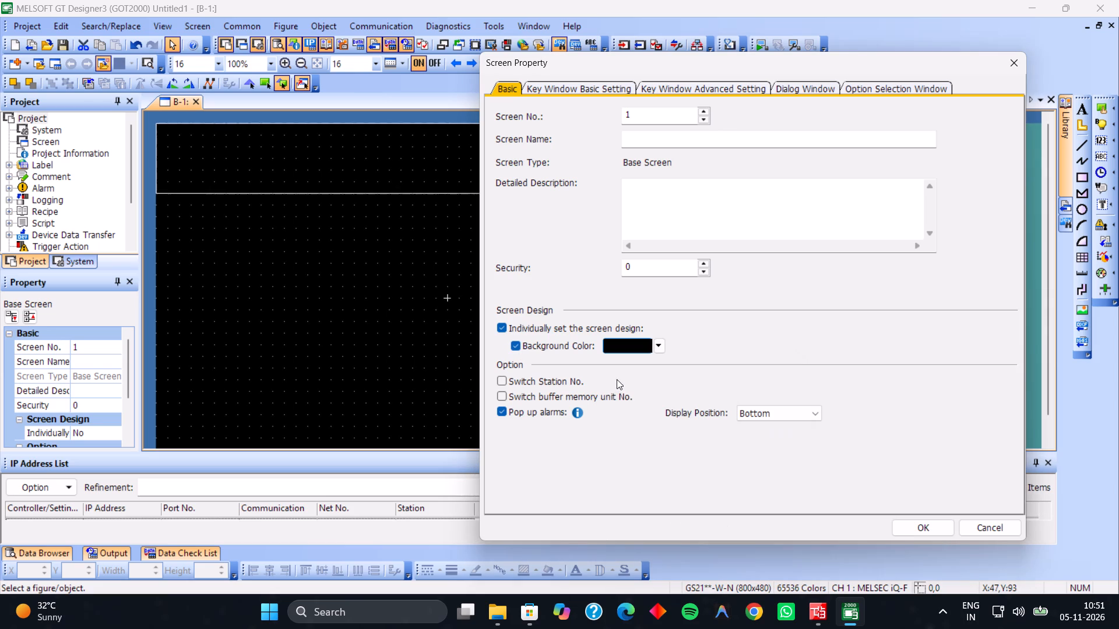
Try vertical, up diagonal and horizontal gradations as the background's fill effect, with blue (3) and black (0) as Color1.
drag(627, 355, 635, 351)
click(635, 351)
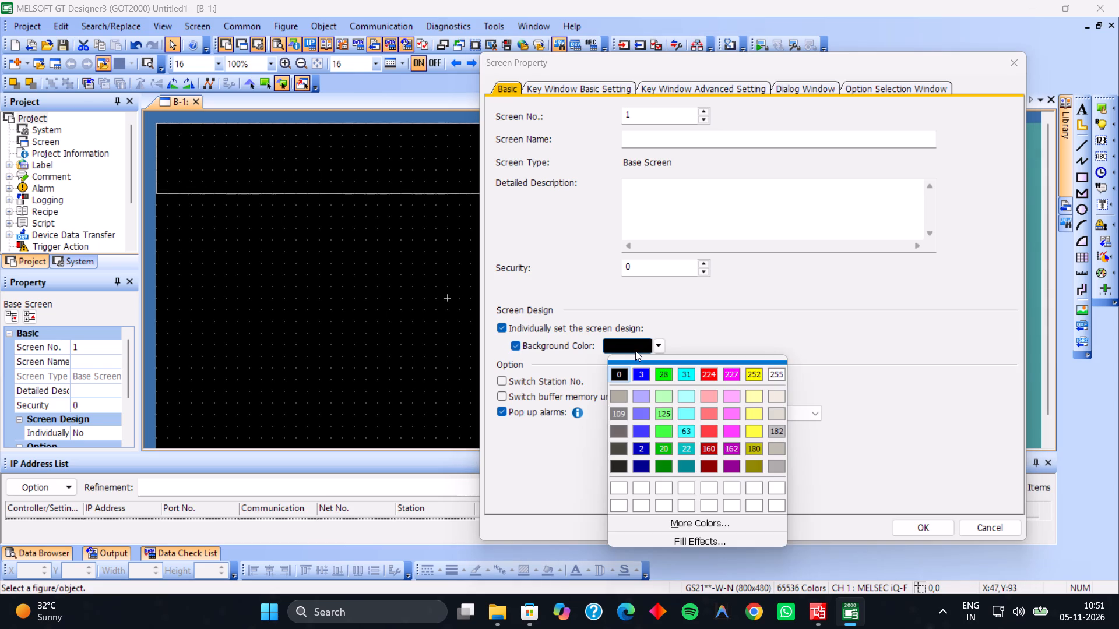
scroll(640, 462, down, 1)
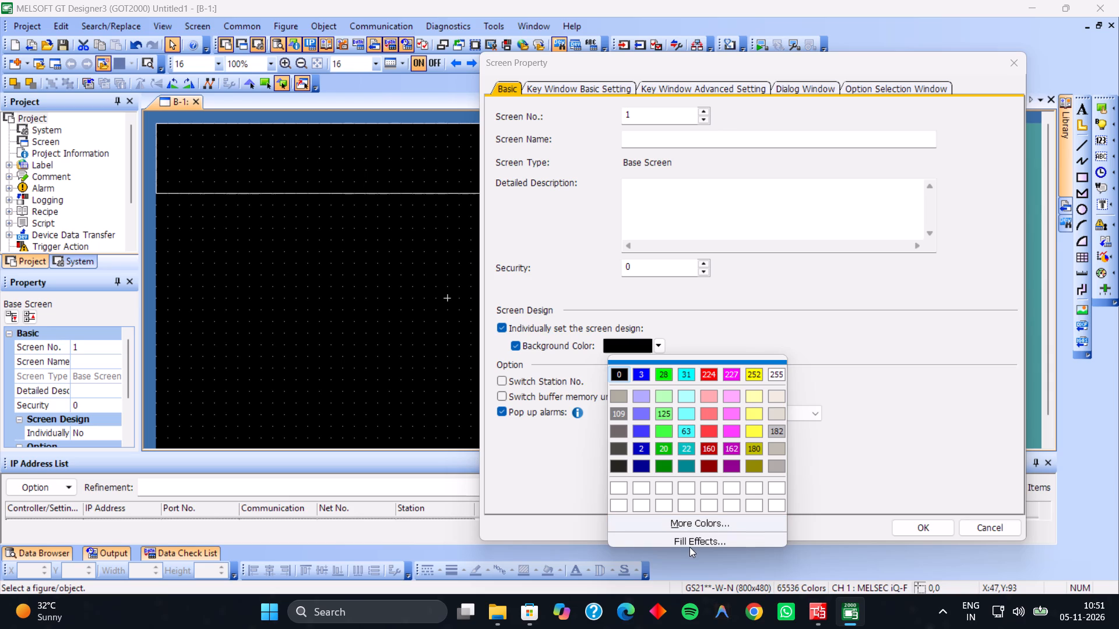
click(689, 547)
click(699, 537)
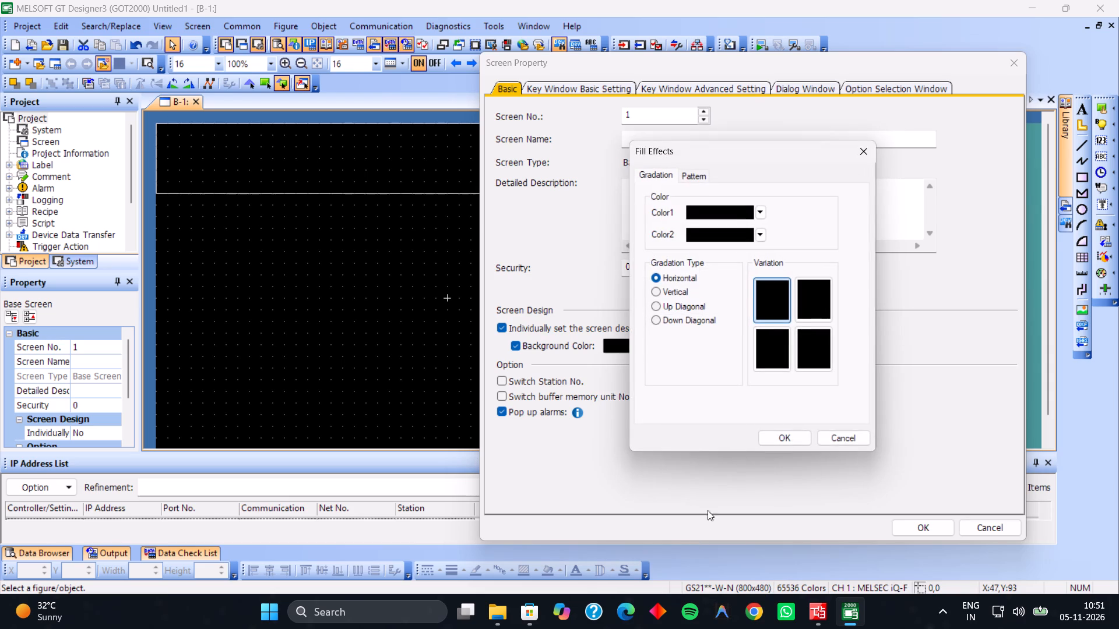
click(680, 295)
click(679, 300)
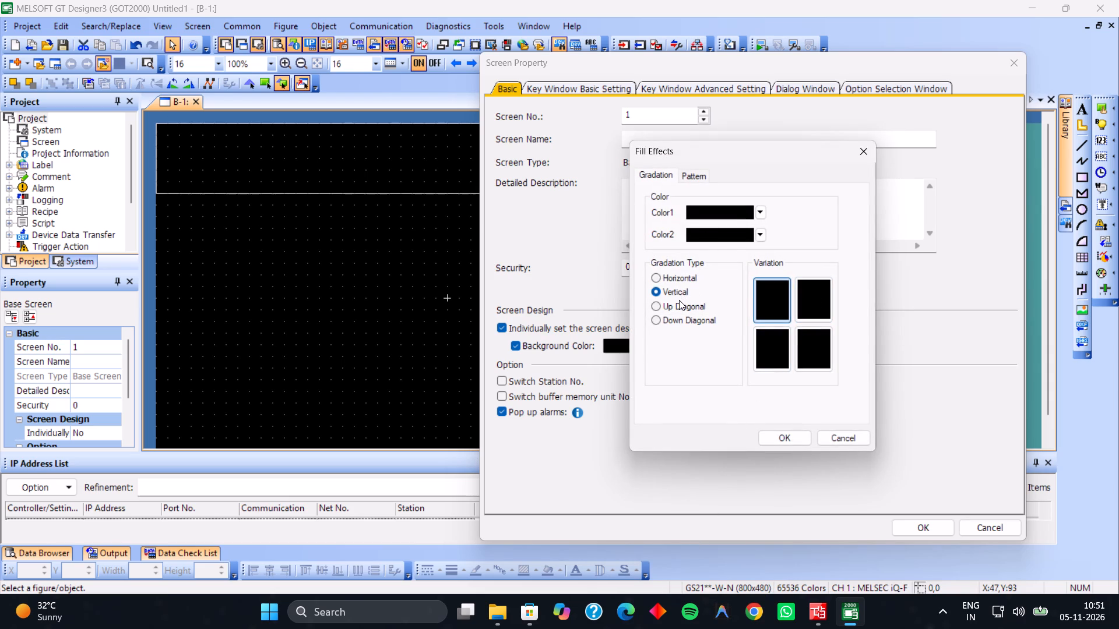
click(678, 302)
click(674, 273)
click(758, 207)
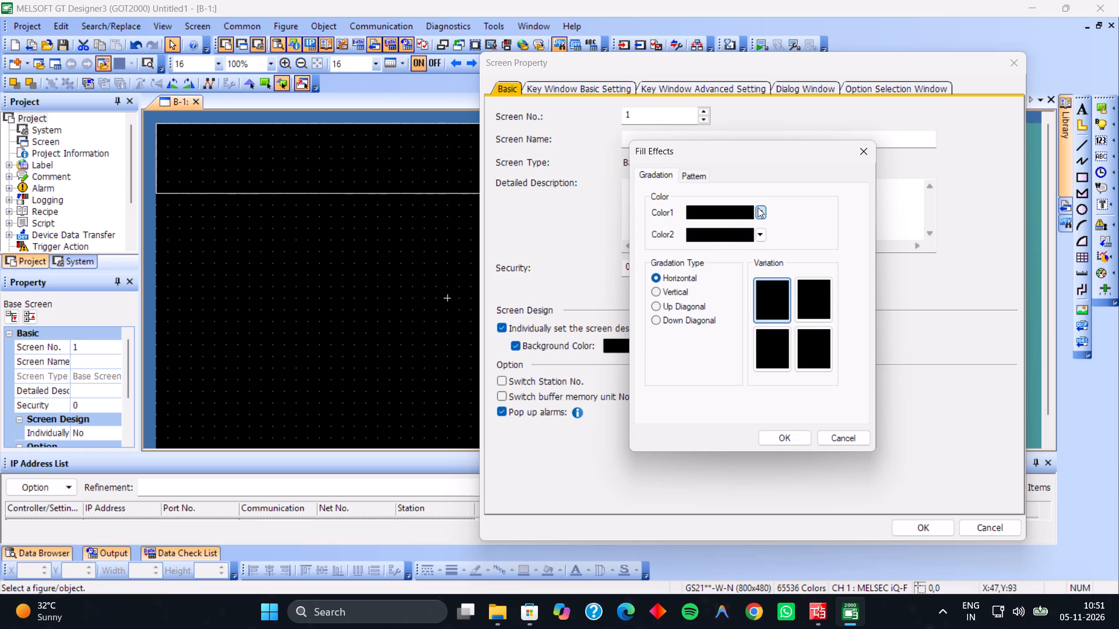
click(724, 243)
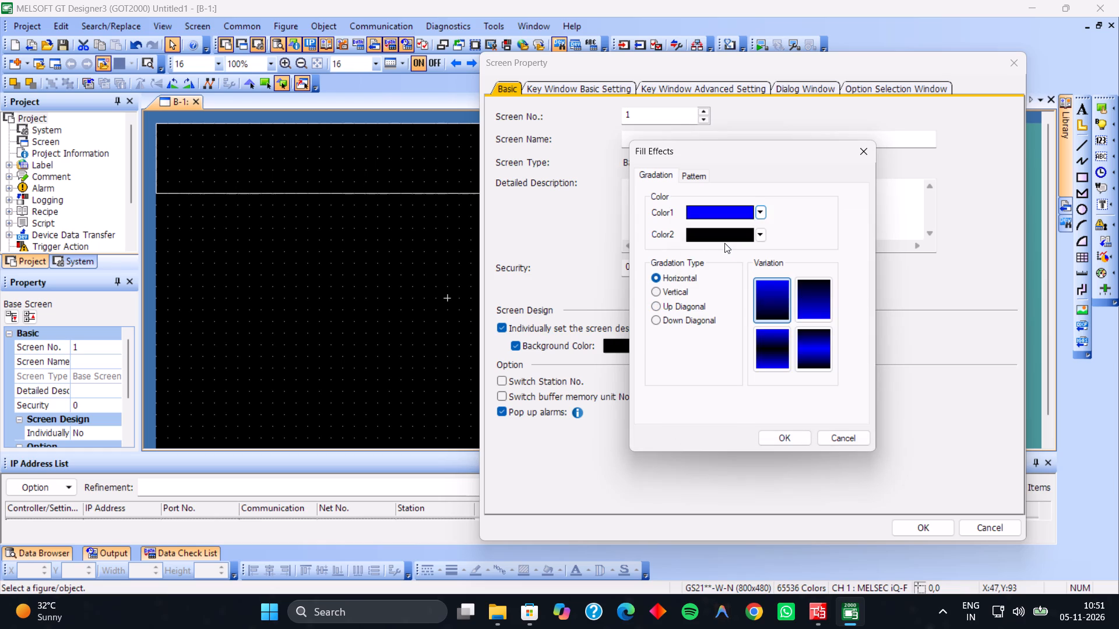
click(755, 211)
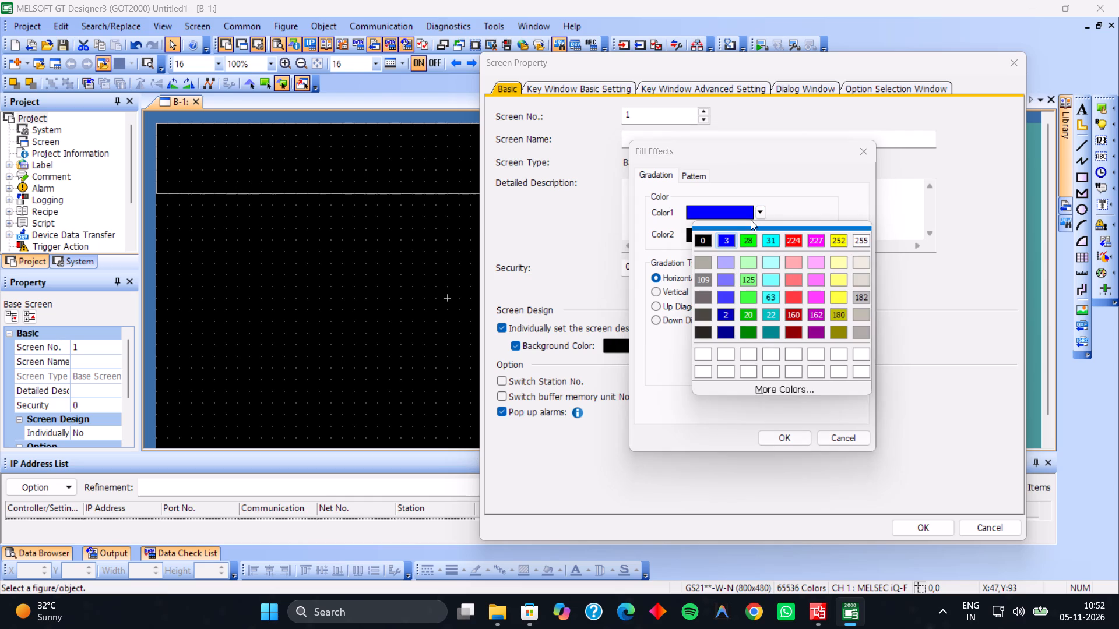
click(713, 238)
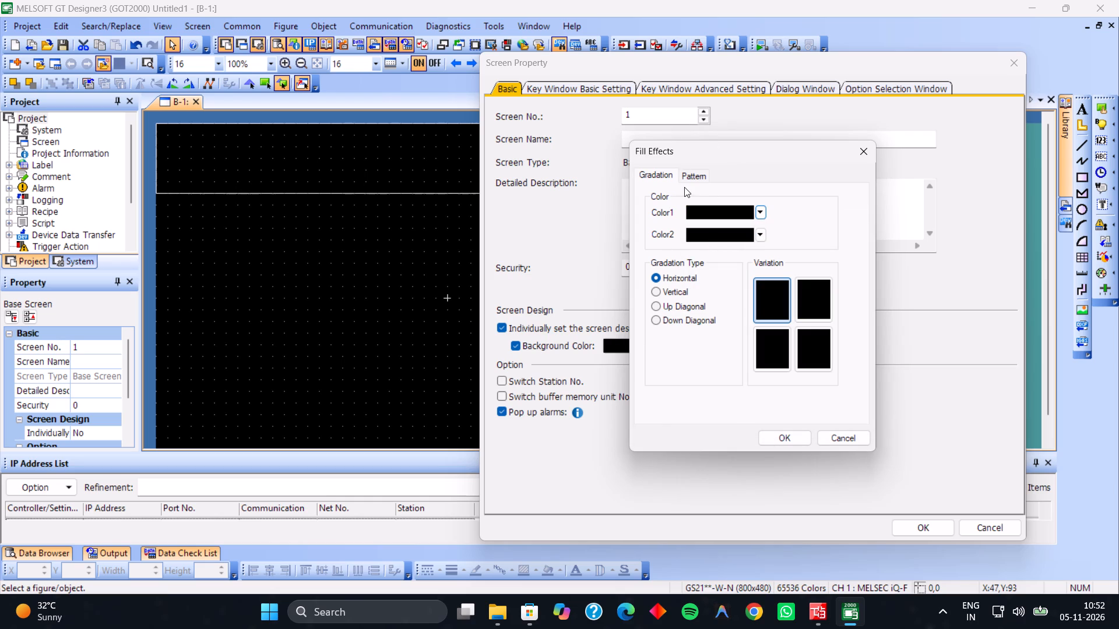
Look through the pattern fills available for the screen background and cancel the fill effects.
drag(688, 183, 694, 177)
click(694, 177)
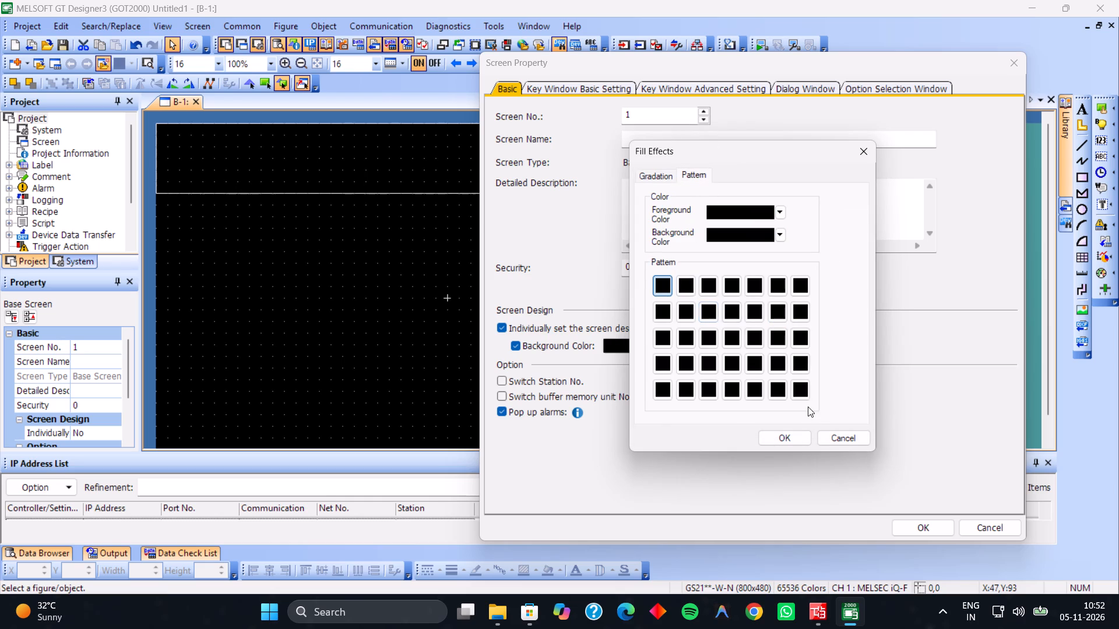
click(826, 432)
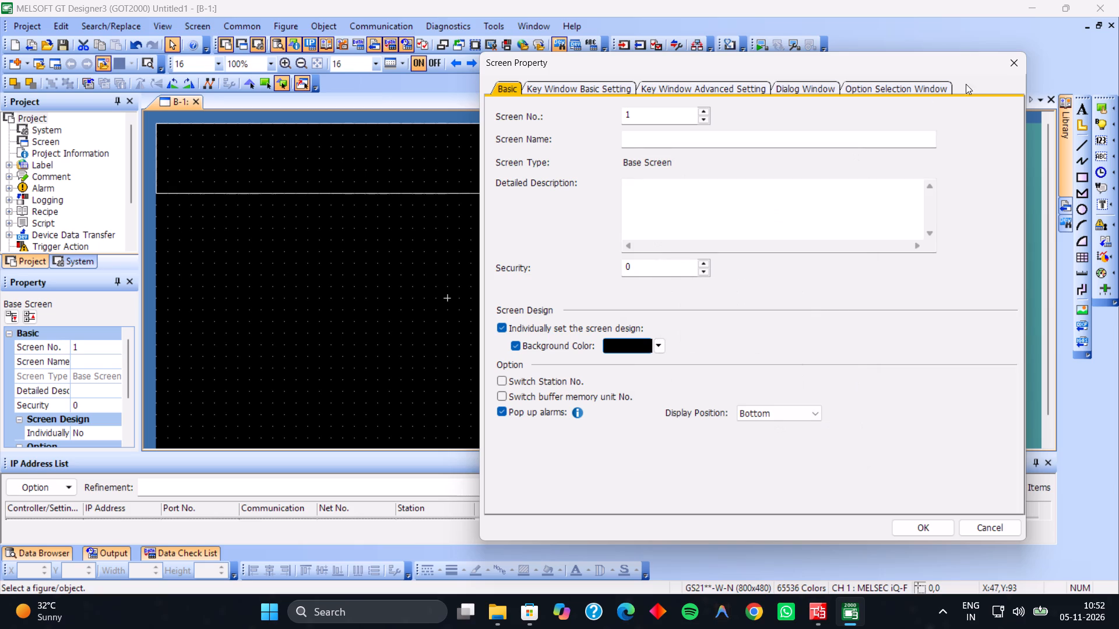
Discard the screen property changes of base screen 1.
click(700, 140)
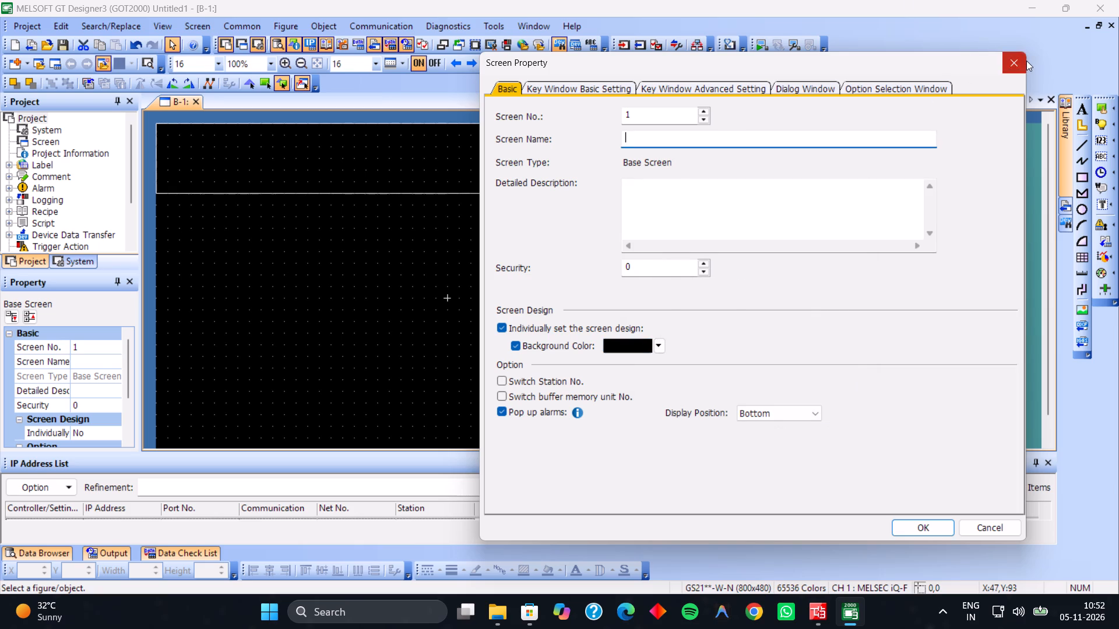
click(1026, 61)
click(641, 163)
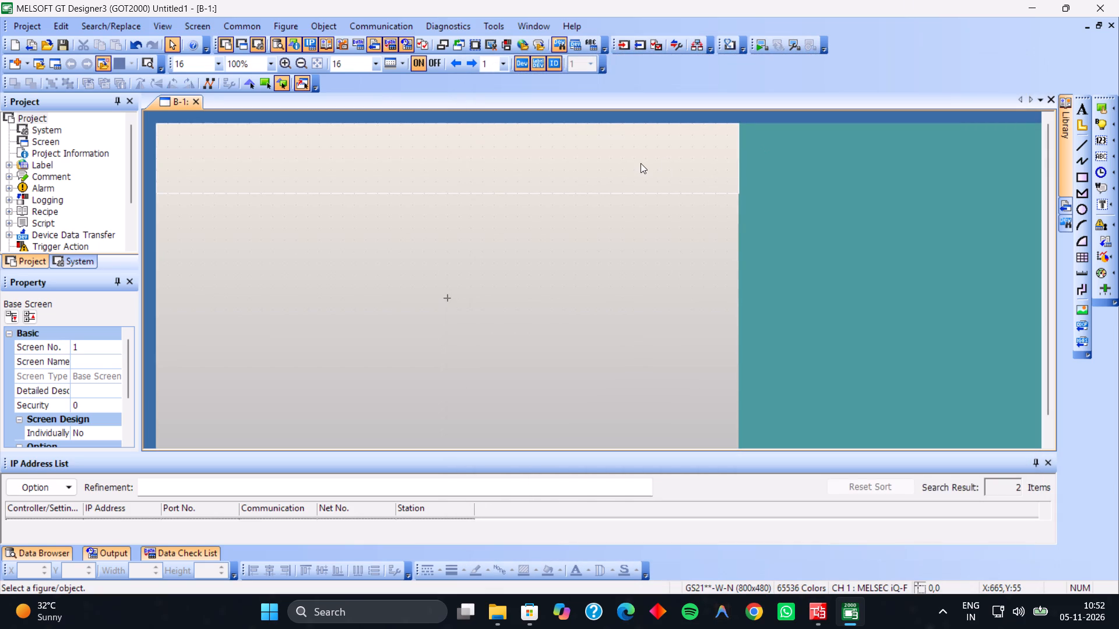
Look at the device and shape batch edit settings for the base screen, closing each without replacing anything.
double_click(567, 173)
double_click(567, 173)
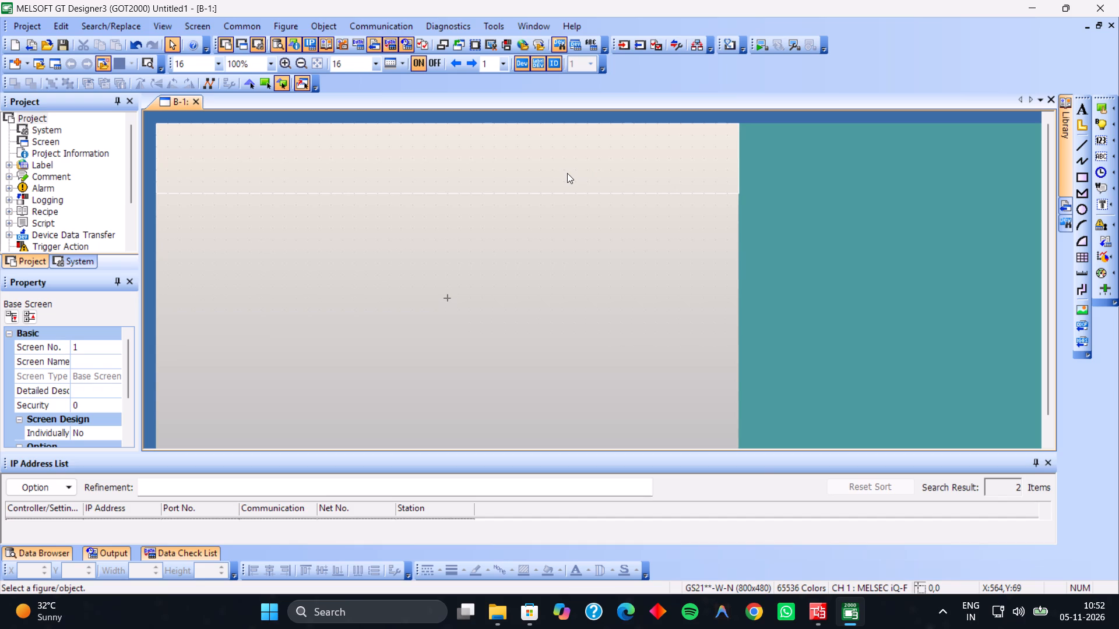
right_click(567, 173)
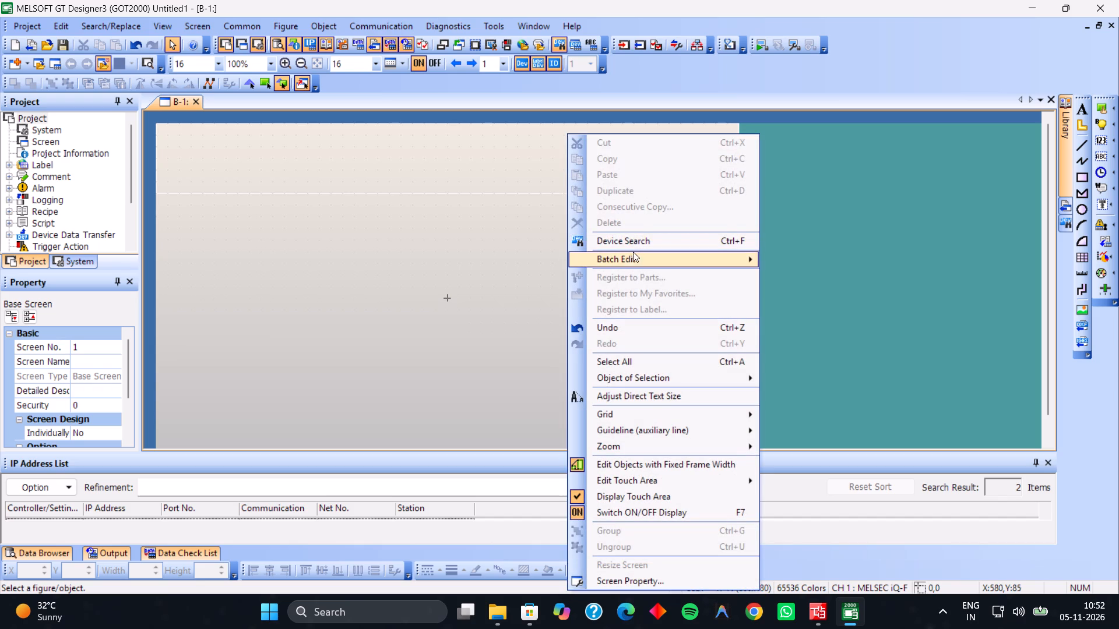
click(631, 252)
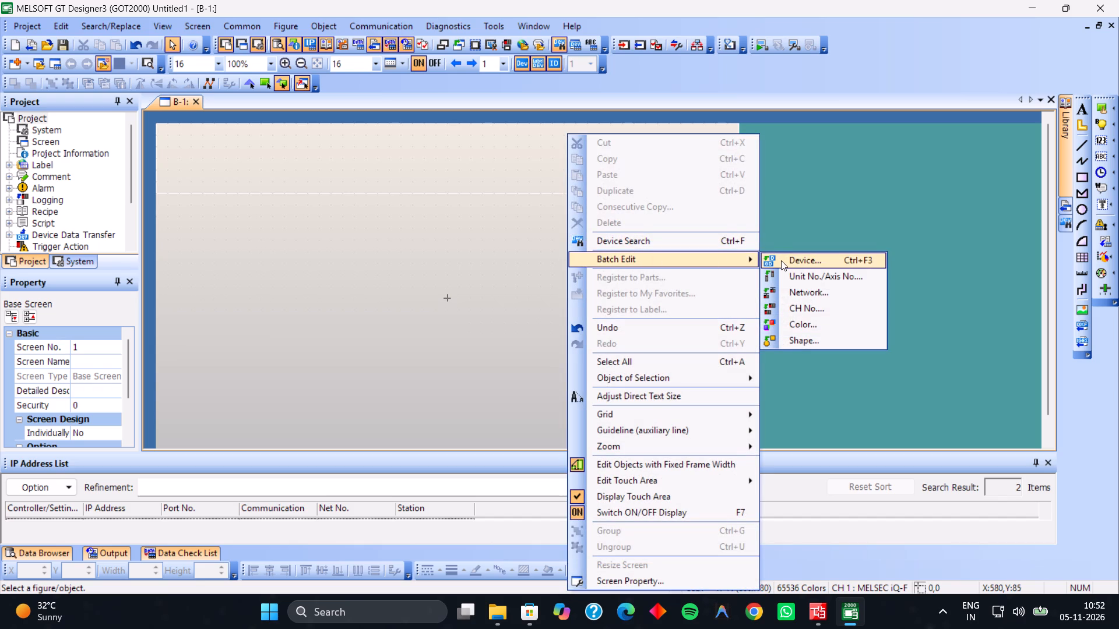
click(781, 261)
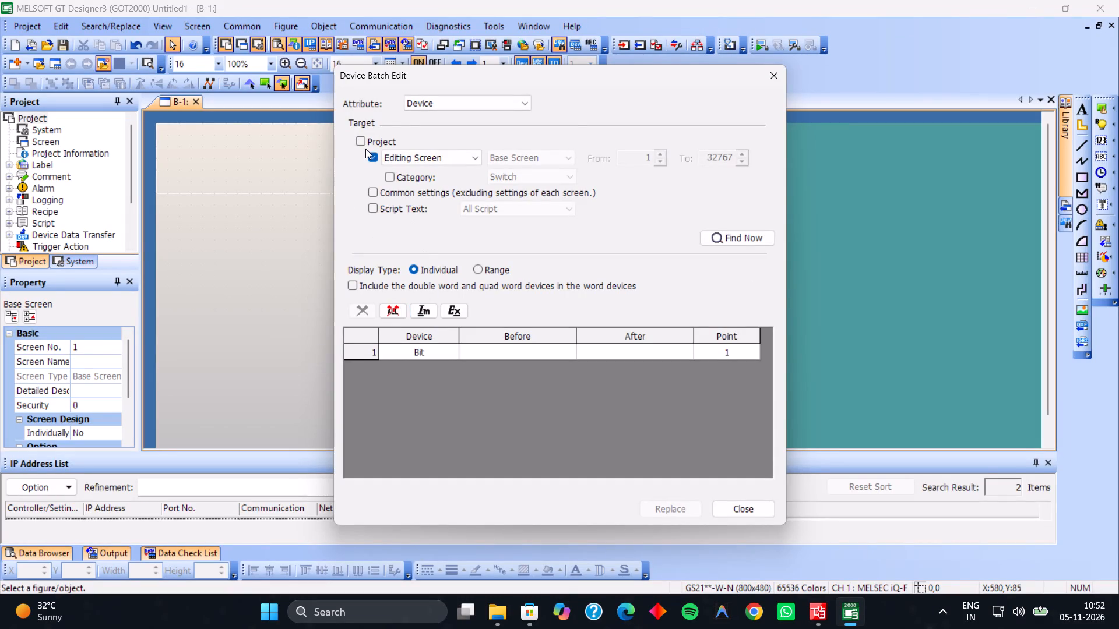
click(775, 81)
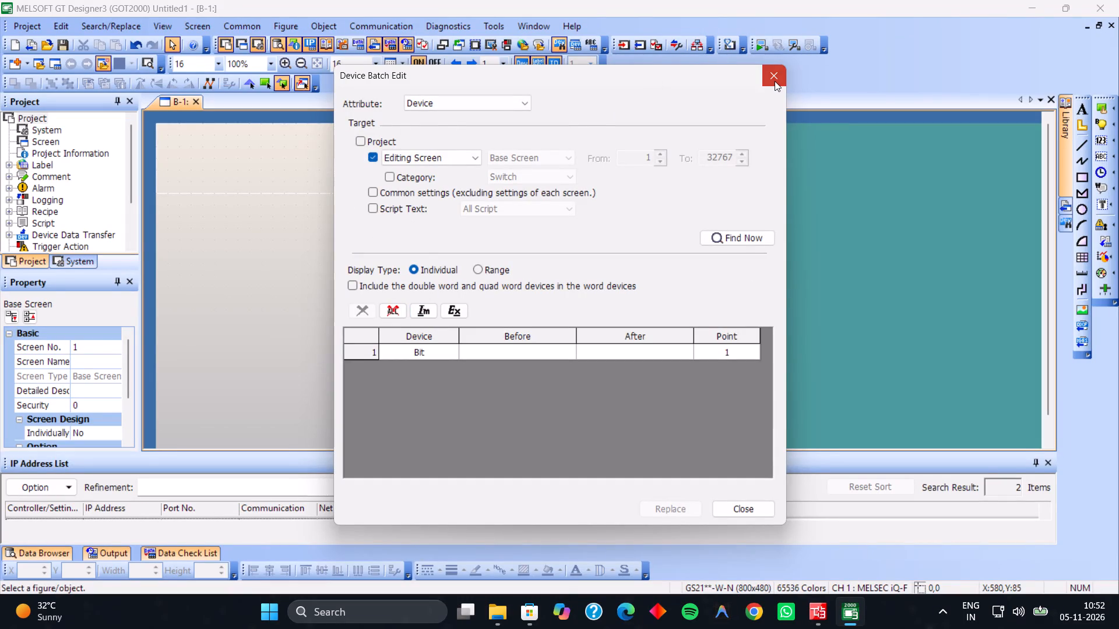
triple_click(547, 149)
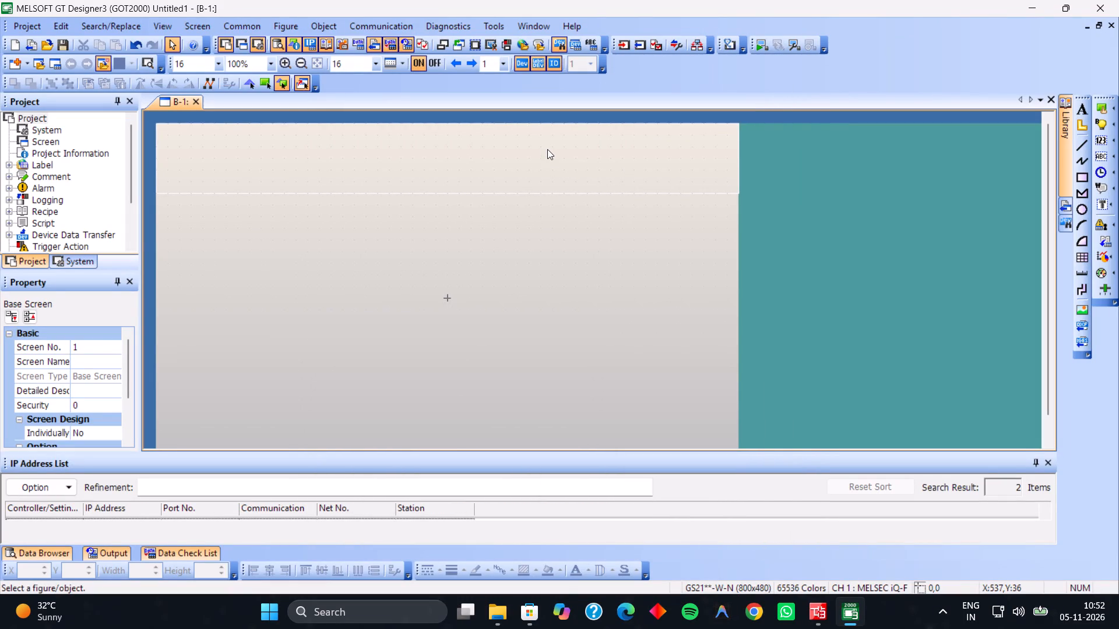
right_click(547, 149)
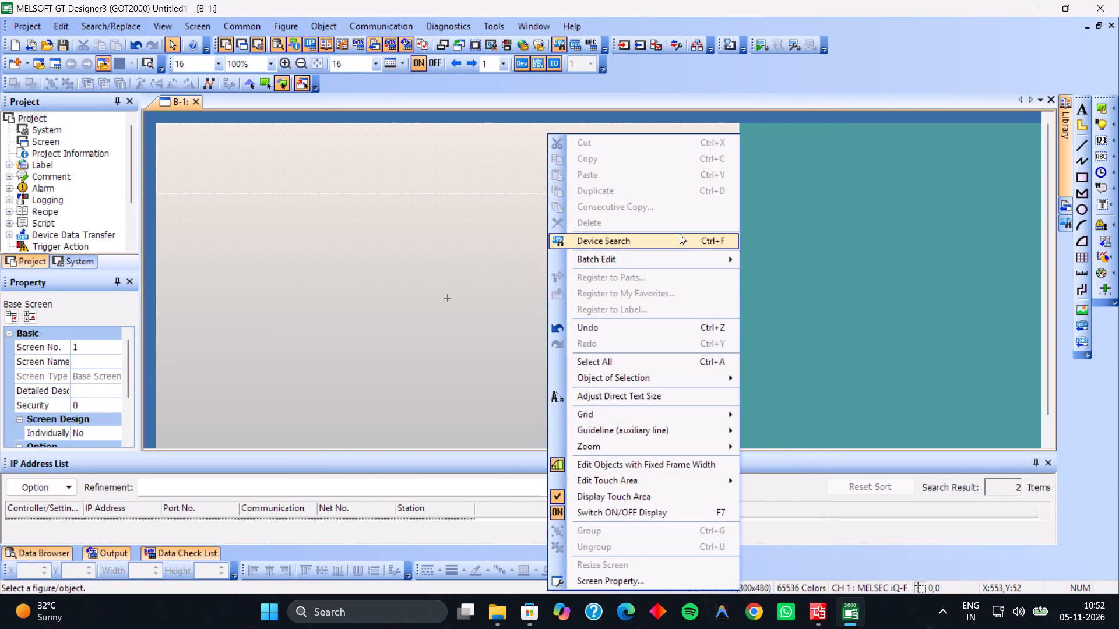
click(683, 258)
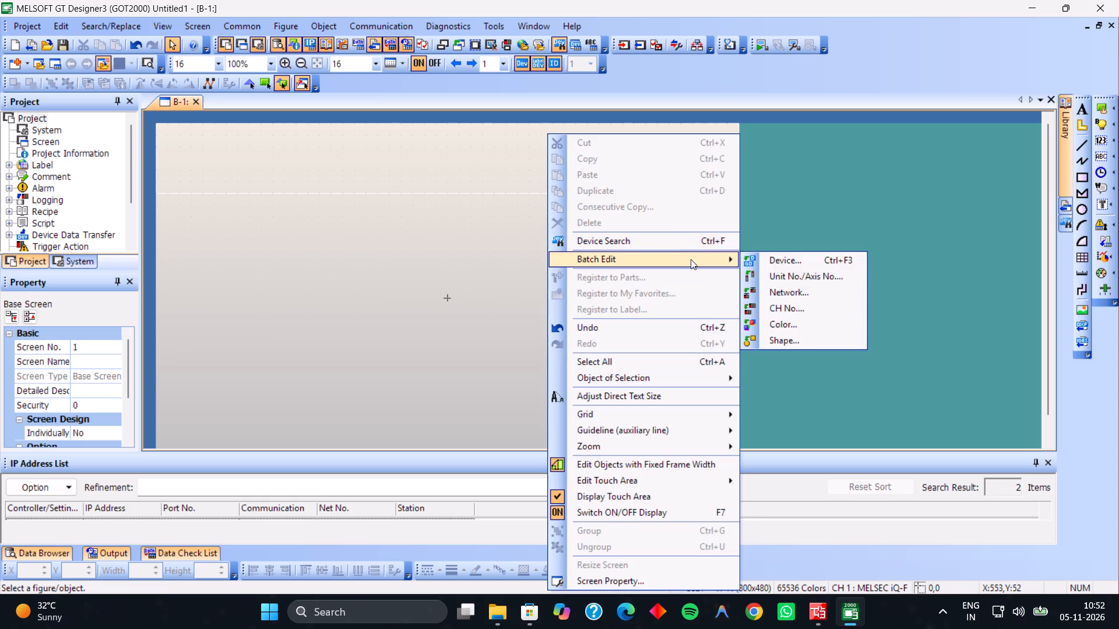
click(808, 339)
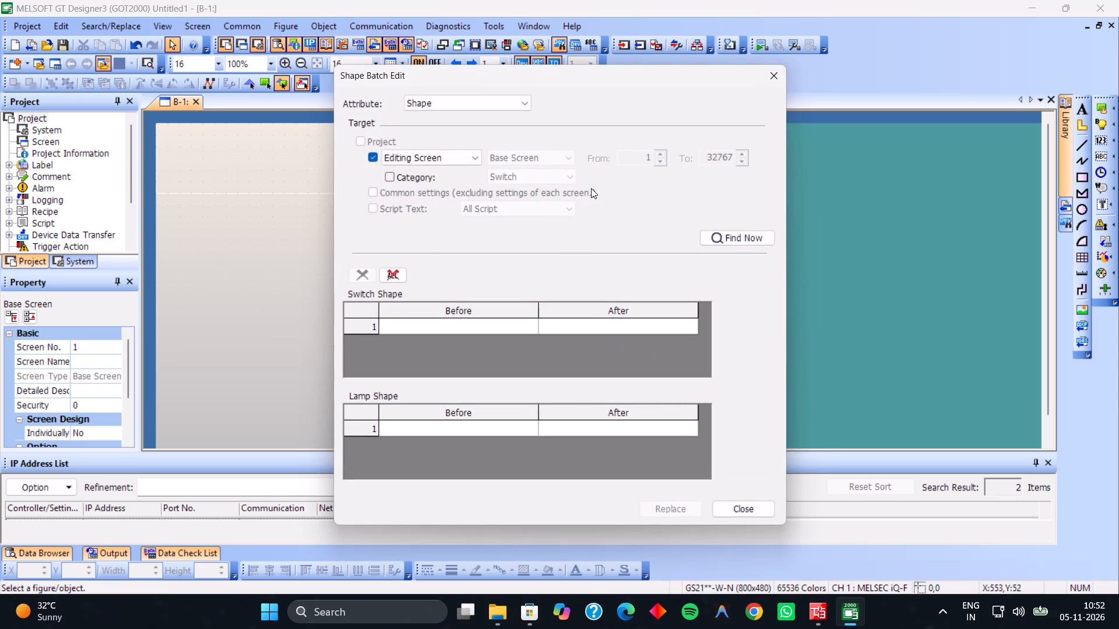
click(767, 69)
Turn off editing objects with fixed frame width.
right_click(519, 145)
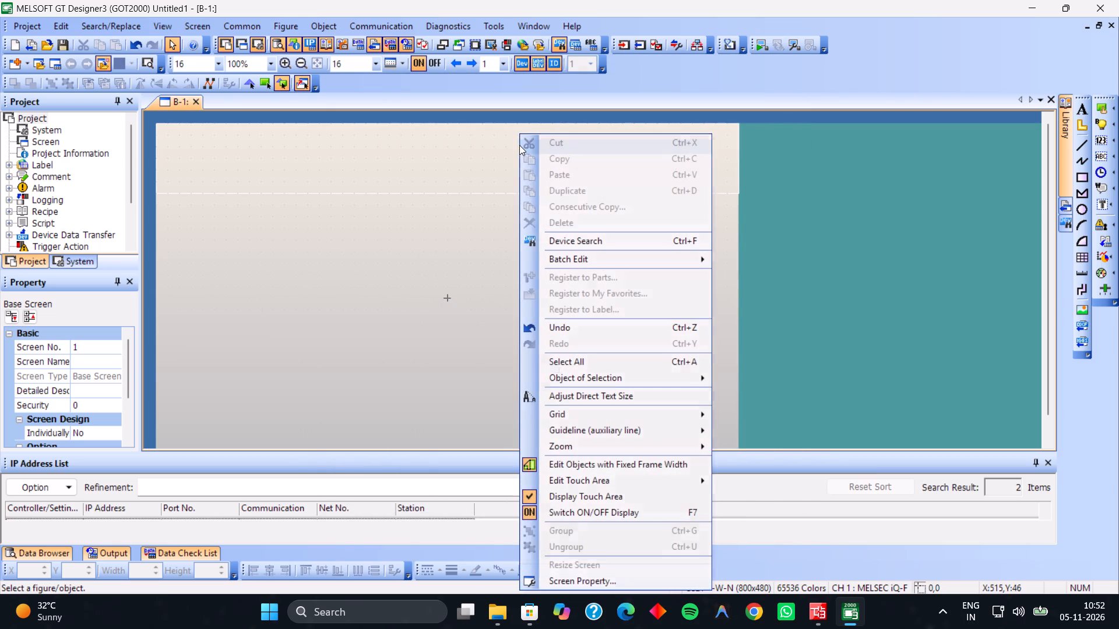
click(587, 468)
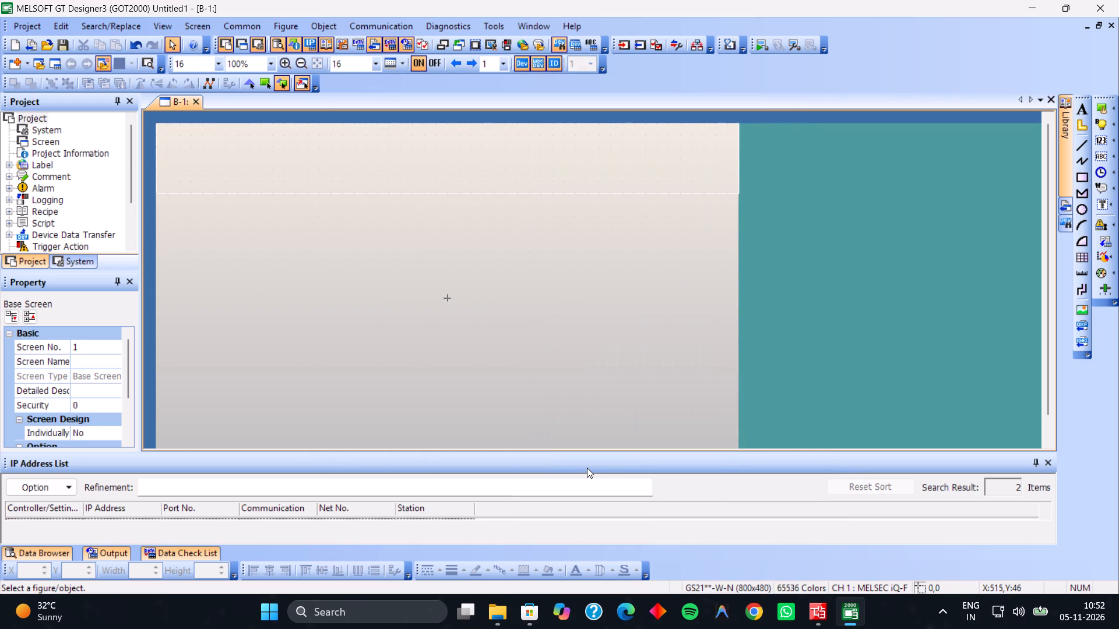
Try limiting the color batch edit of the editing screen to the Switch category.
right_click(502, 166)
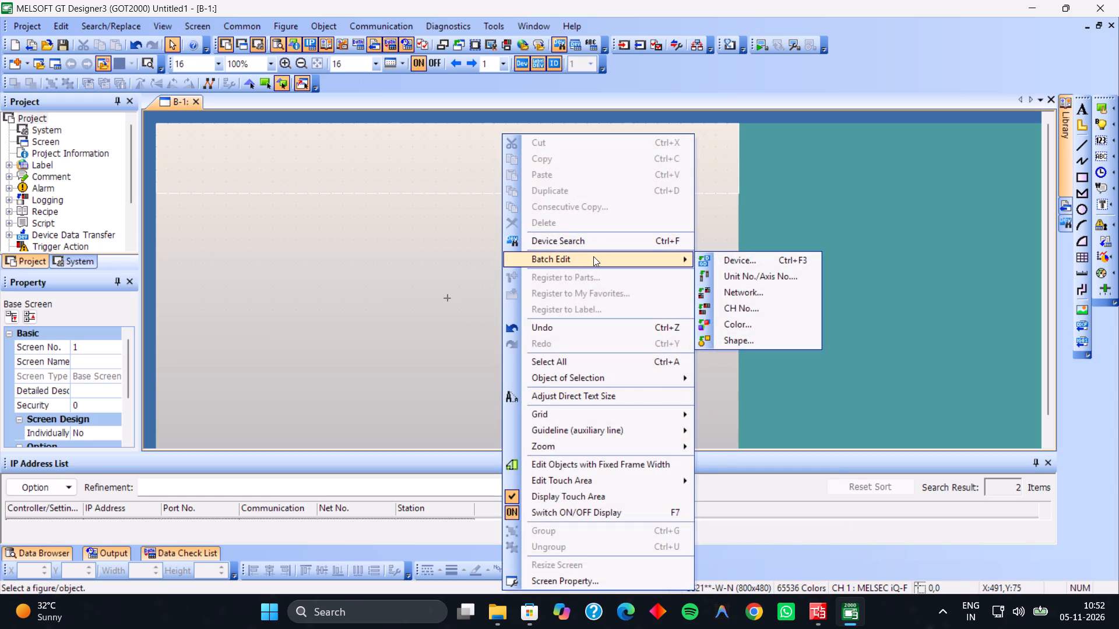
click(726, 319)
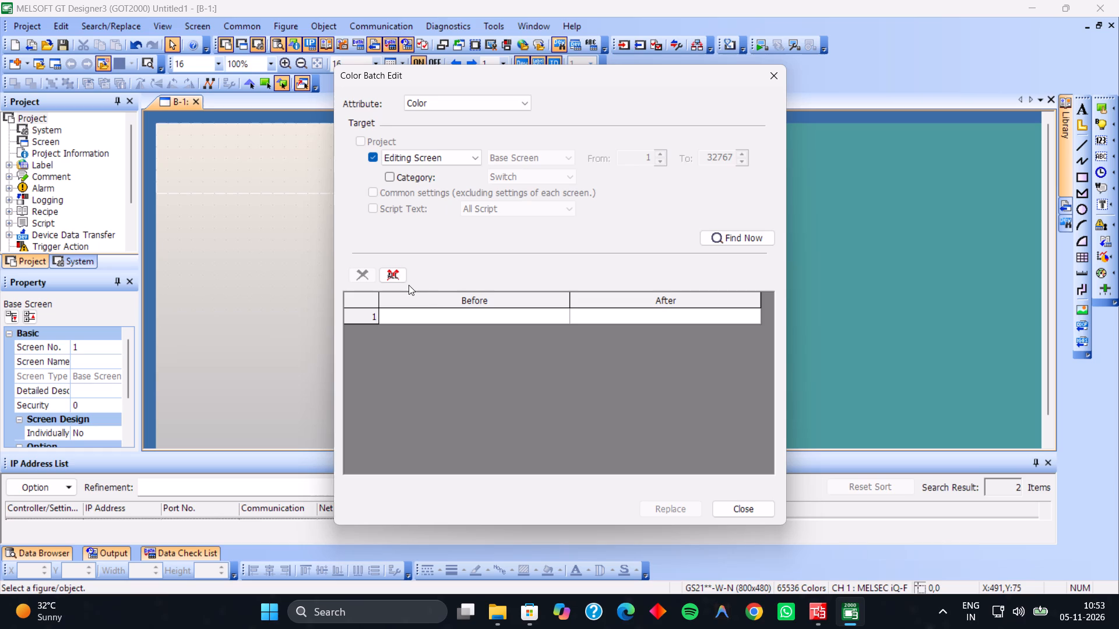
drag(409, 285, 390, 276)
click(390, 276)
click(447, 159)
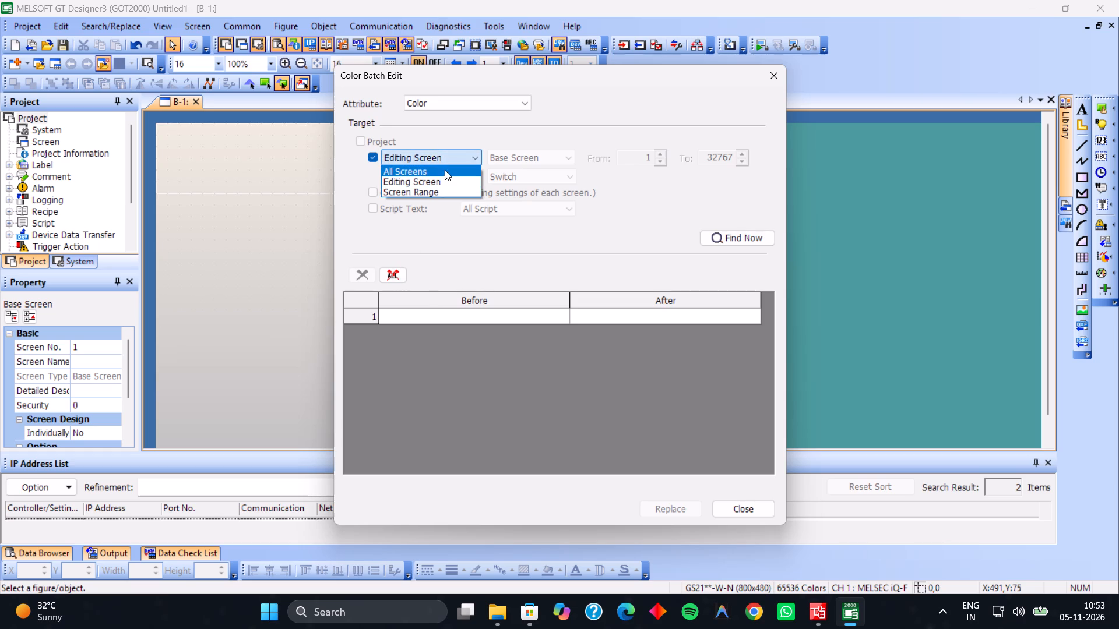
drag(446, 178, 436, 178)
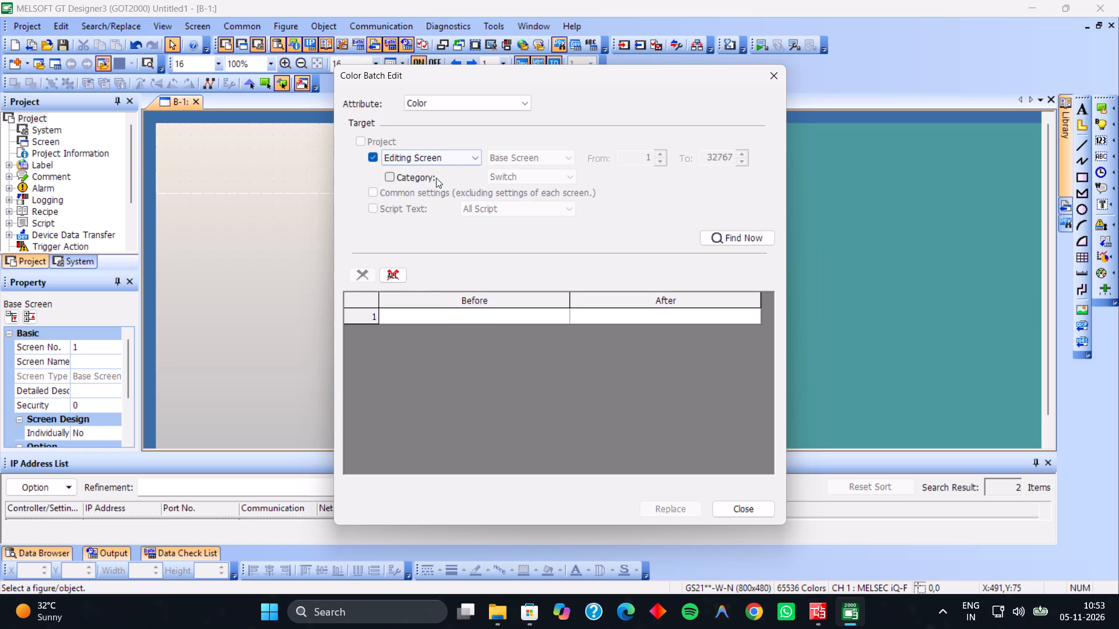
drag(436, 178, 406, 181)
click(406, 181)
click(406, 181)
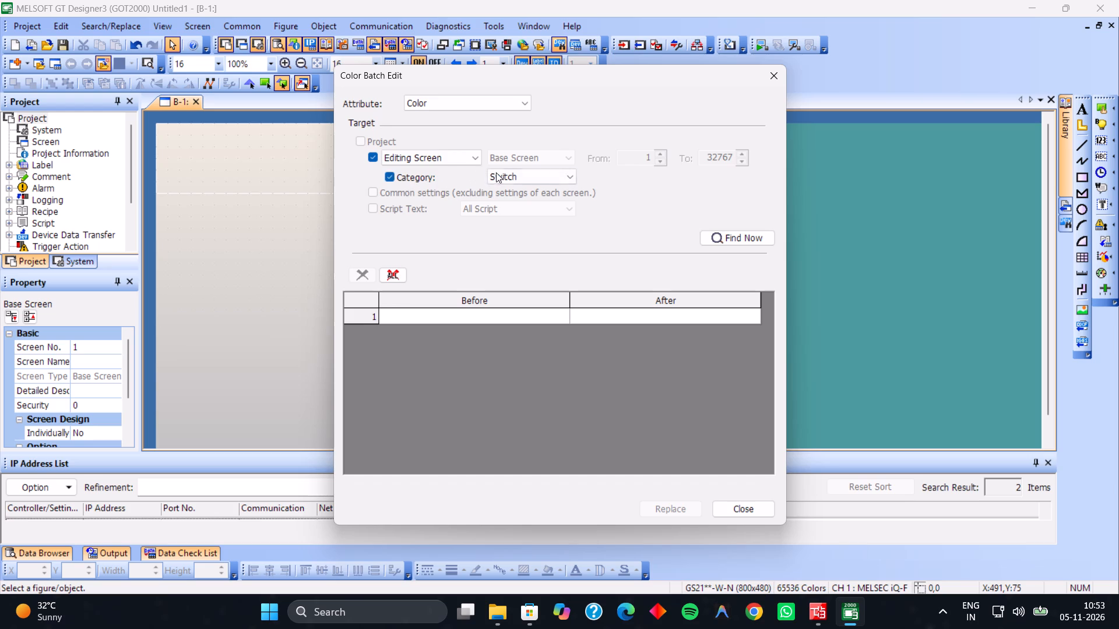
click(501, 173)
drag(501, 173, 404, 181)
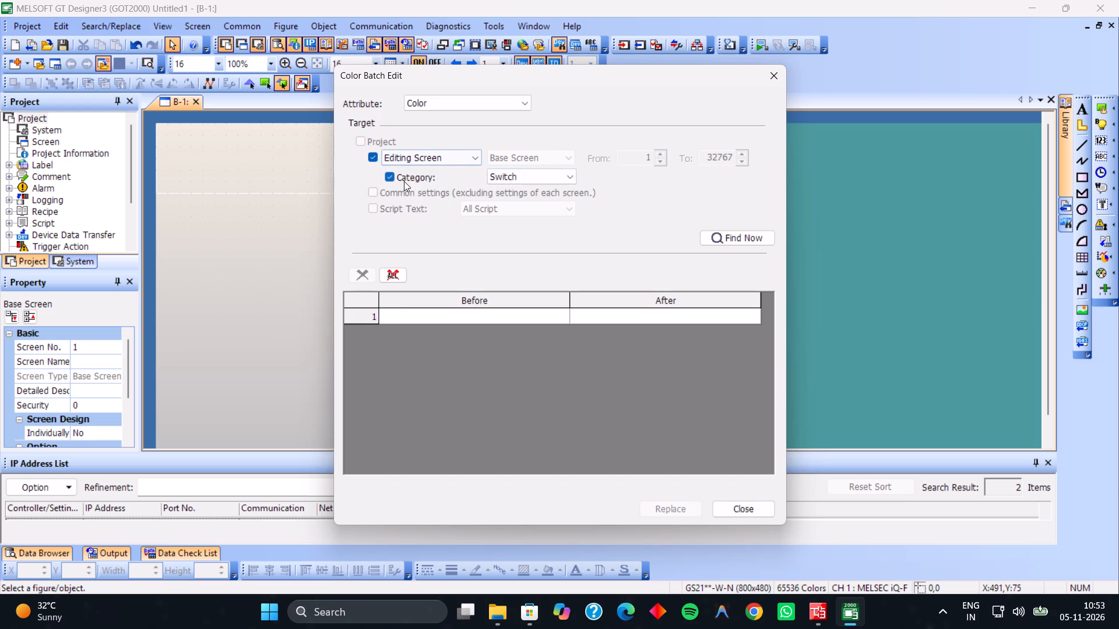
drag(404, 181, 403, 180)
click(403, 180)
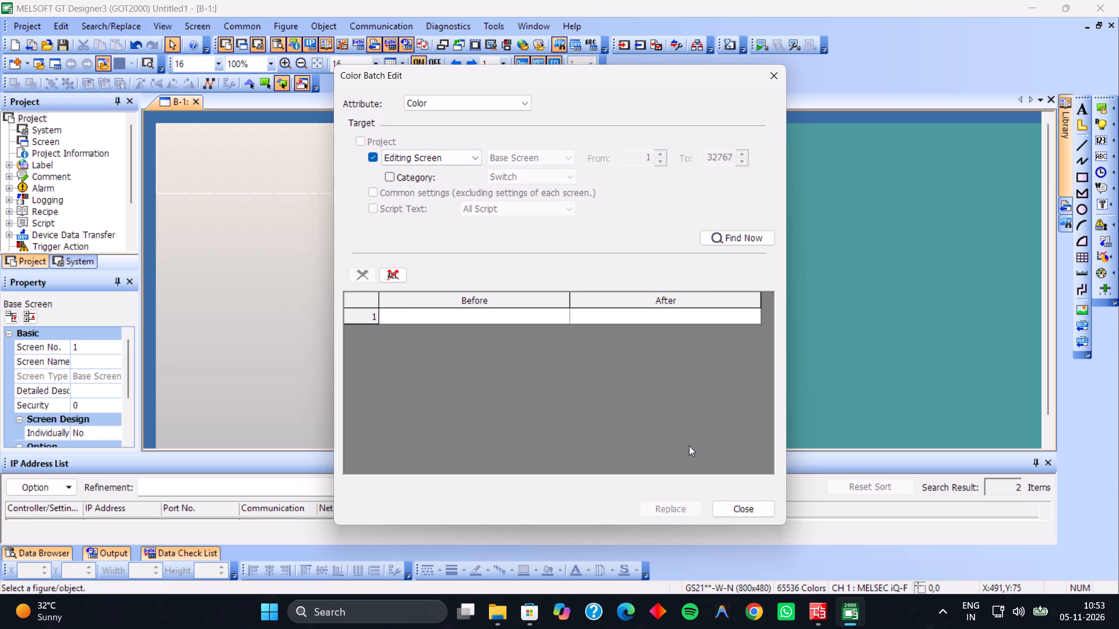
Search the editing screen for the colors it uses and close the color batch edit without replacing any.
click(690, 446)
drag(690, 446, 698, 278)
click(716, 237)
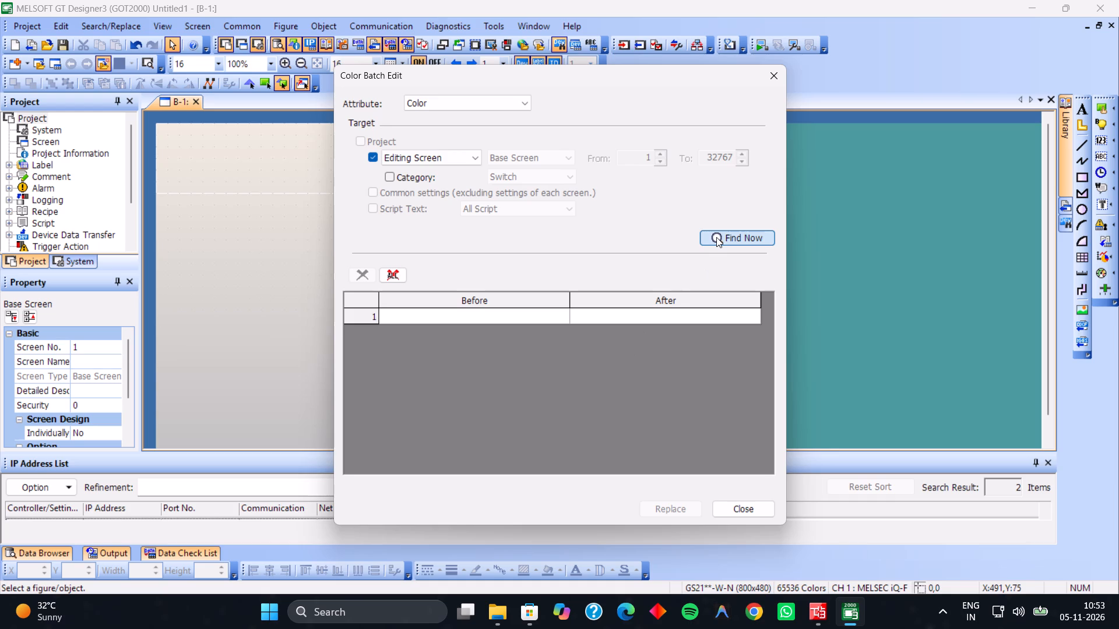
click(716, 237)
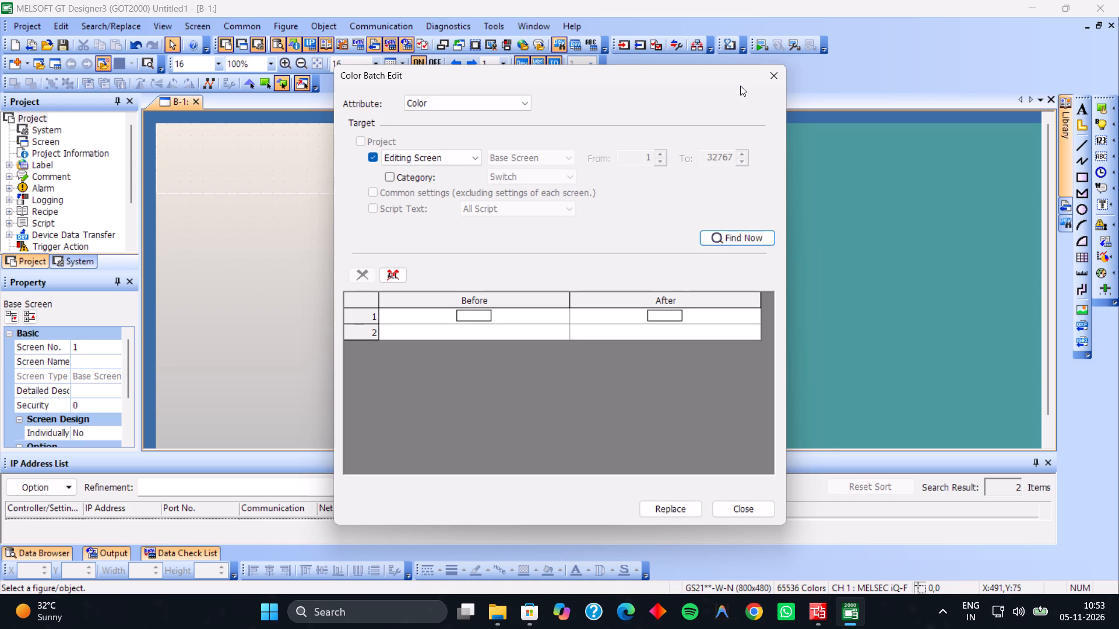
click(773, 72)
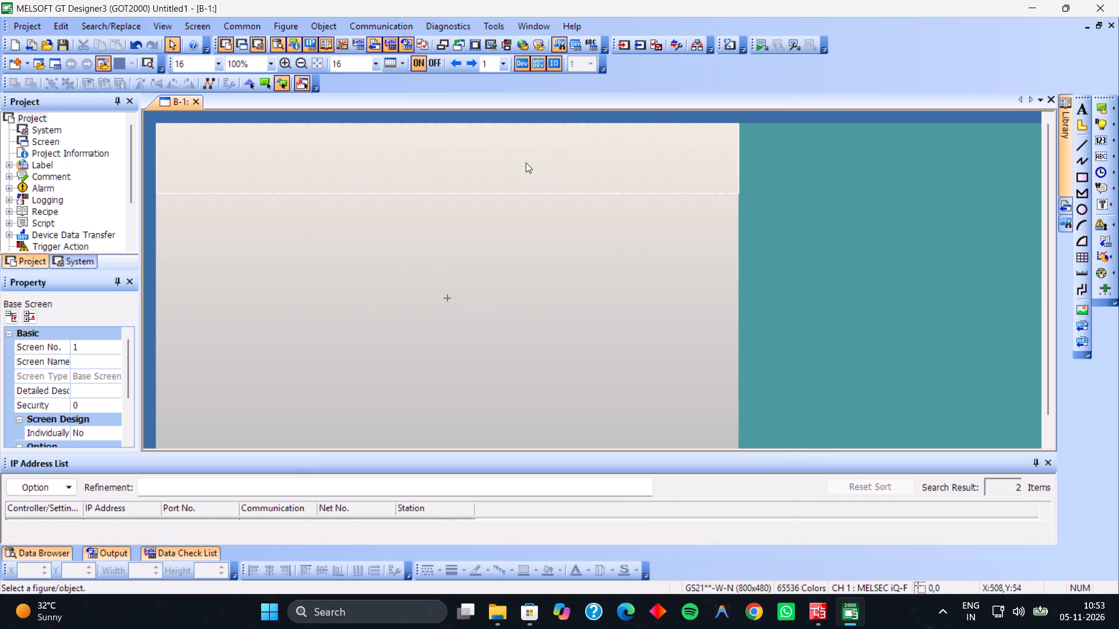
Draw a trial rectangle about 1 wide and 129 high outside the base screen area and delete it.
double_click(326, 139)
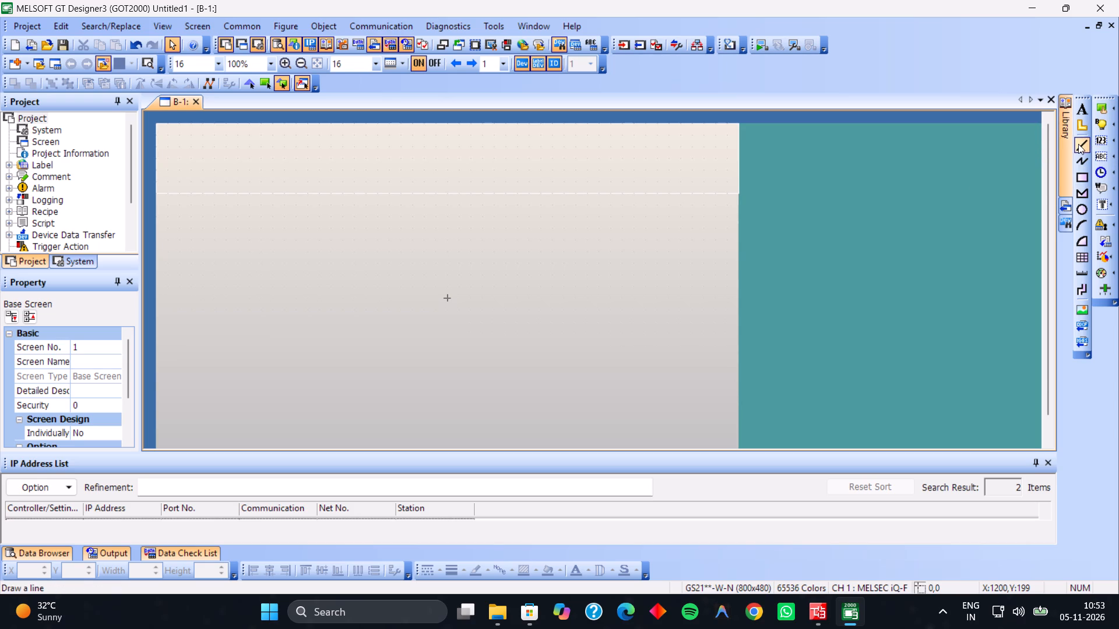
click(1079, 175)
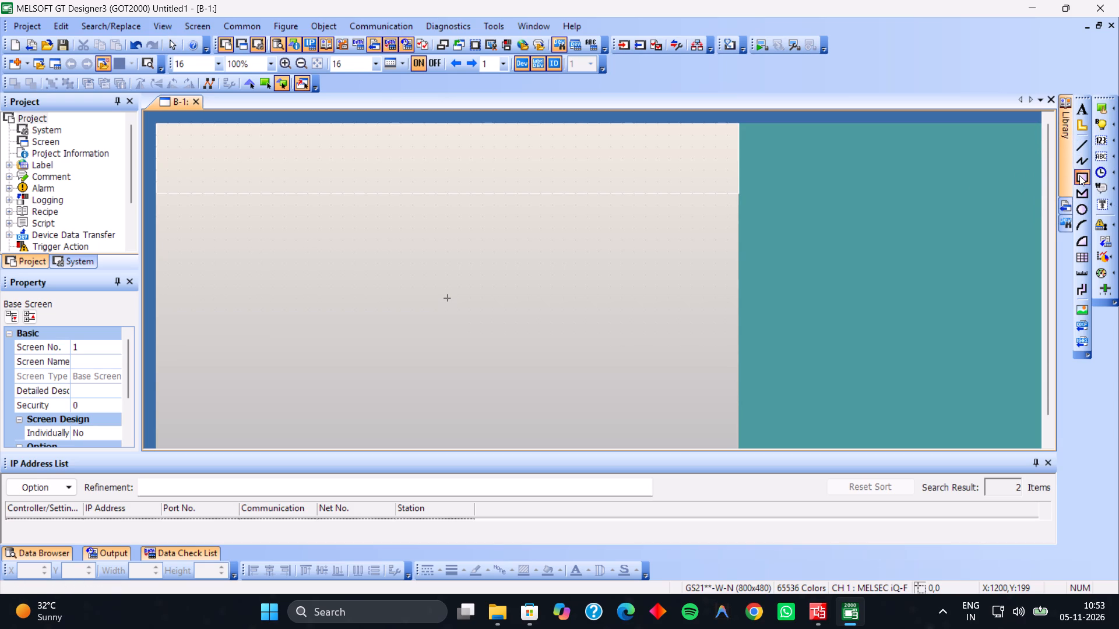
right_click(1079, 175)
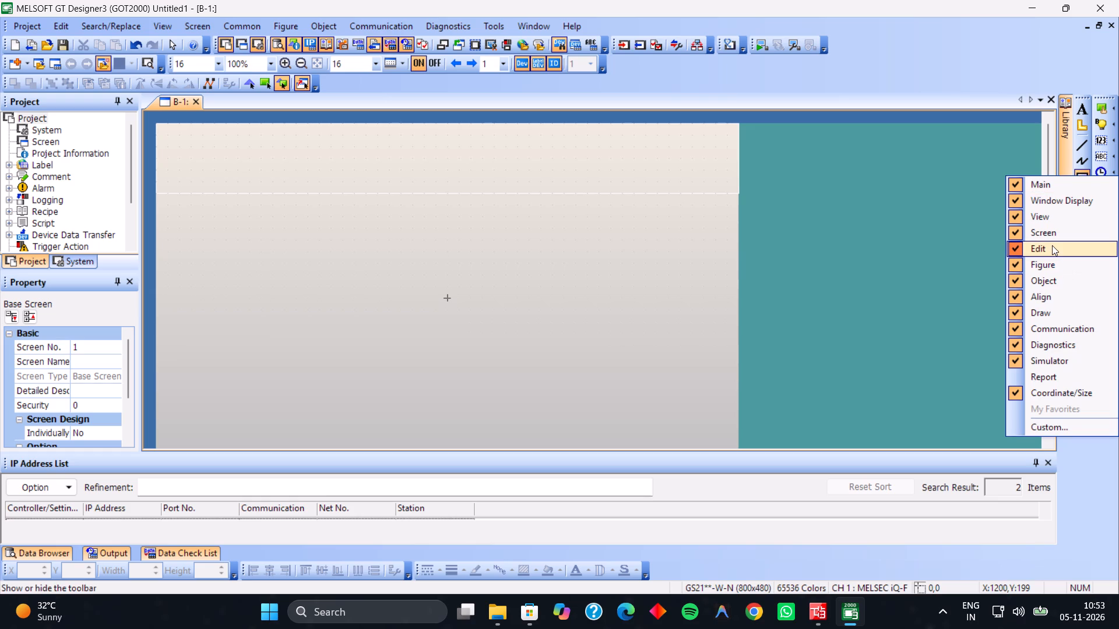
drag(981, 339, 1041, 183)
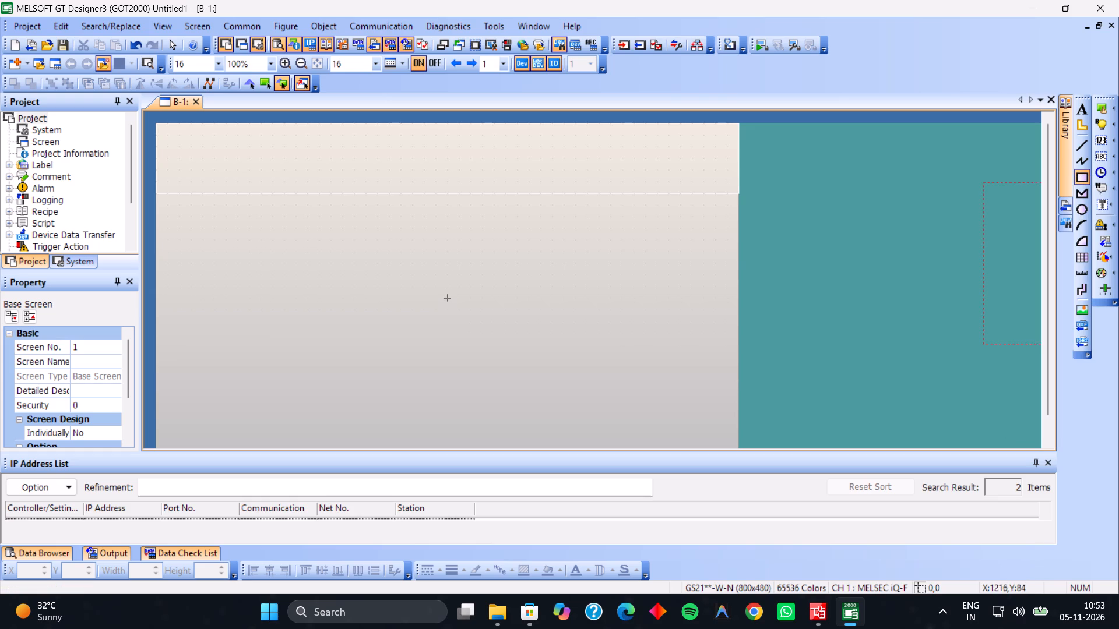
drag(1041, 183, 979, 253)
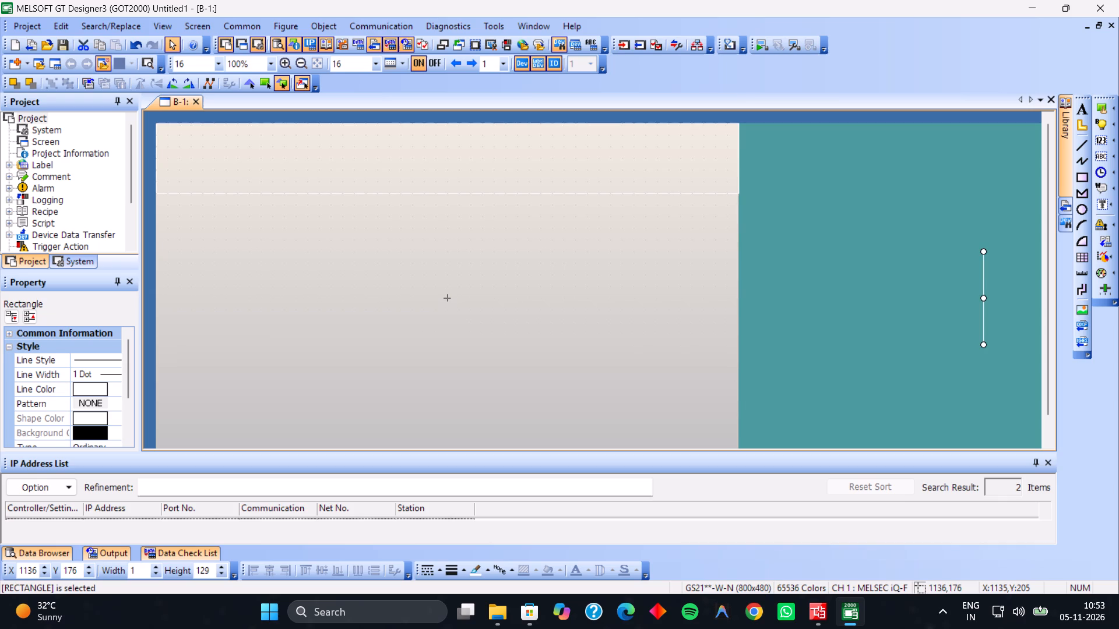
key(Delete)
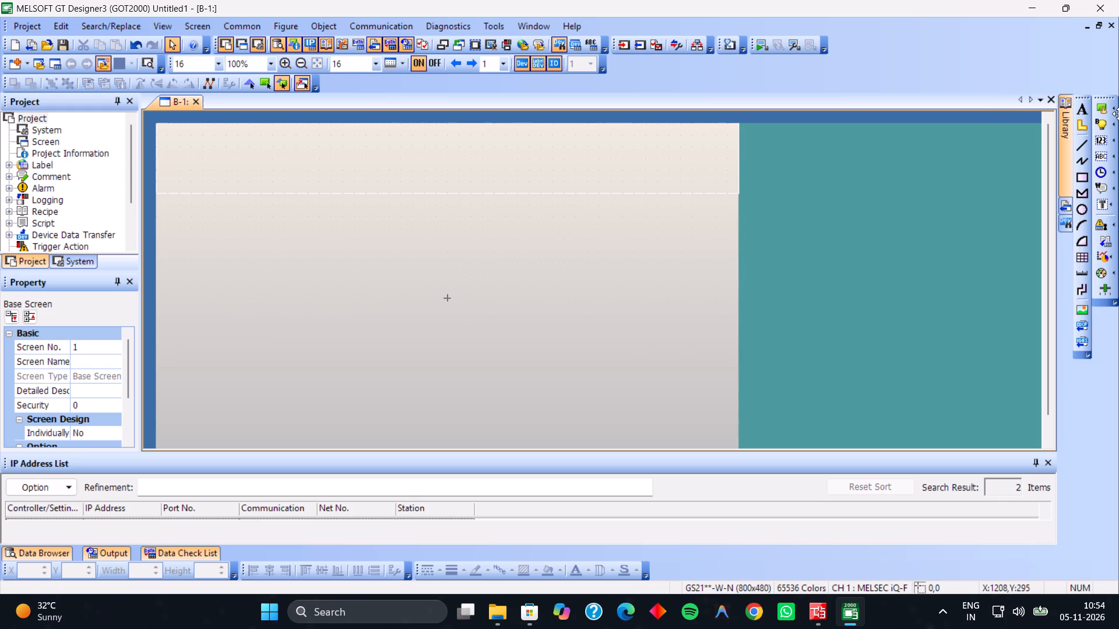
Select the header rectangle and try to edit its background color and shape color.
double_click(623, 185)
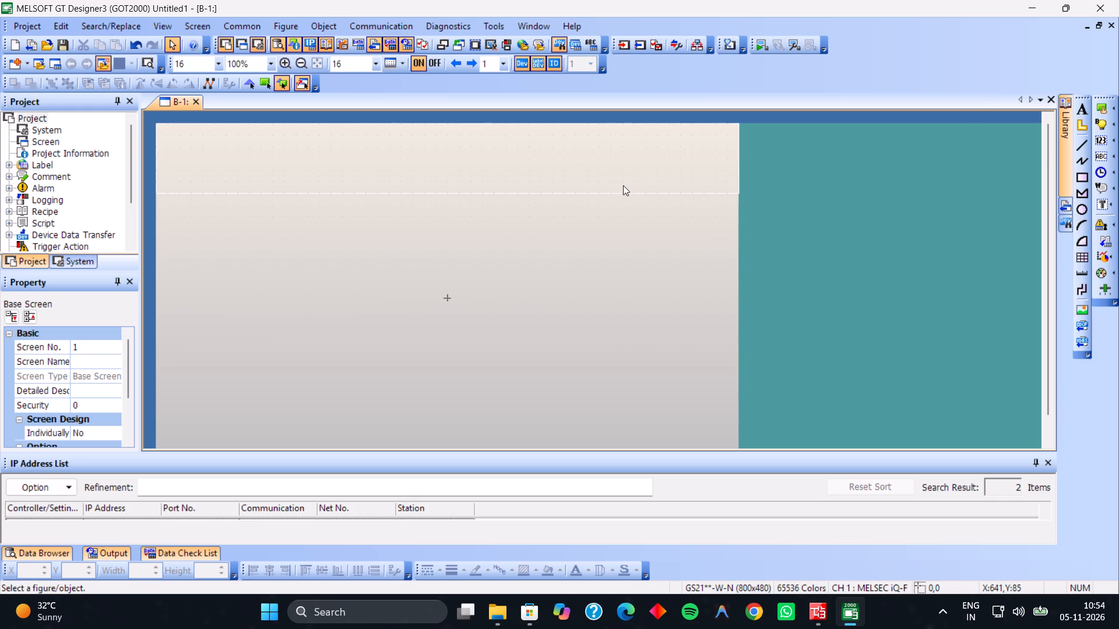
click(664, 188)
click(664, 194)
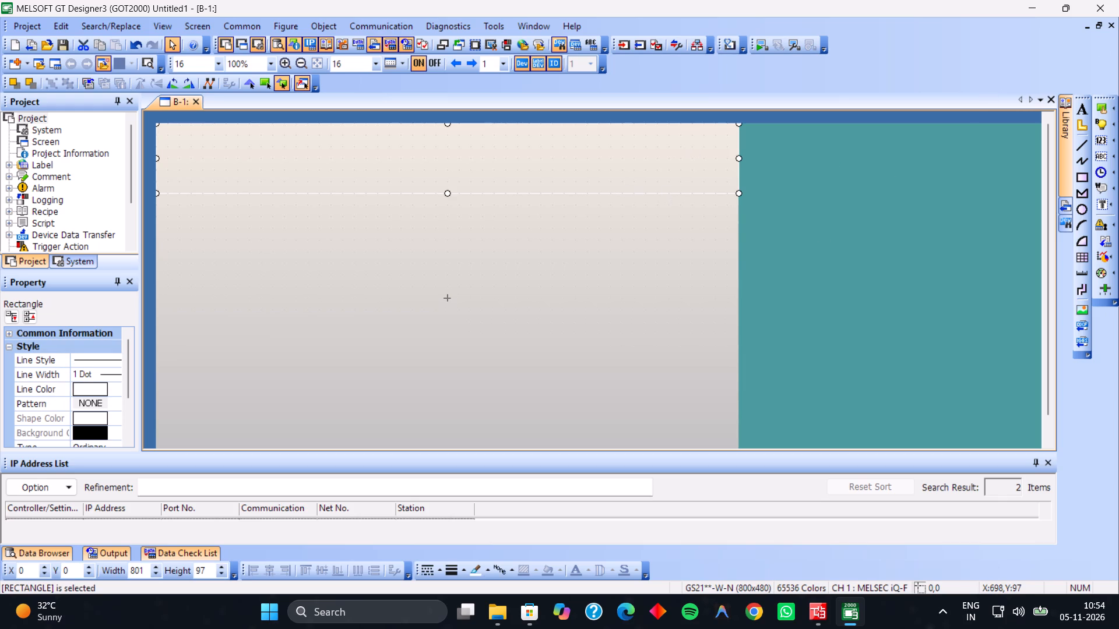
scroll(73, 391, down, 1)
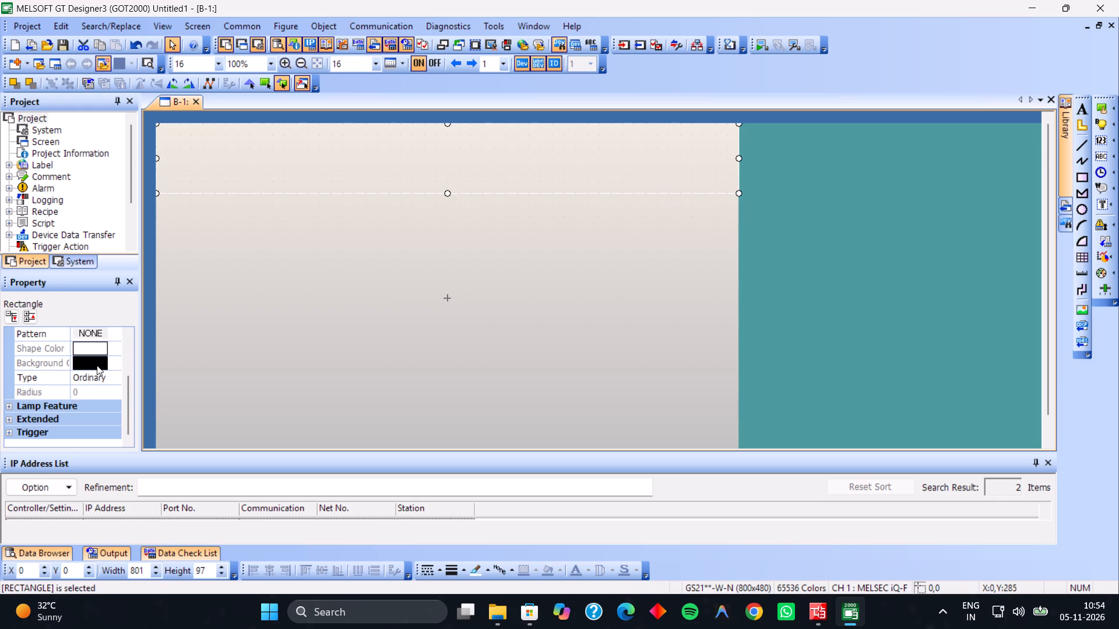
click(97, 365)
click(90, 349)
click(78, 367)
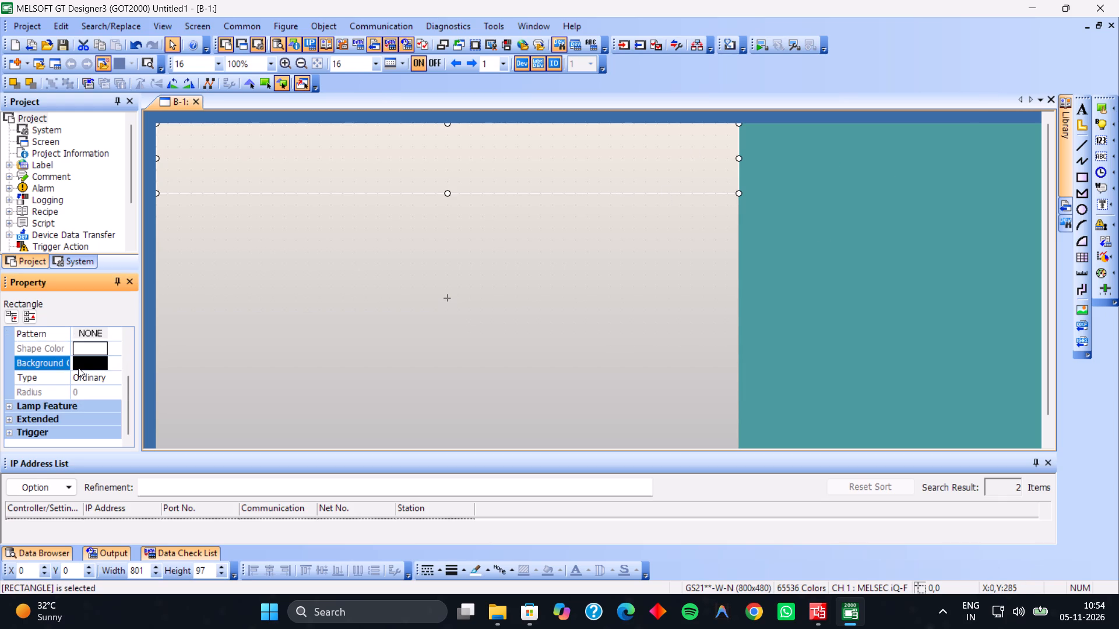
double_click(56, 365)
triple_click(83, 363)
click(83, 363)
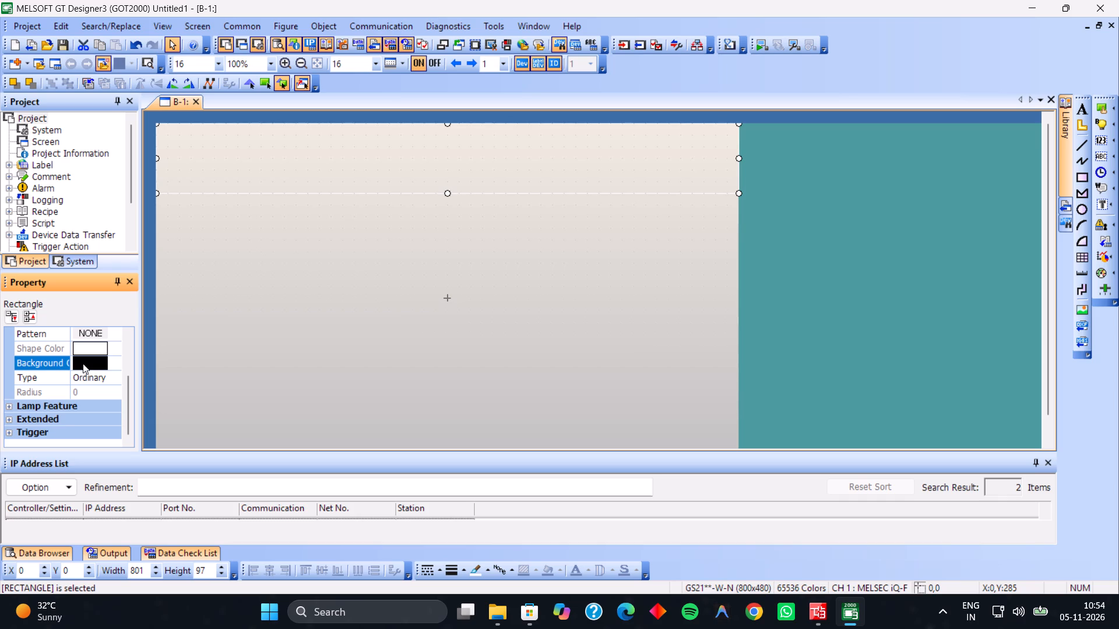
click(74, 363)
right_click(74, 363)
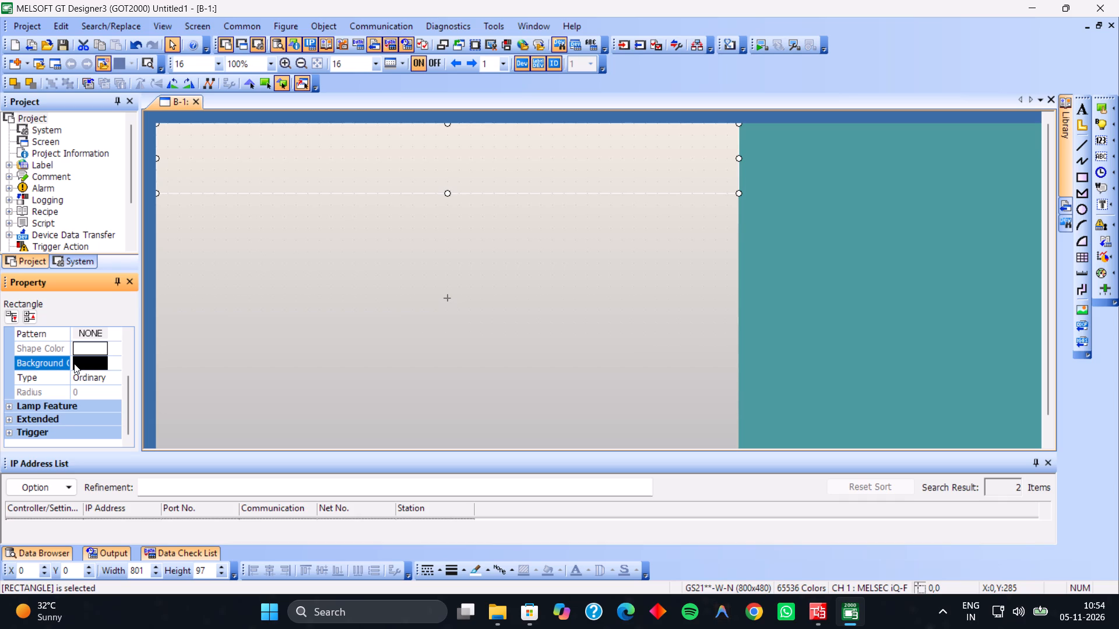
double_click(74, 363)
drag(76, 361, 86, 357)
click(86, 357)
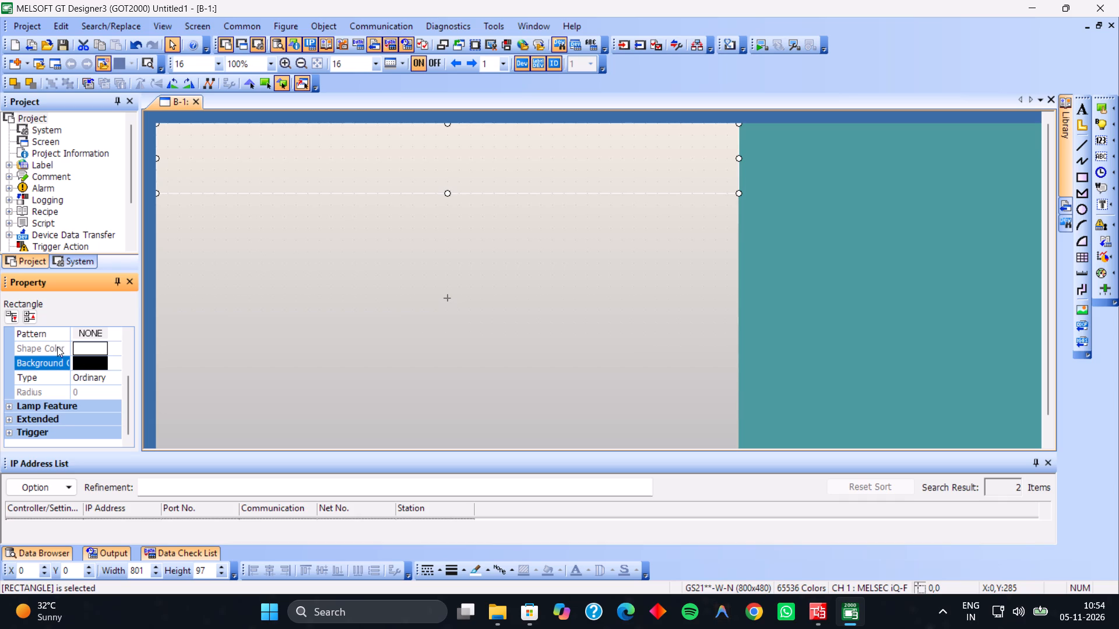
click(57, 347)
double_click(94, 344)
Fill the header rectangle with pattern 1, and replace that fill with solid pattern 37.
click(91, 338)
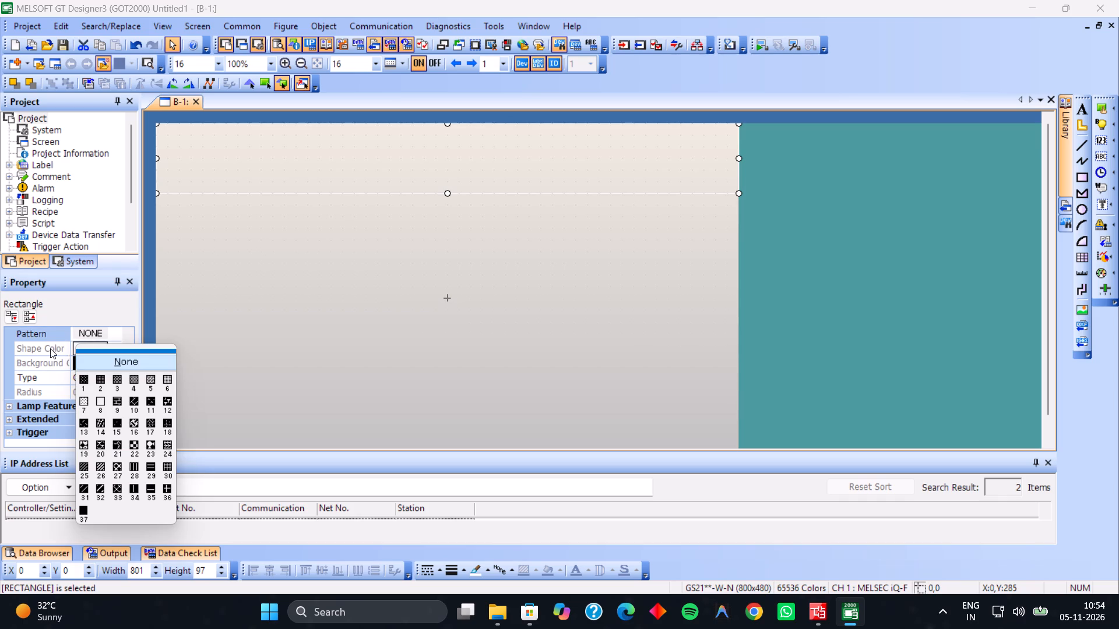
click(84, 374)
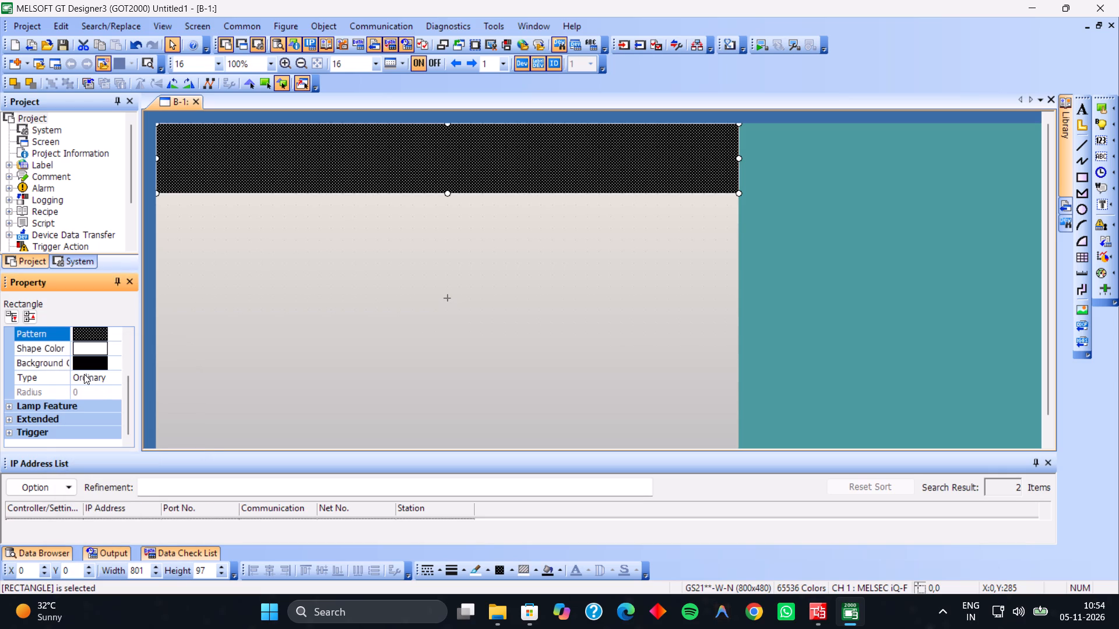
click(89, 335)
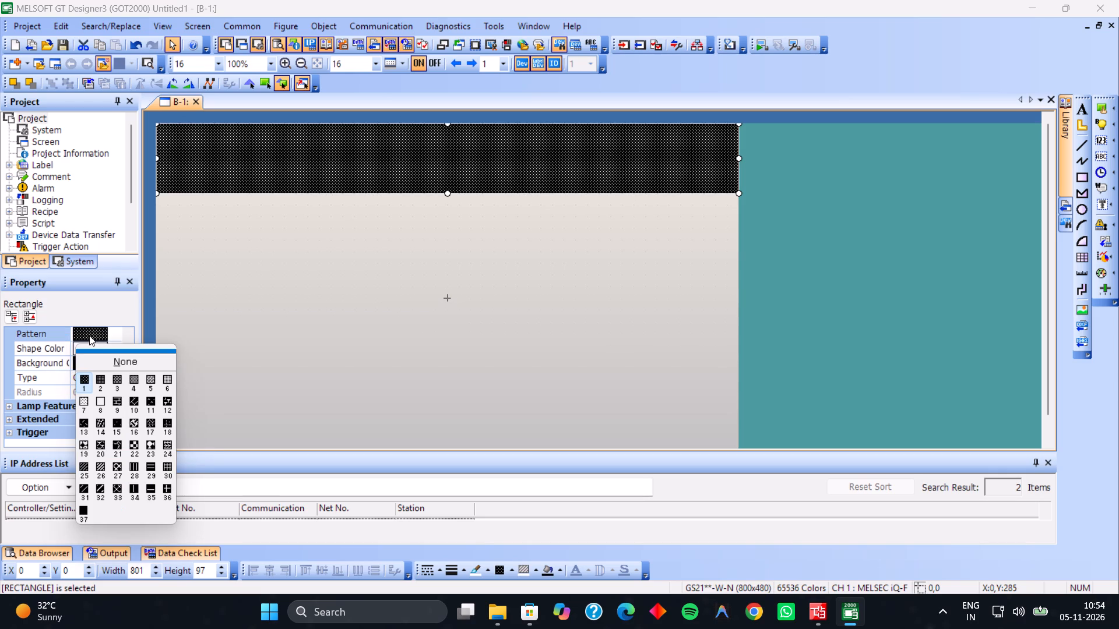
click(82, 516)
click(252, 391)
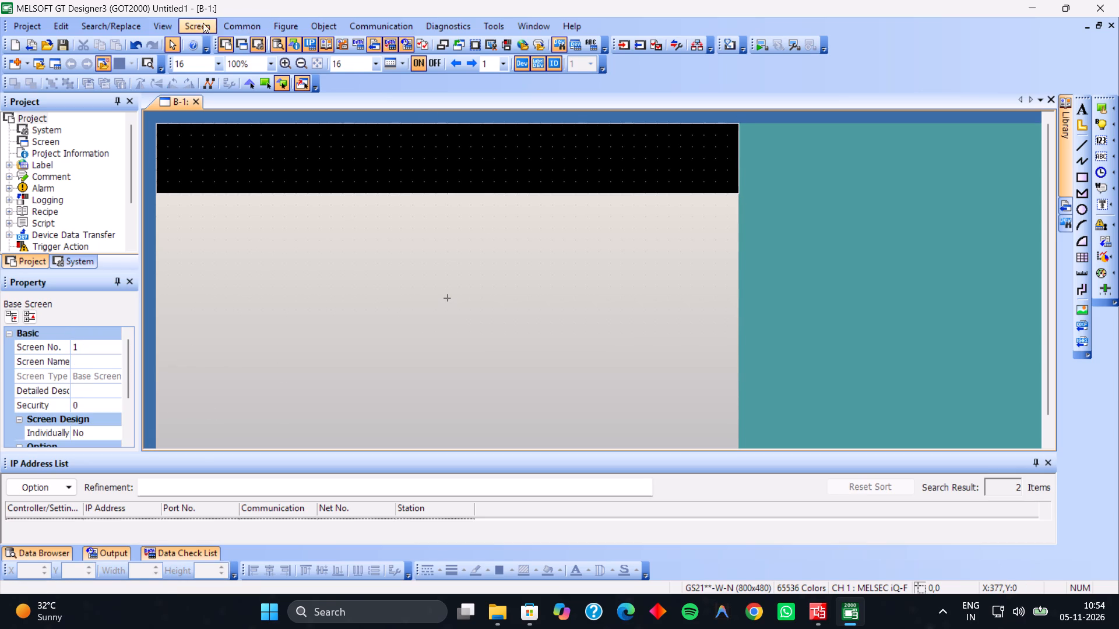
Copy the black header rectangle and place the duplicate as a footer band at about X 0, Y 352.
click(301, 154)
key(ctrl+c)
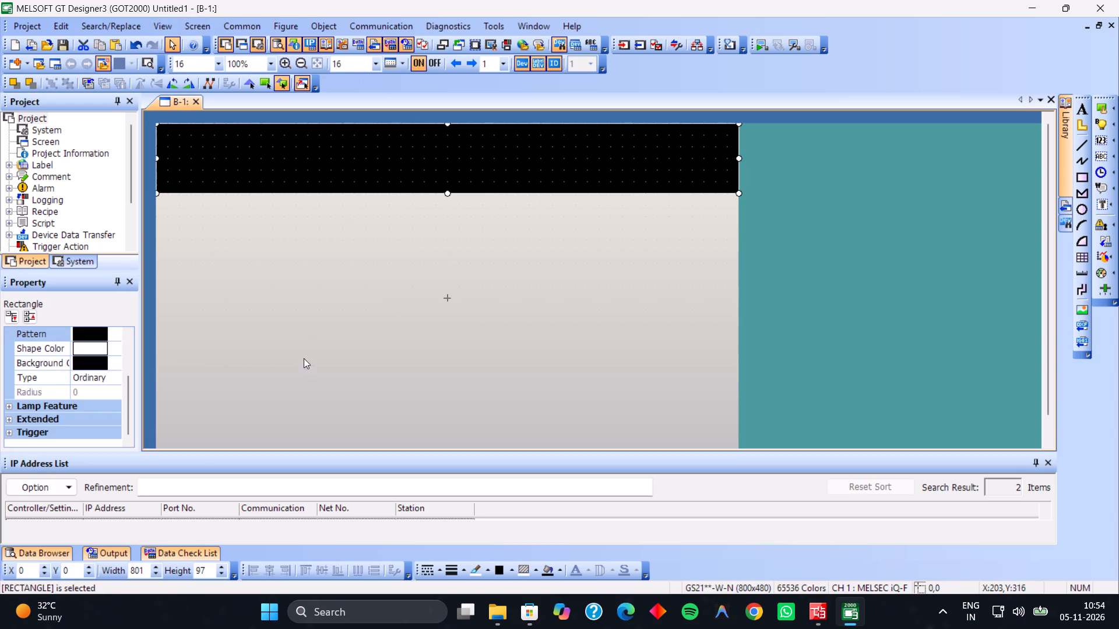
click(305, 378)
key(ctrl+v)
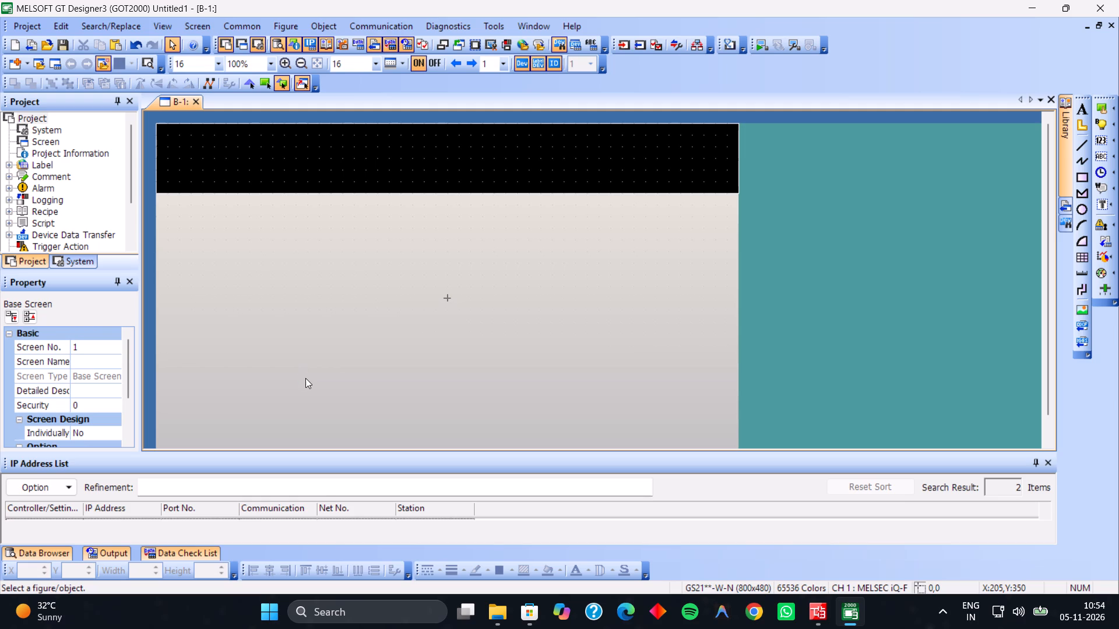
drag(188, 144, 242, 200)
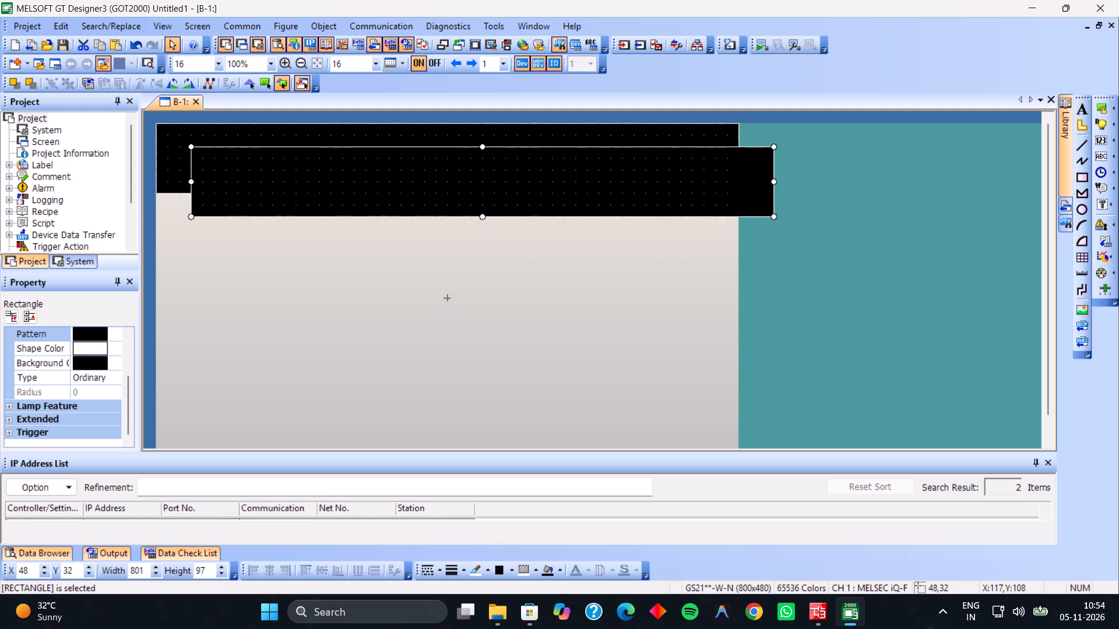
drag(242, 200, 250, 192)
drag(250, 192, 215, 422)
click(442, 262)
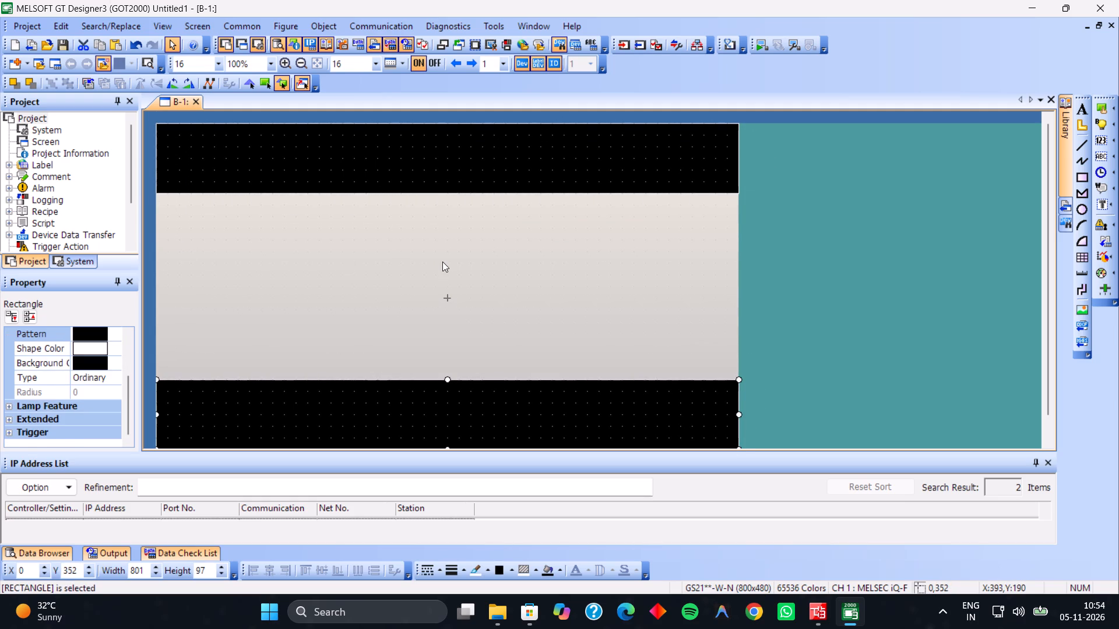
click(404, 171)
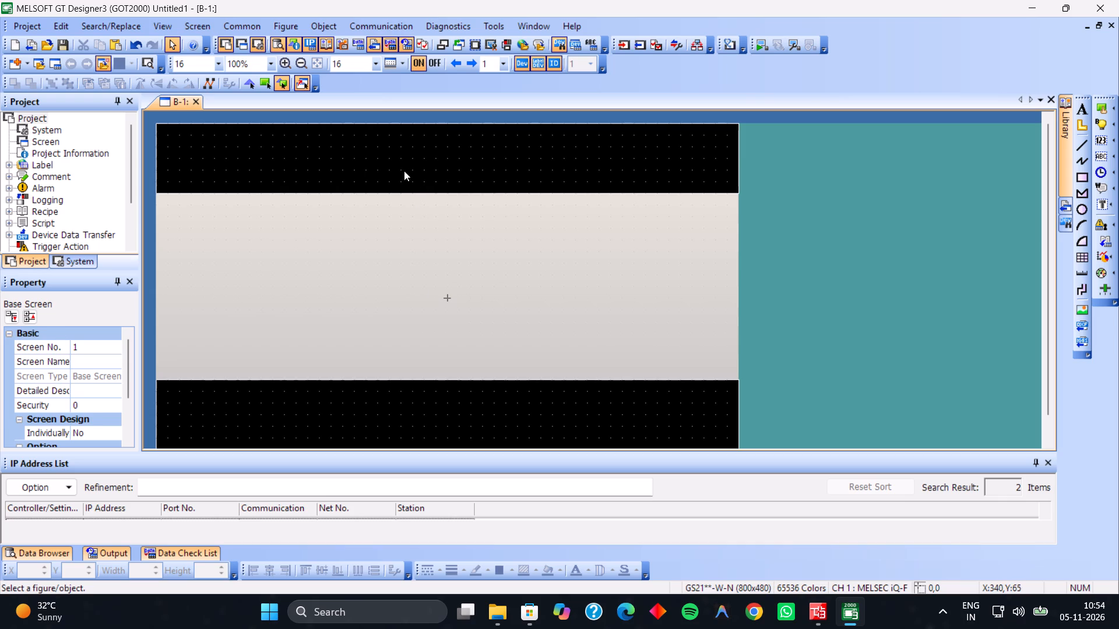
click(396, 248)
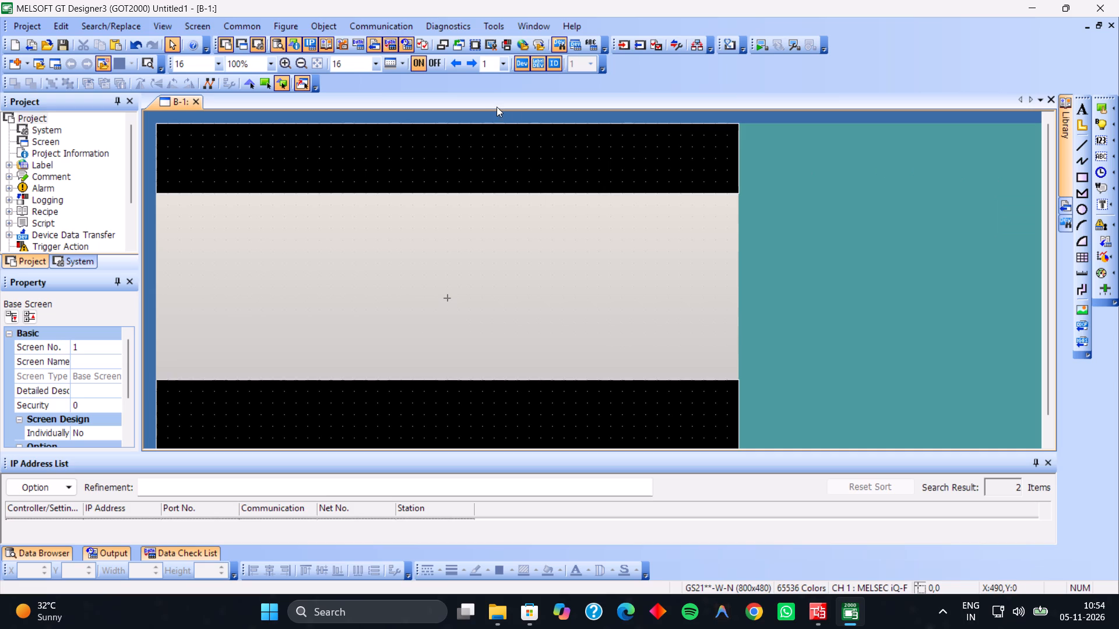
Add a bold, center-aligned text WELCOME followed by two line breaks on the black header rectangle.
click(437, 156)
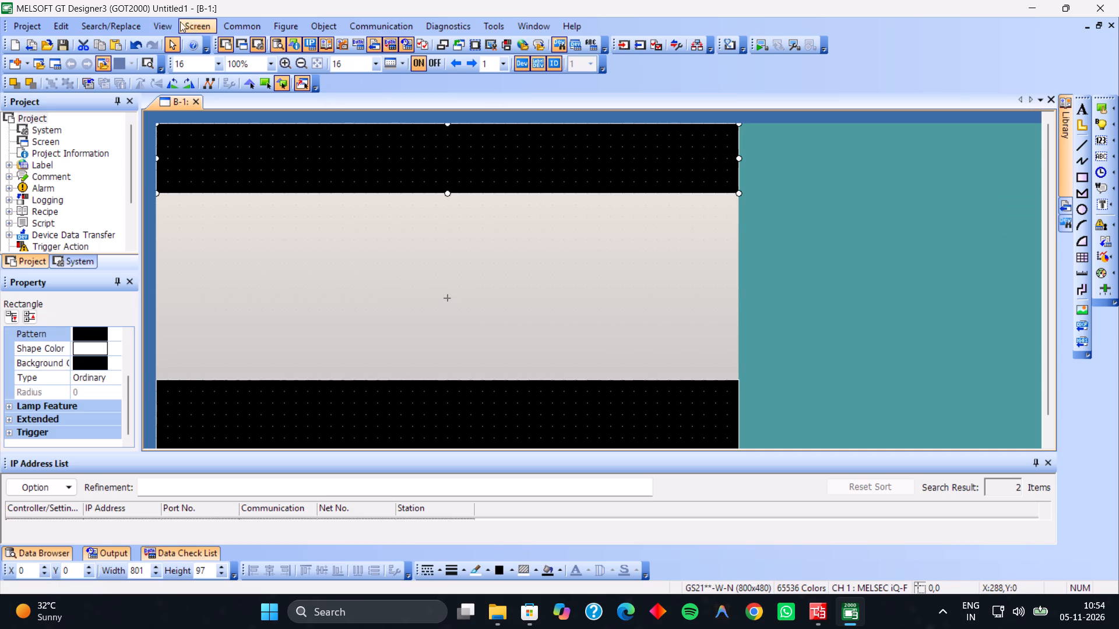
click(281, 24)
click(288, 38)
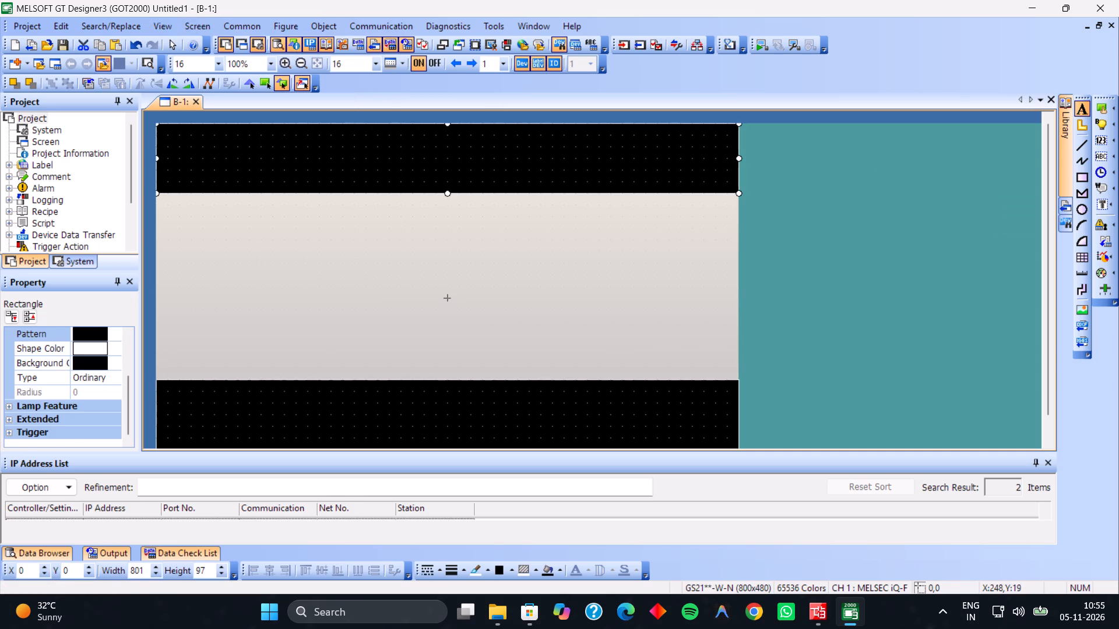
drag(336, 136, 481, 164)
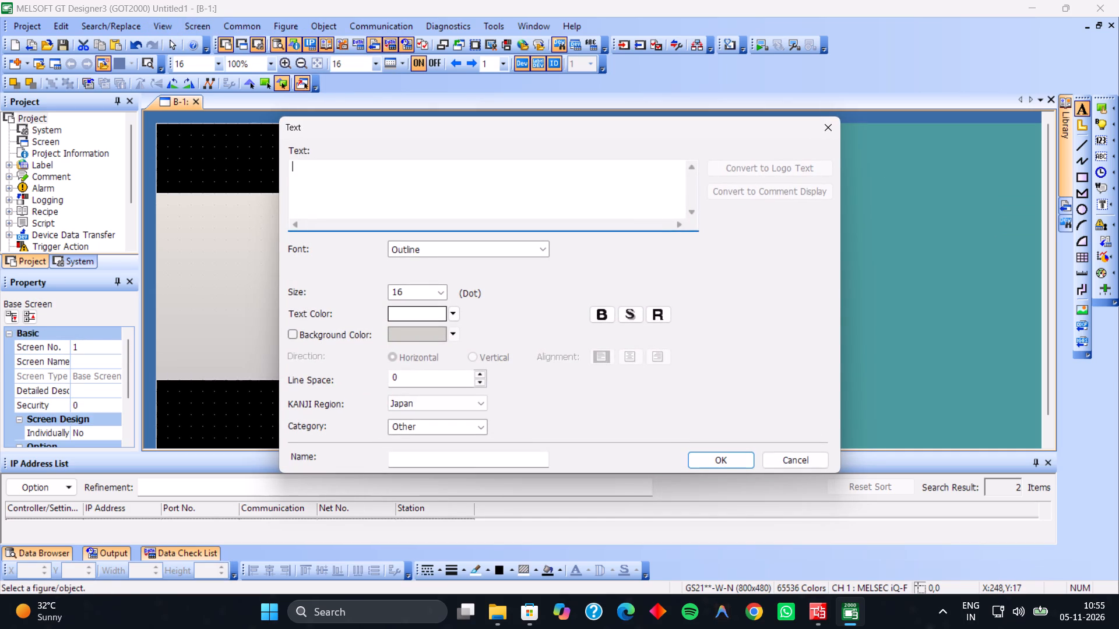
text(WELCOME)
key(shift+Return)
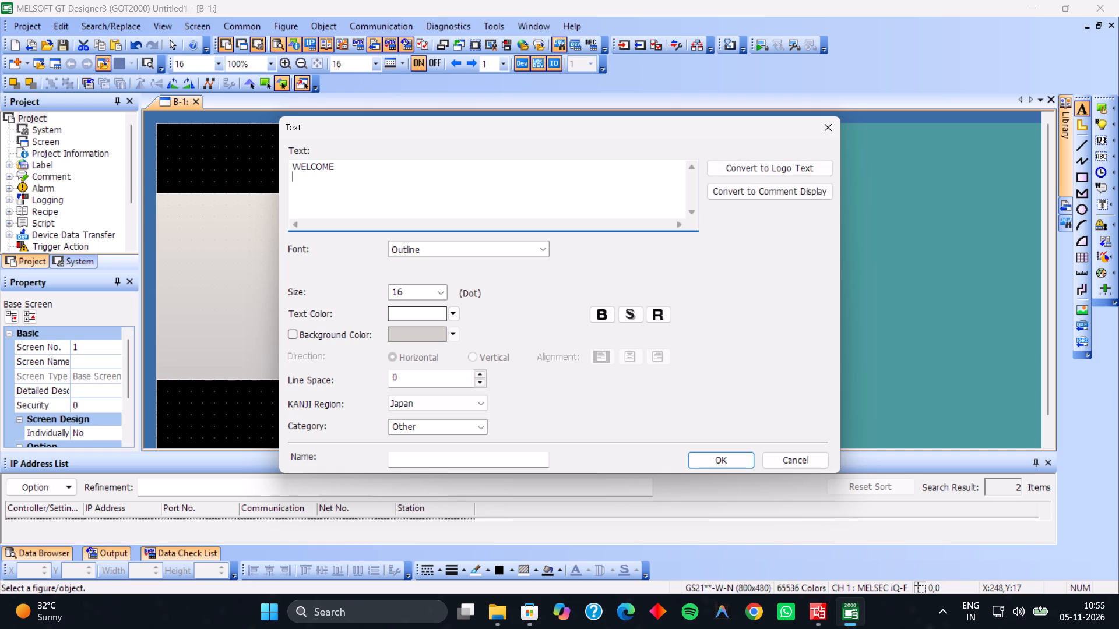
key(Return)
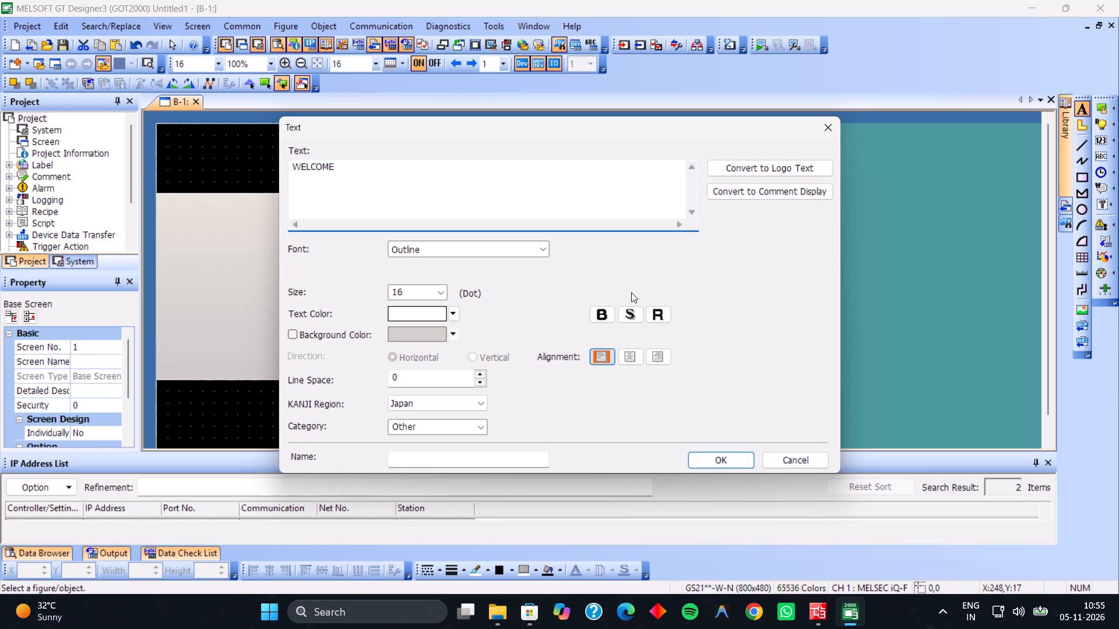
click(623, 355)
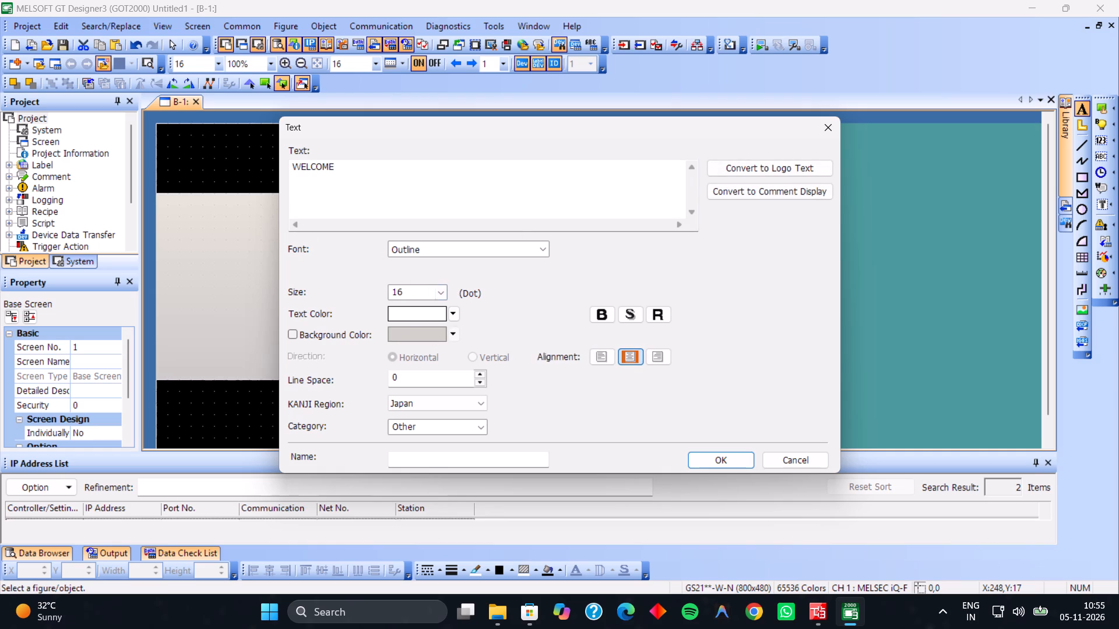
click(604, 321)
click(710, 462)
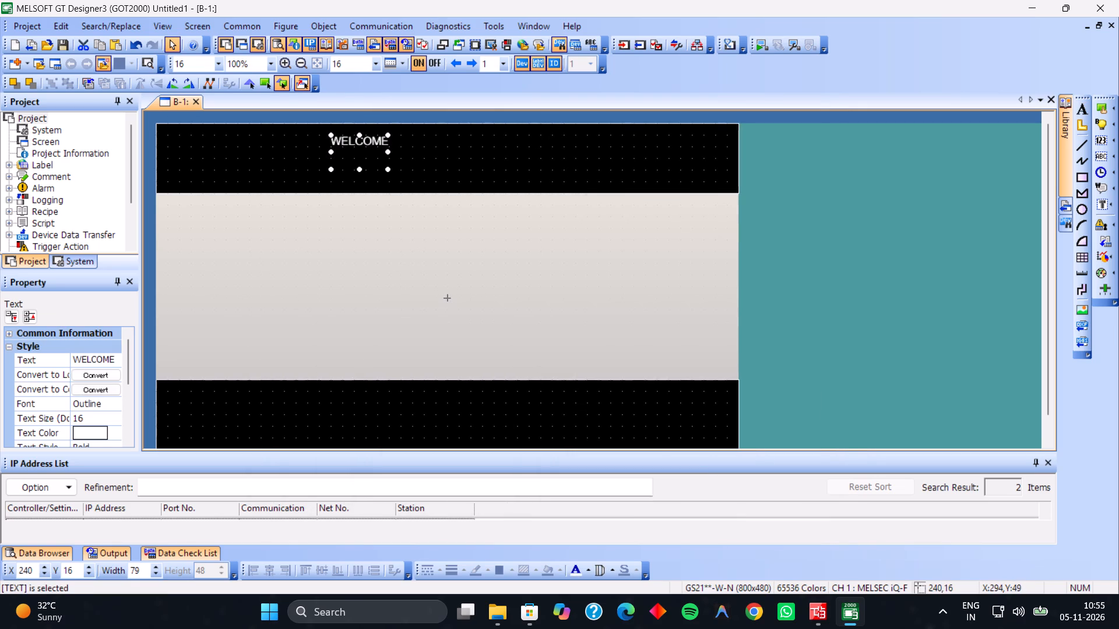
Enlarge the WELCOME text to about 220 wide, giving a text size of about 45.
drag(388, 169, 451, 187)
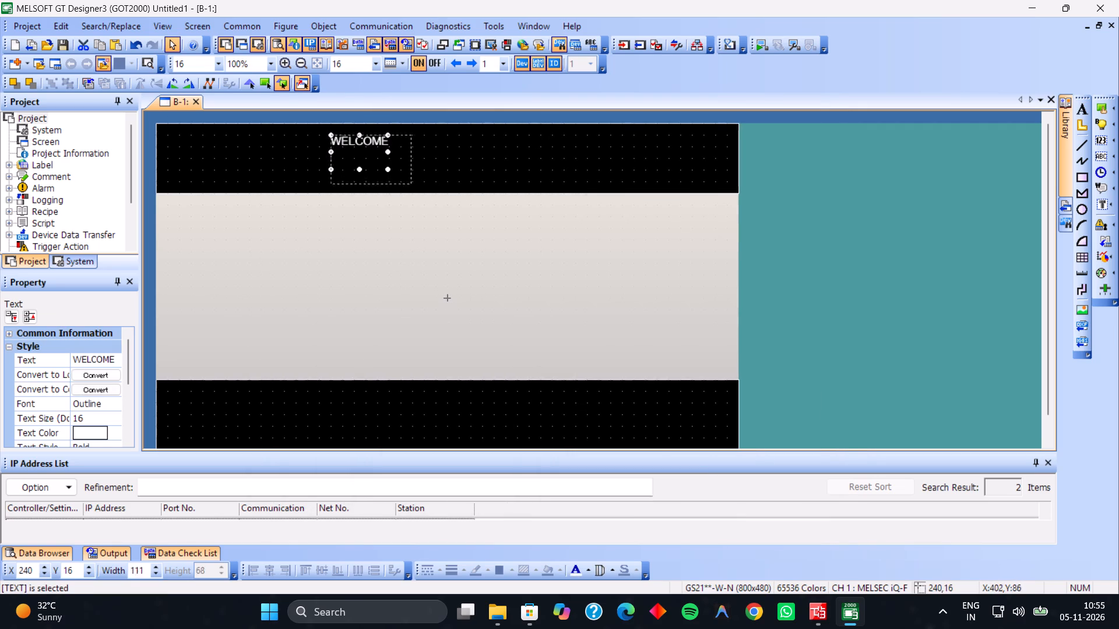
drag(451, 187, 534, 235)
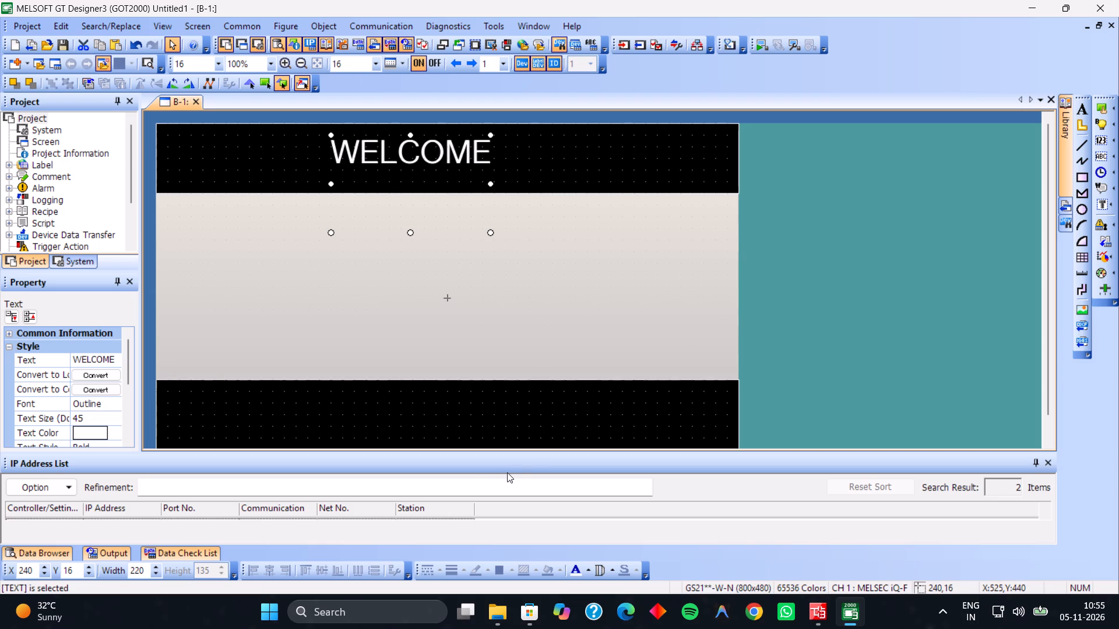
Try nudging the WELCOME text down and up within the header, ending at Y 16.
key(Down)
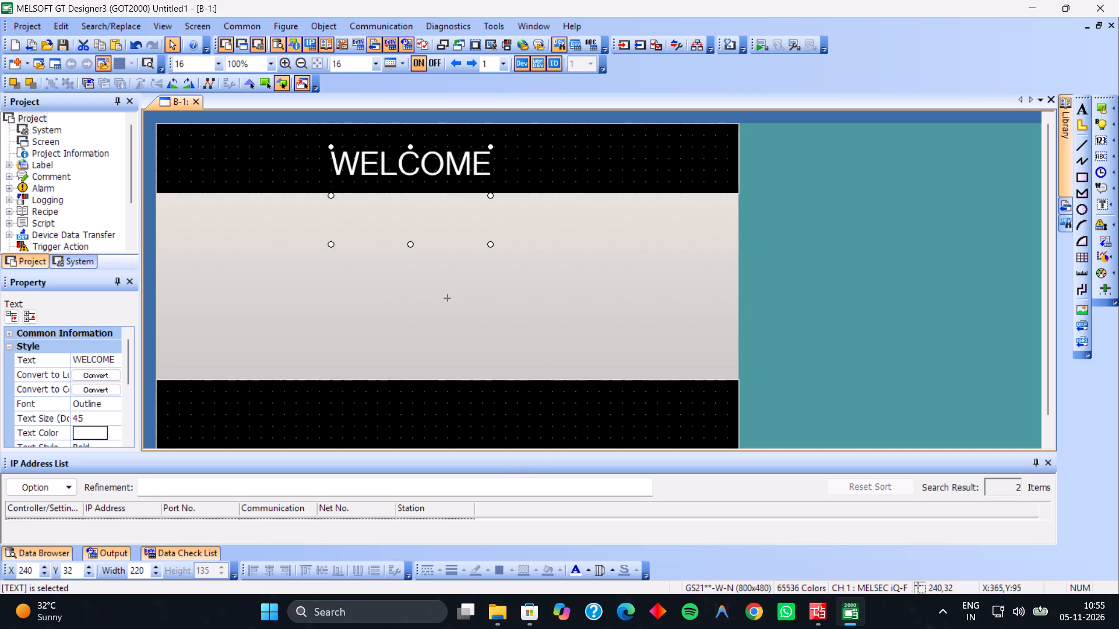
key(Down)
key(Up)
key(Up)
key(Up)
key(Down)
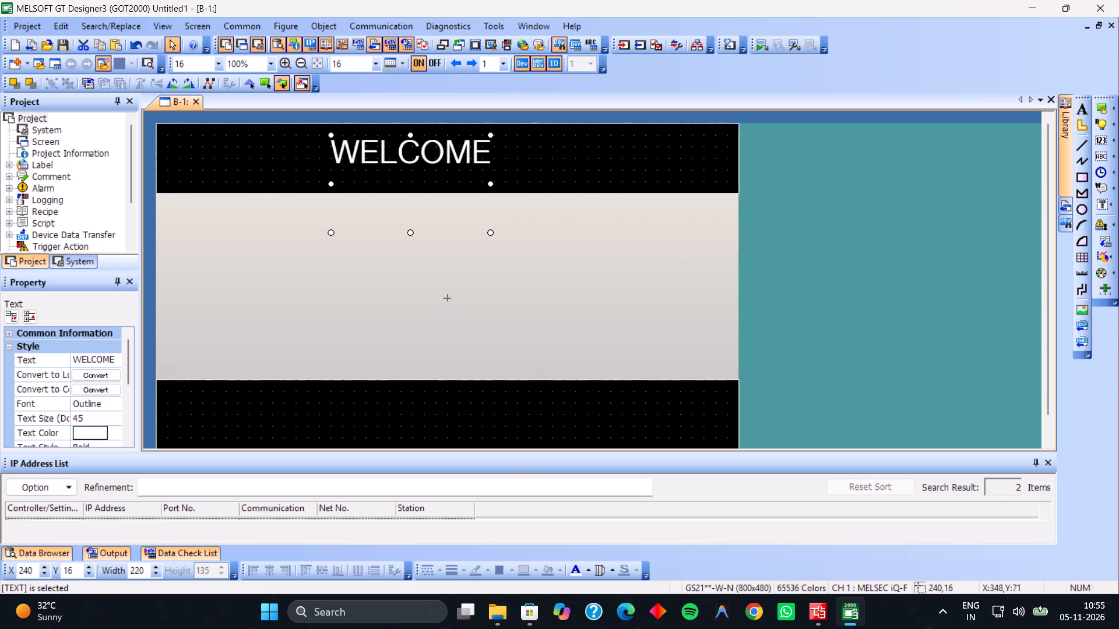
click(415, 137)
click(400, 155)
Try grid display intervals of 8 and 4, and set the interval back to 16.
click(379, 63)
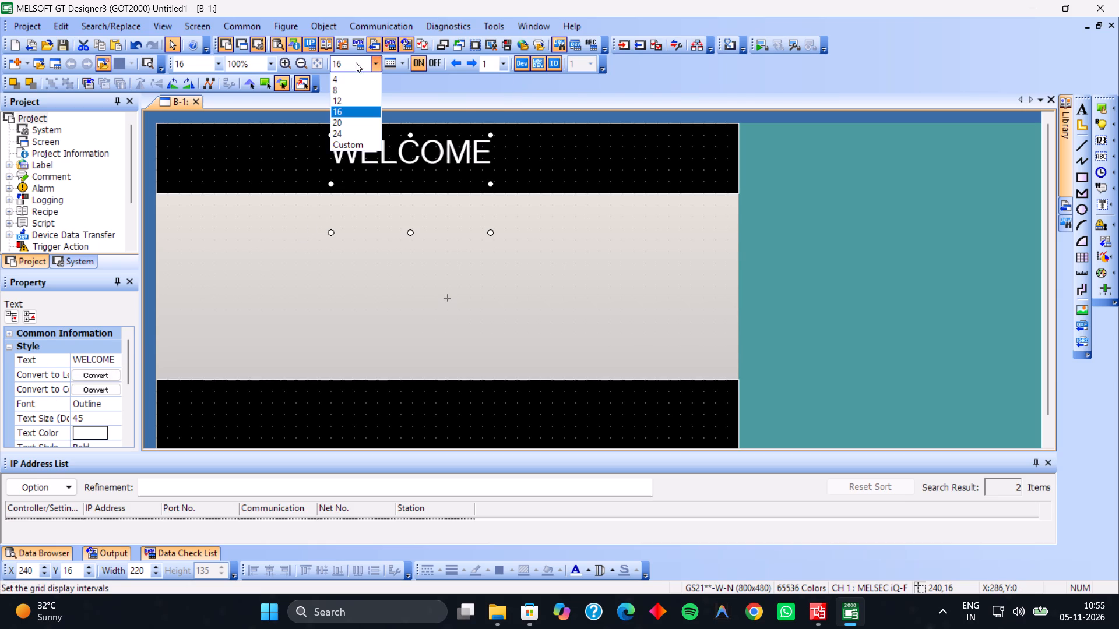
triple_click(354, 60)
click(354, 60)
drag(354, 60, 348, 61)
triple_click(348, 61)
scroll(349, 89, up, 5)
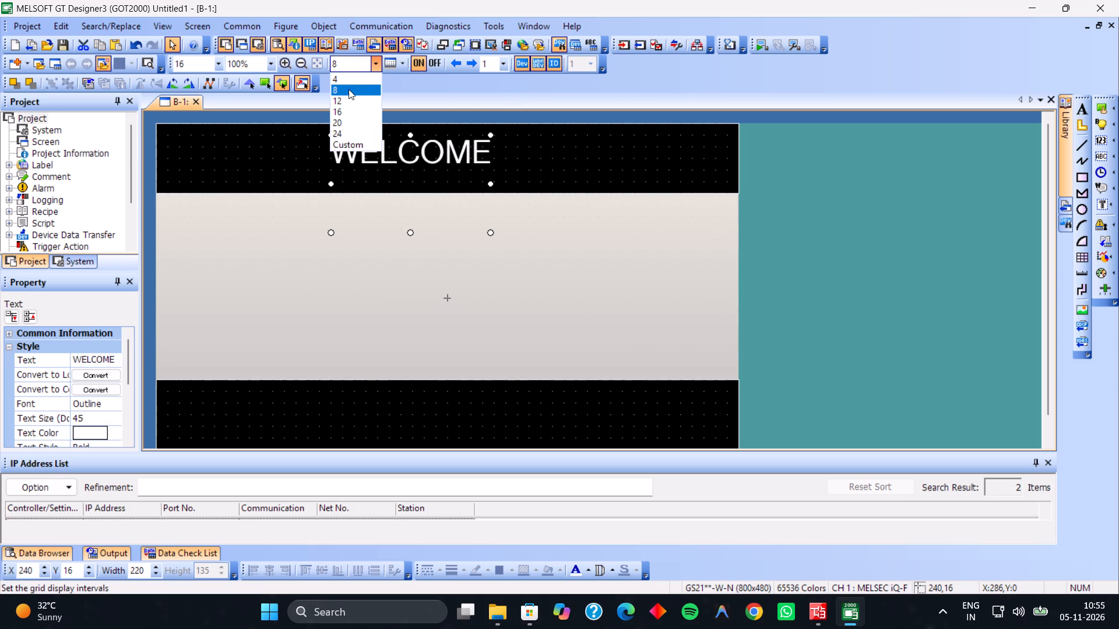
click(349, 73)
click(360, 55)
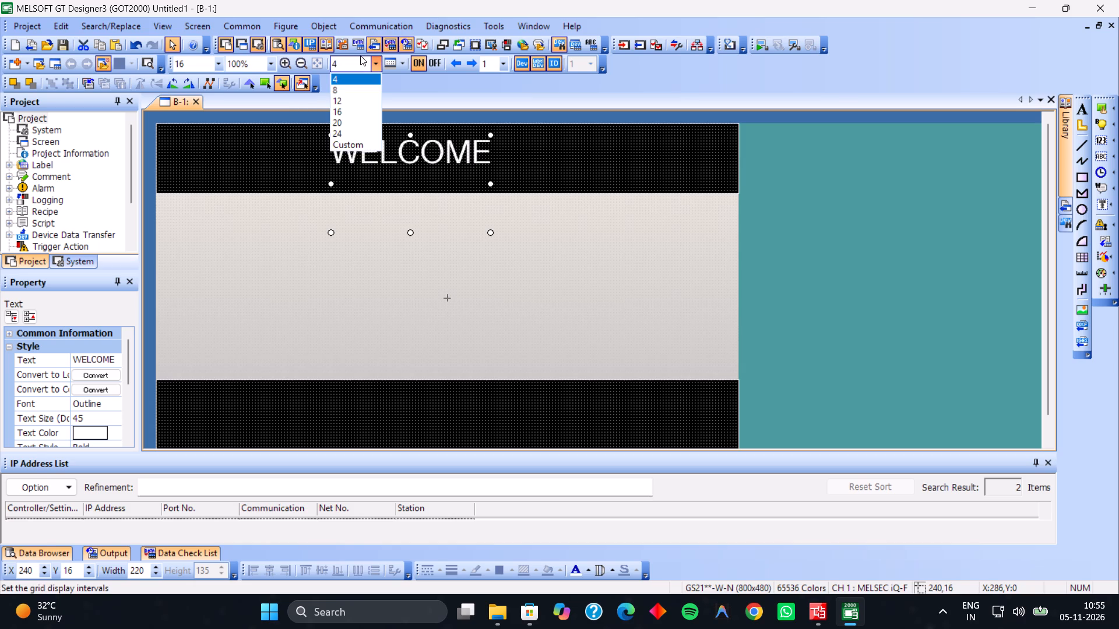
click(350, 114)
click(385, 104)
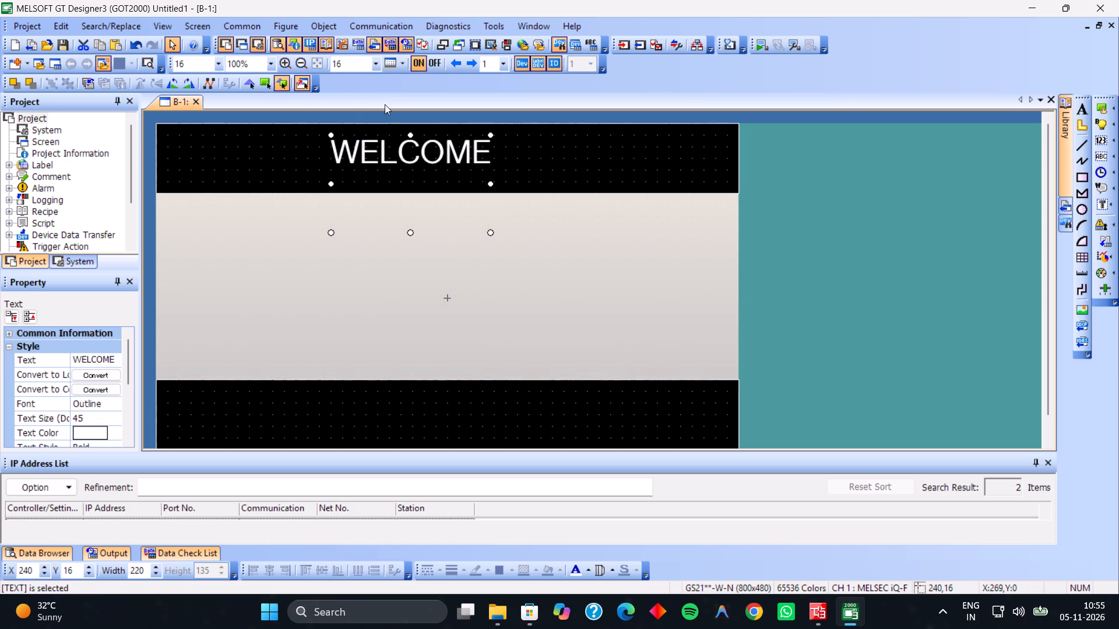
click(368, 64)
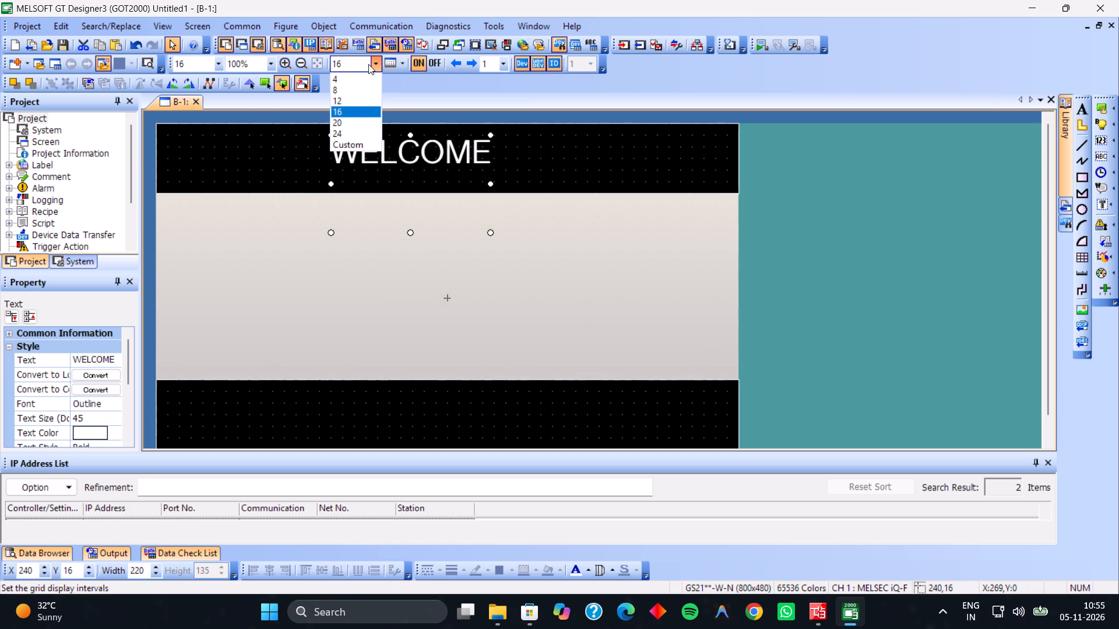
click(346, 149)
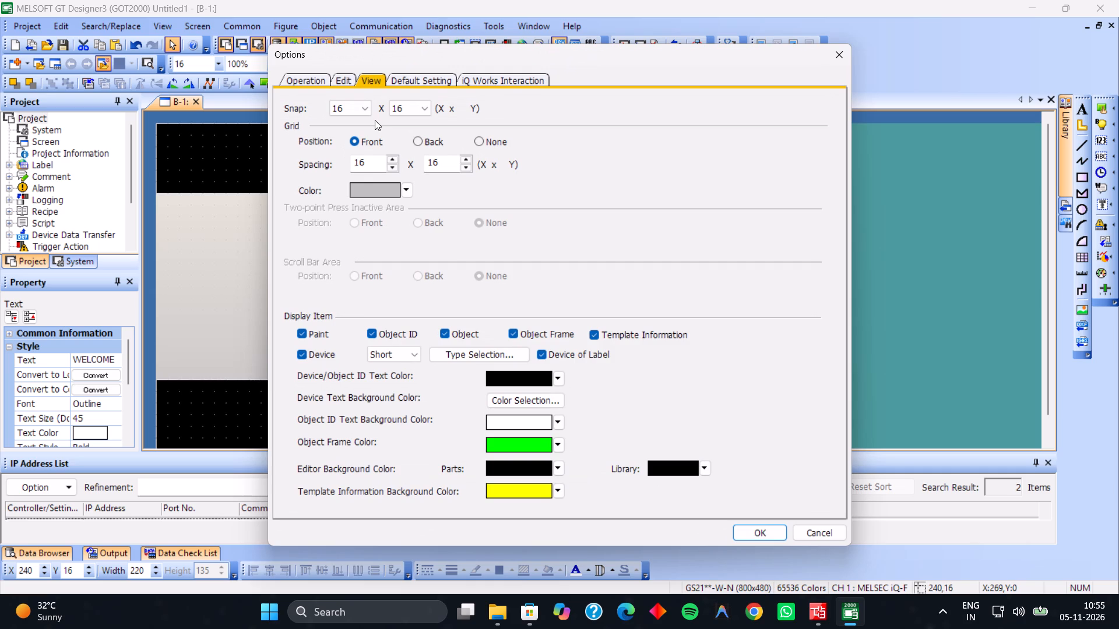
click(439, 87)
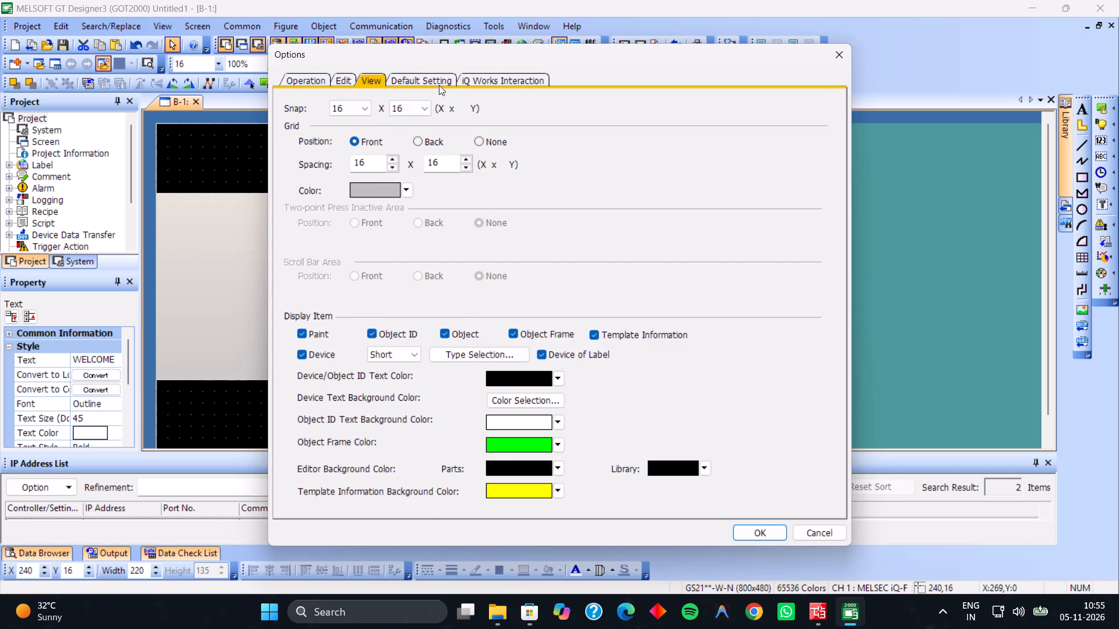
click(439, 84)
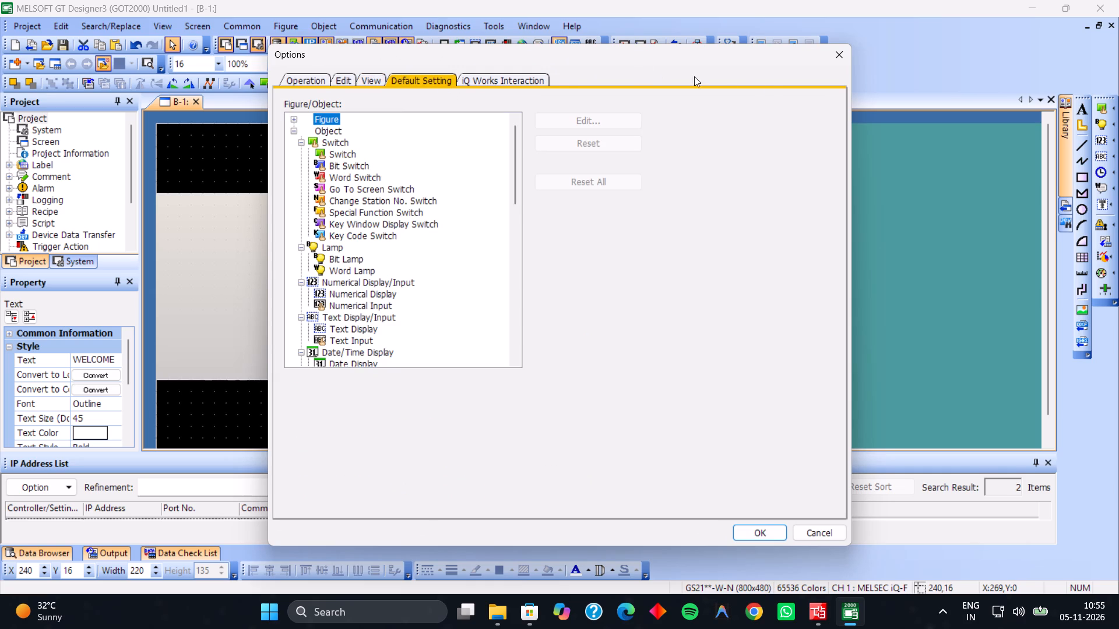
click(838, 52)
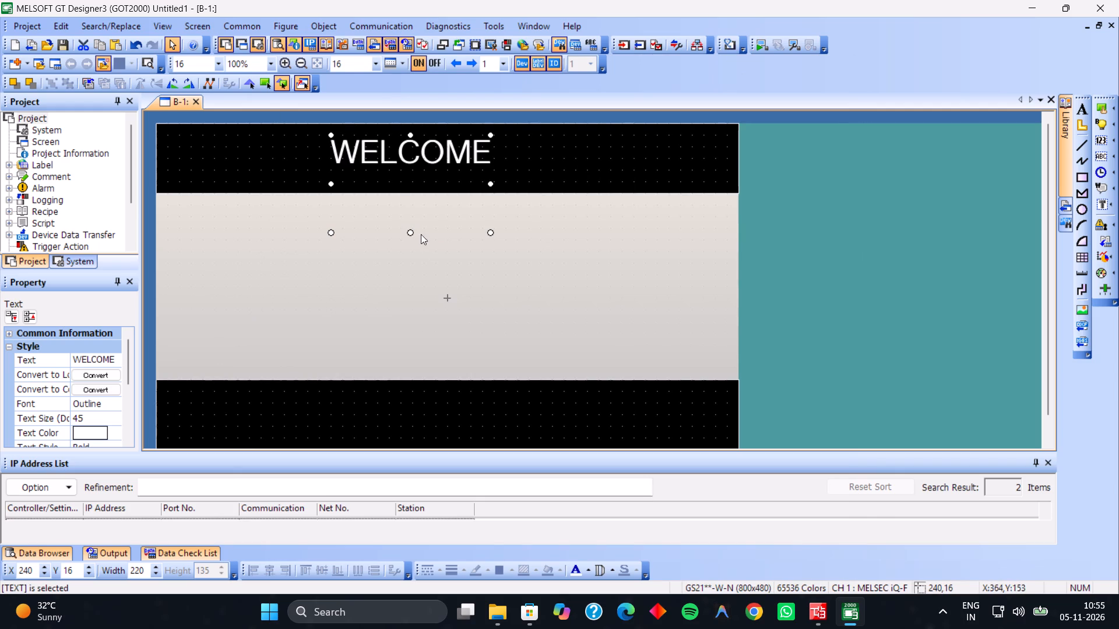
Examine the style properties of the WELCOME text, including its direction, alignment, font and text content.
scroll(92, 382, down, 1)
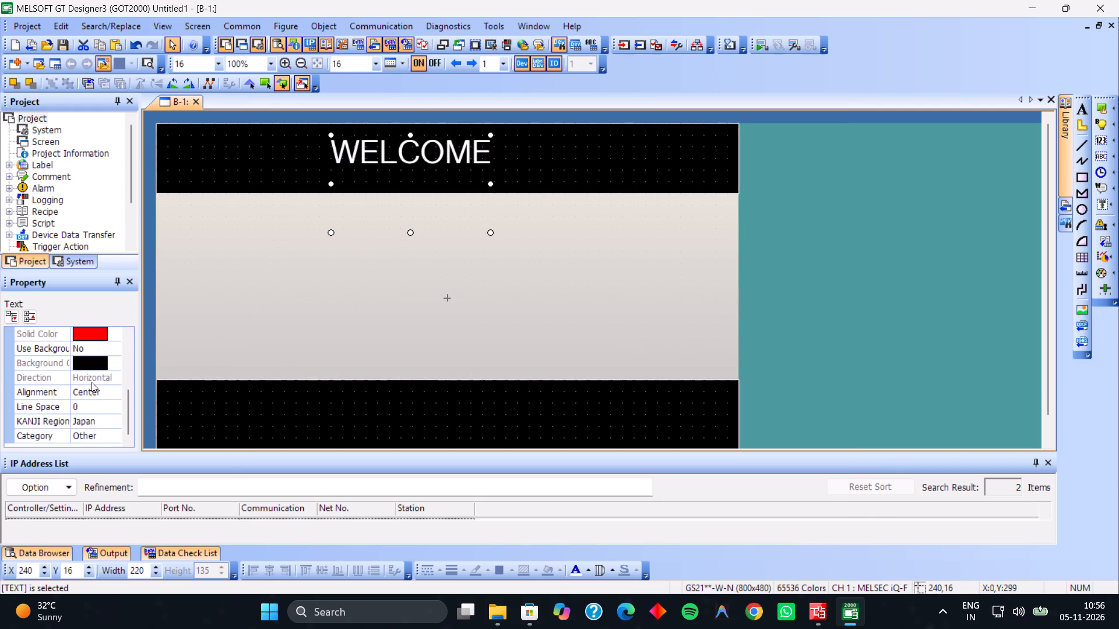
scroll(92, 382, down, 1)
click(98, 381)
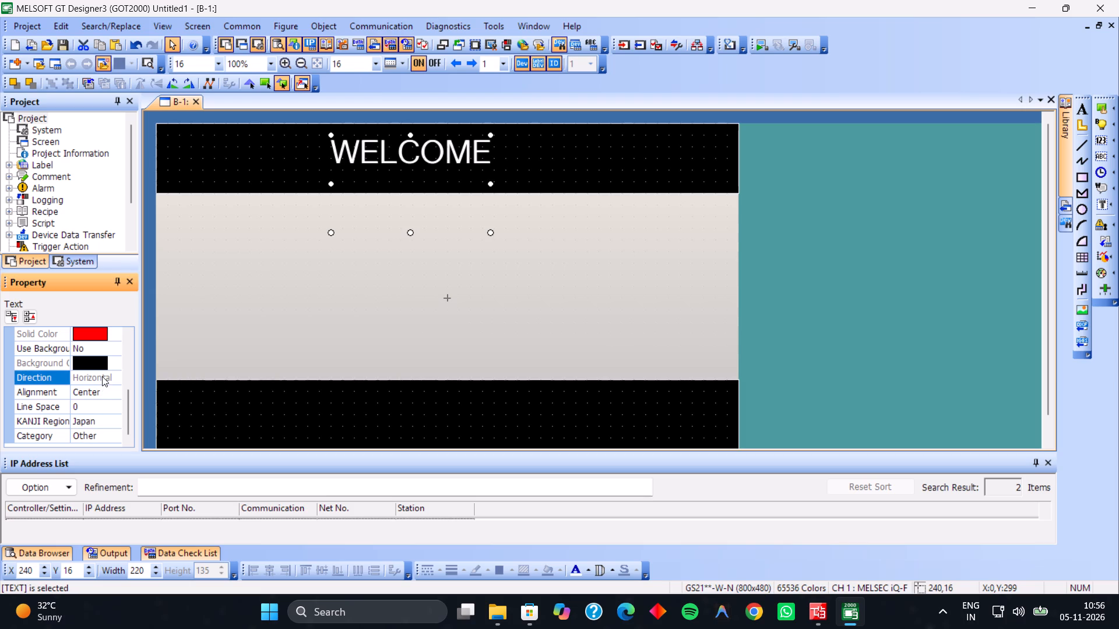
double_click(102, 376)
triple_click(102, 376)
triple_click(102, 376)
scroll(78, 371, up, 4)
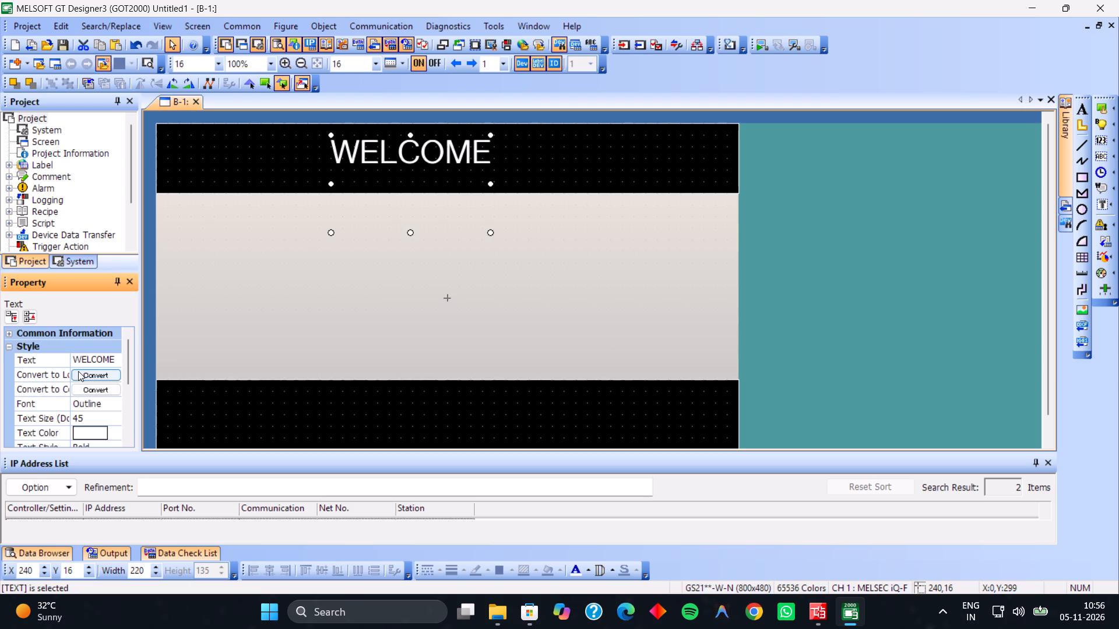
triple_click(93, 358)
triple_click(100, 345)
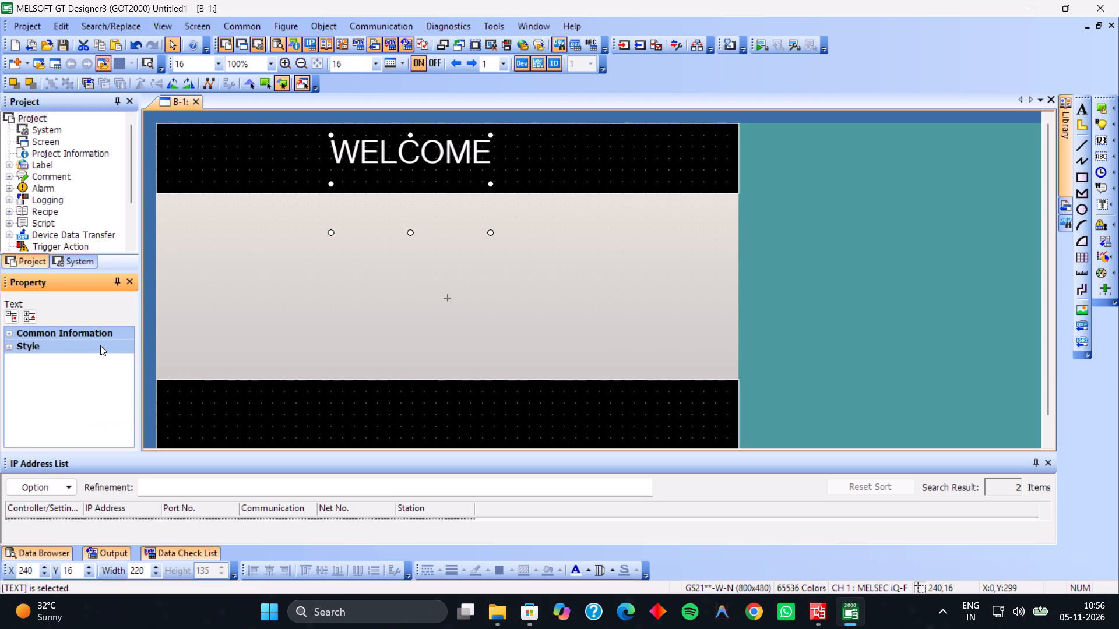
click(100, 345)
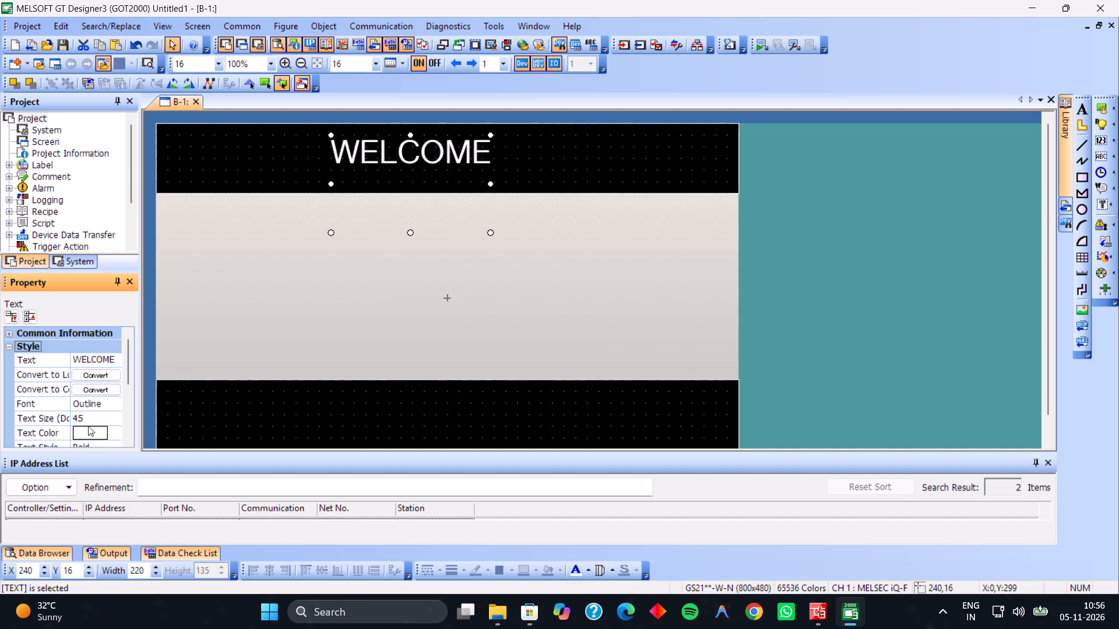
right_click(84, 396)
right_click(84, 396)
right_click(84, 396)
right_click(84, 396)
right_click(86, 367)
click(93, 353)
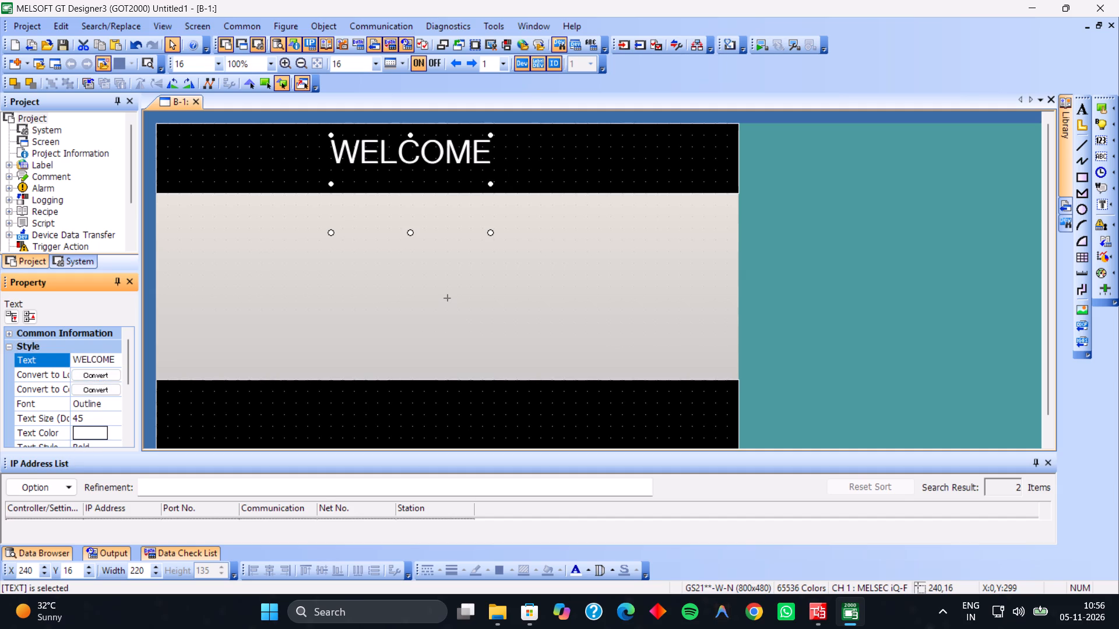
double_click(86, 358)
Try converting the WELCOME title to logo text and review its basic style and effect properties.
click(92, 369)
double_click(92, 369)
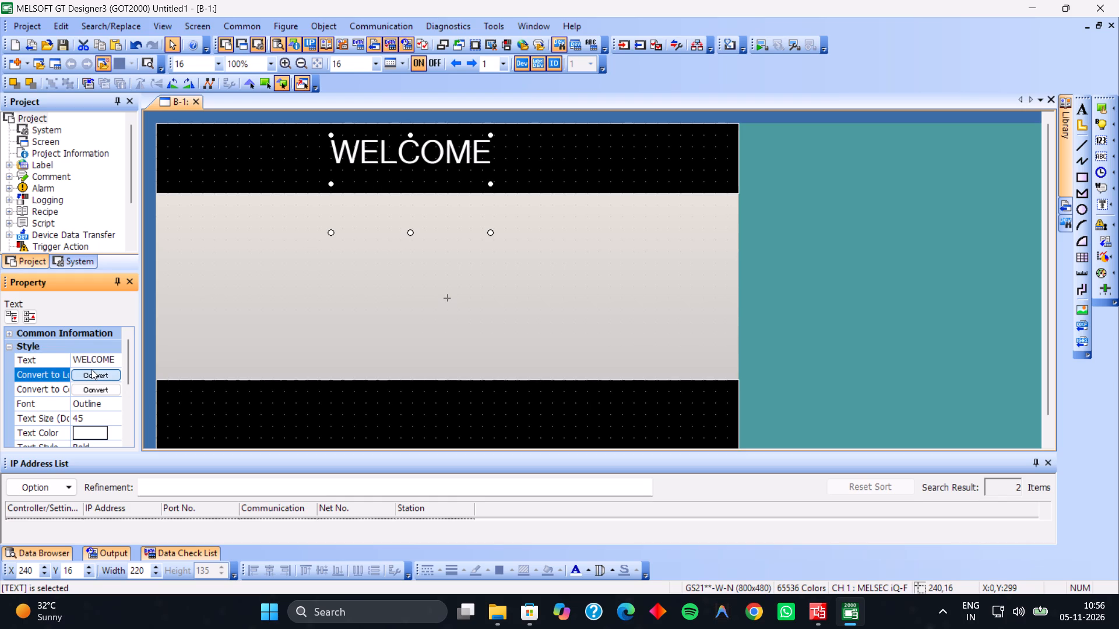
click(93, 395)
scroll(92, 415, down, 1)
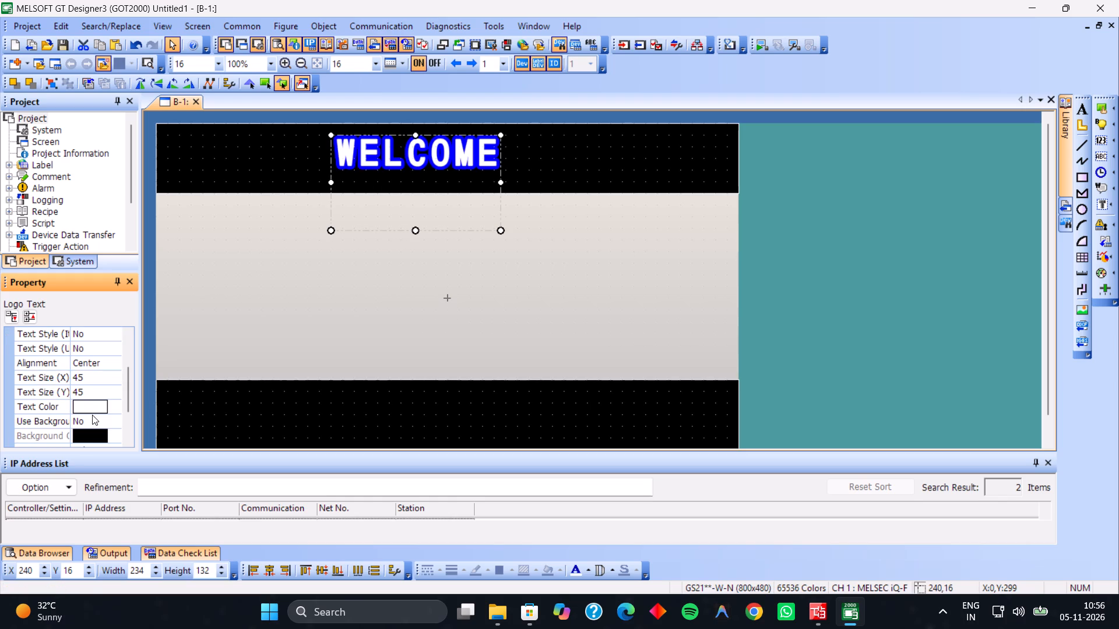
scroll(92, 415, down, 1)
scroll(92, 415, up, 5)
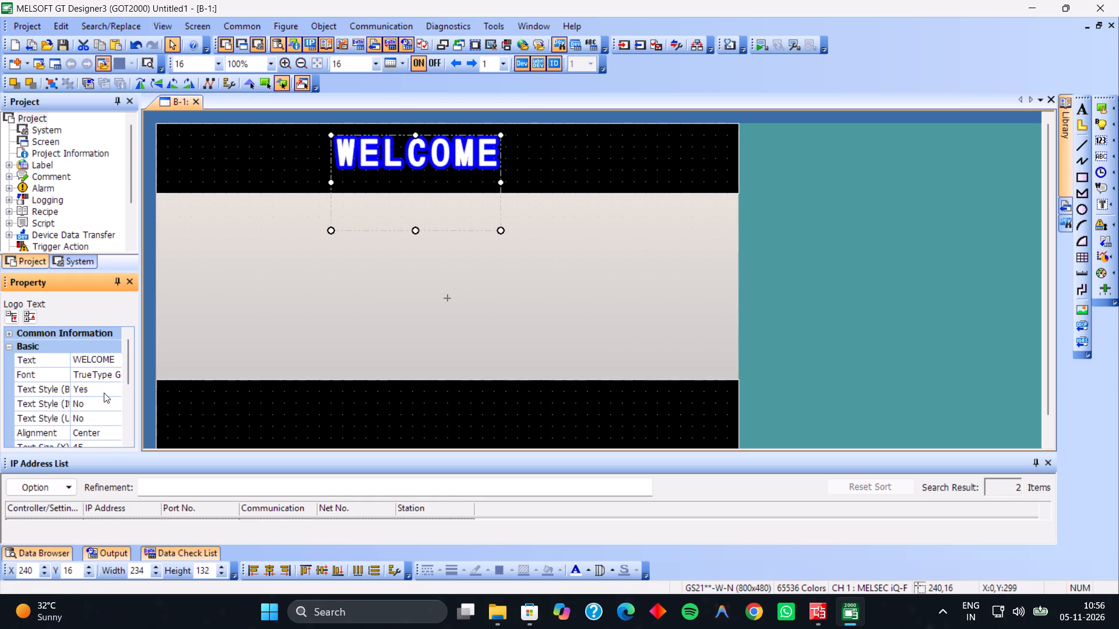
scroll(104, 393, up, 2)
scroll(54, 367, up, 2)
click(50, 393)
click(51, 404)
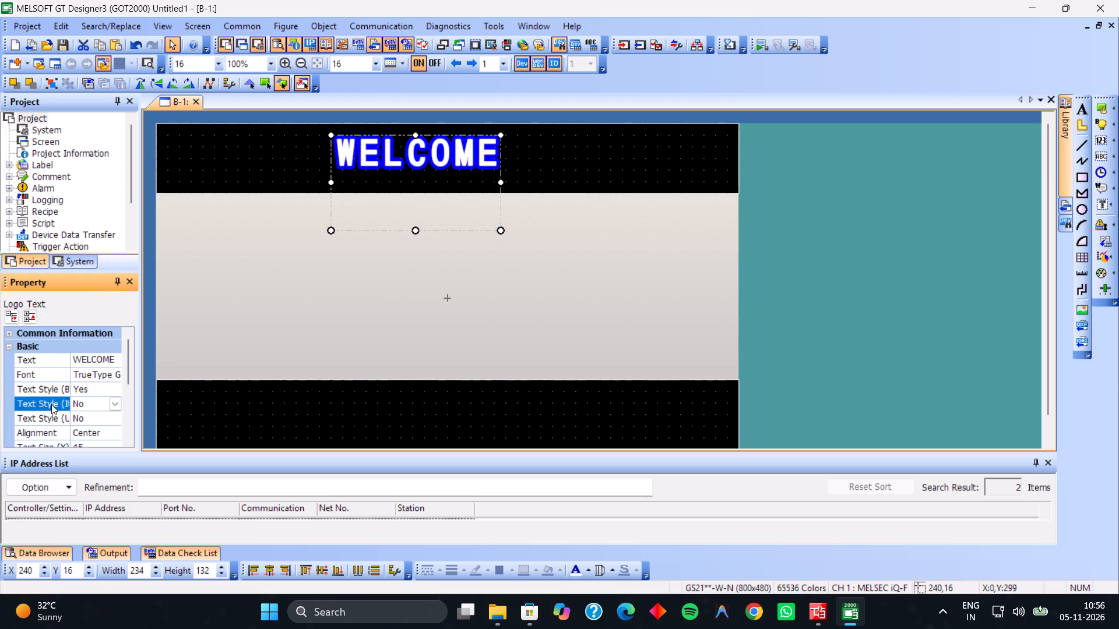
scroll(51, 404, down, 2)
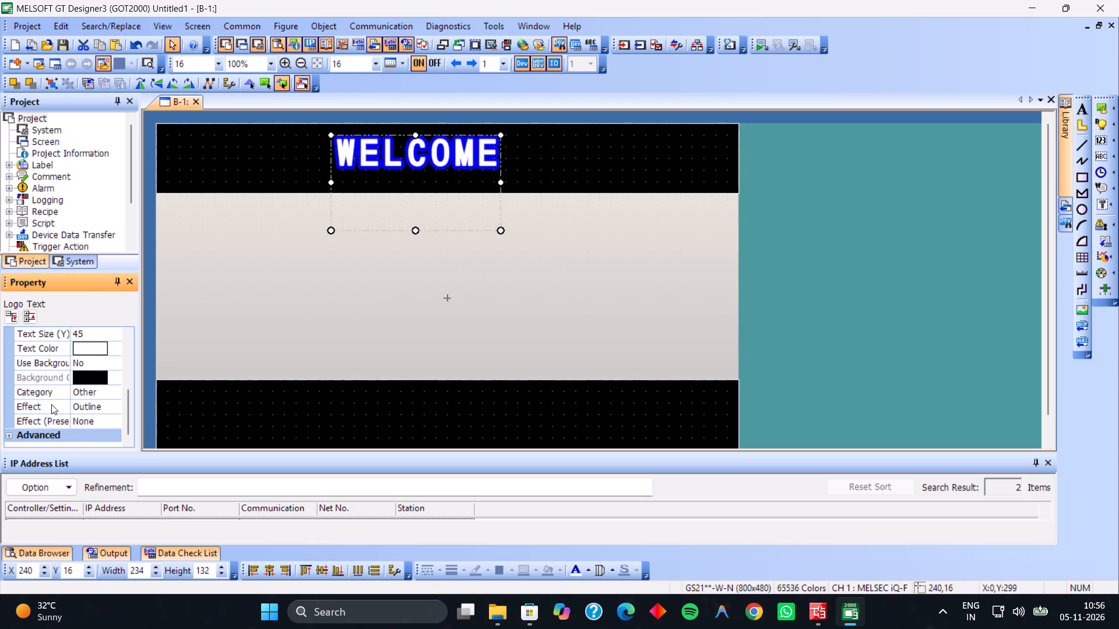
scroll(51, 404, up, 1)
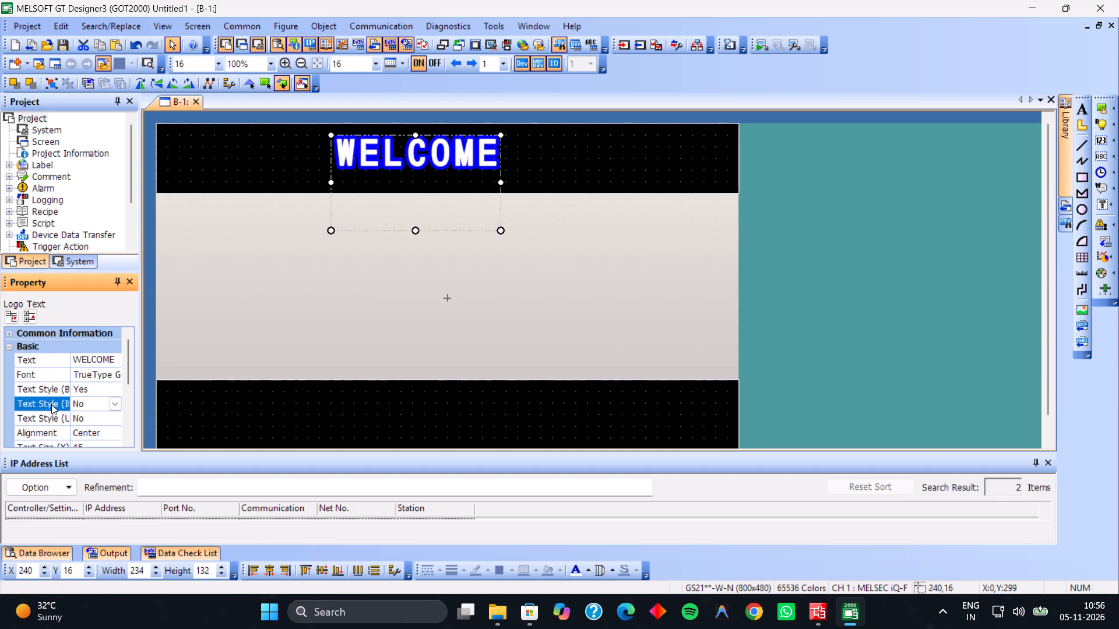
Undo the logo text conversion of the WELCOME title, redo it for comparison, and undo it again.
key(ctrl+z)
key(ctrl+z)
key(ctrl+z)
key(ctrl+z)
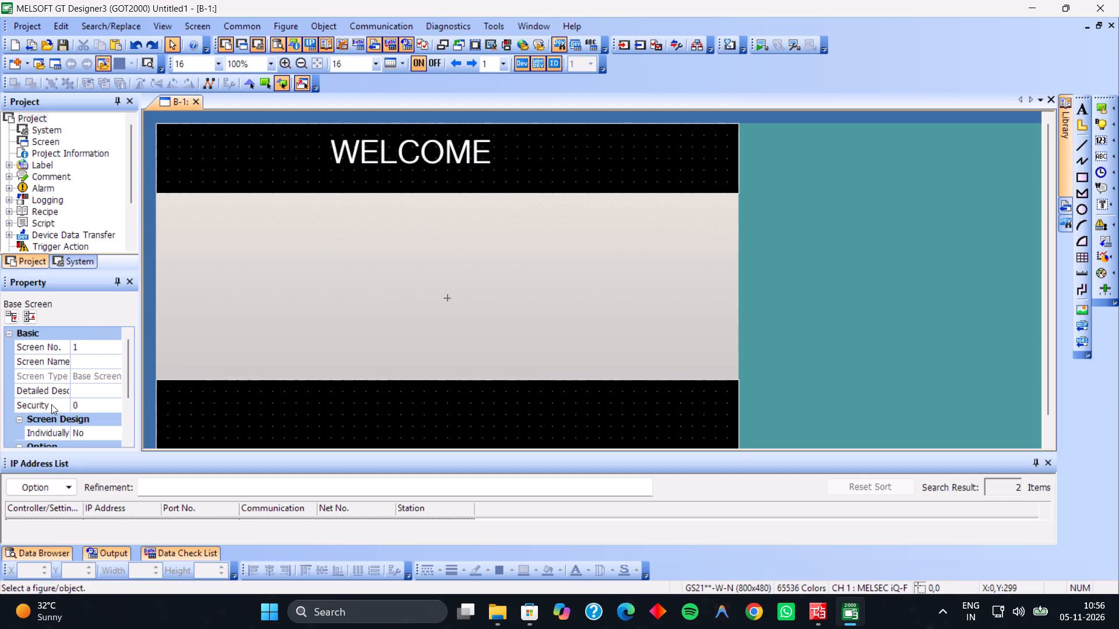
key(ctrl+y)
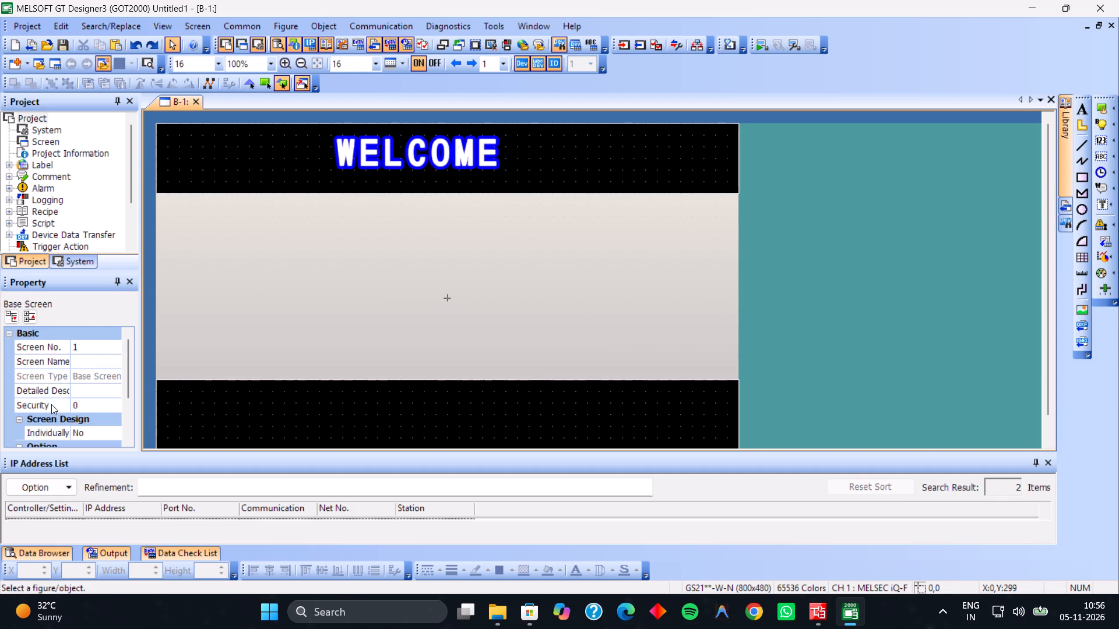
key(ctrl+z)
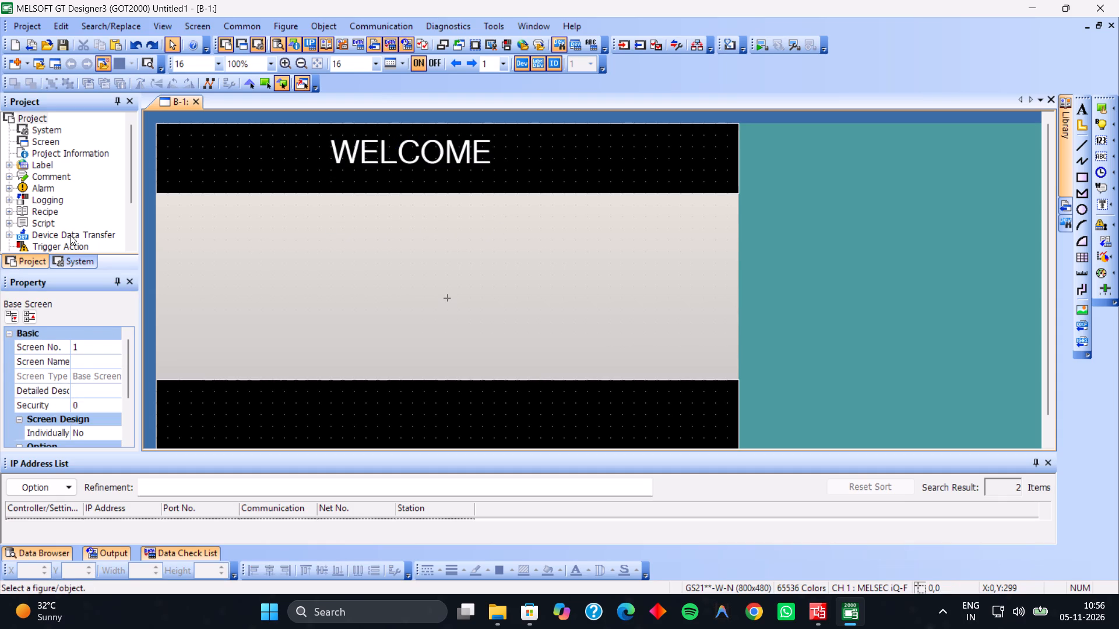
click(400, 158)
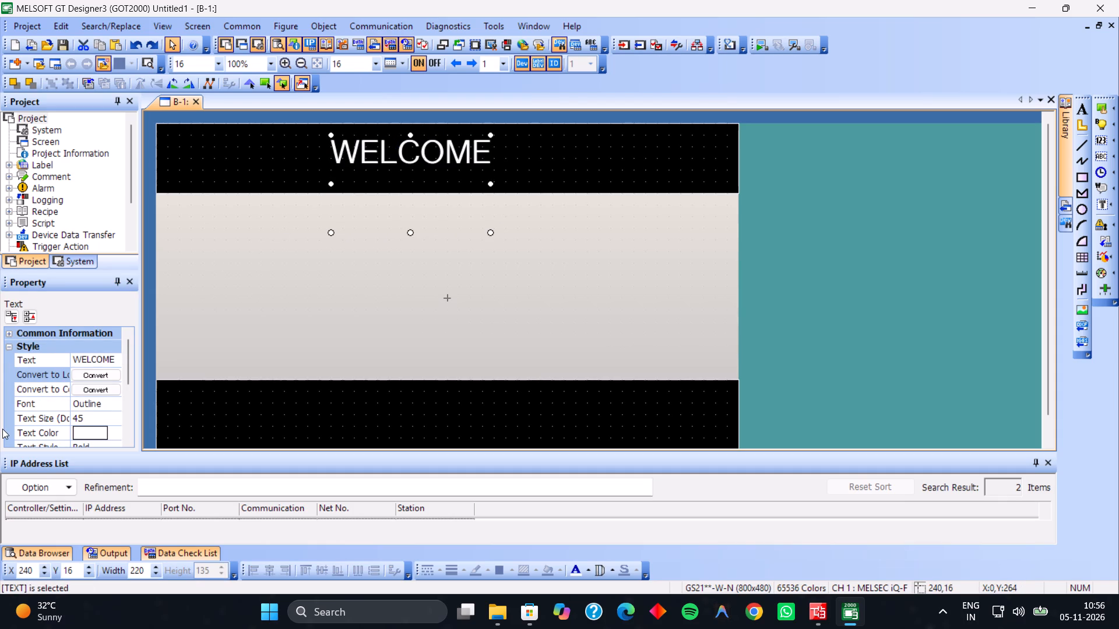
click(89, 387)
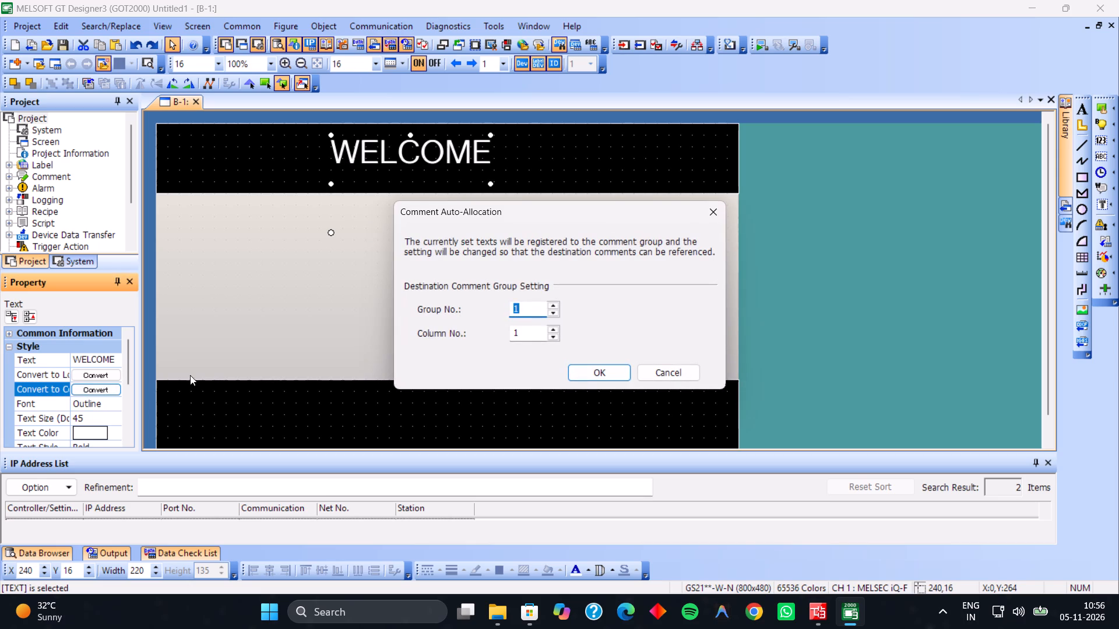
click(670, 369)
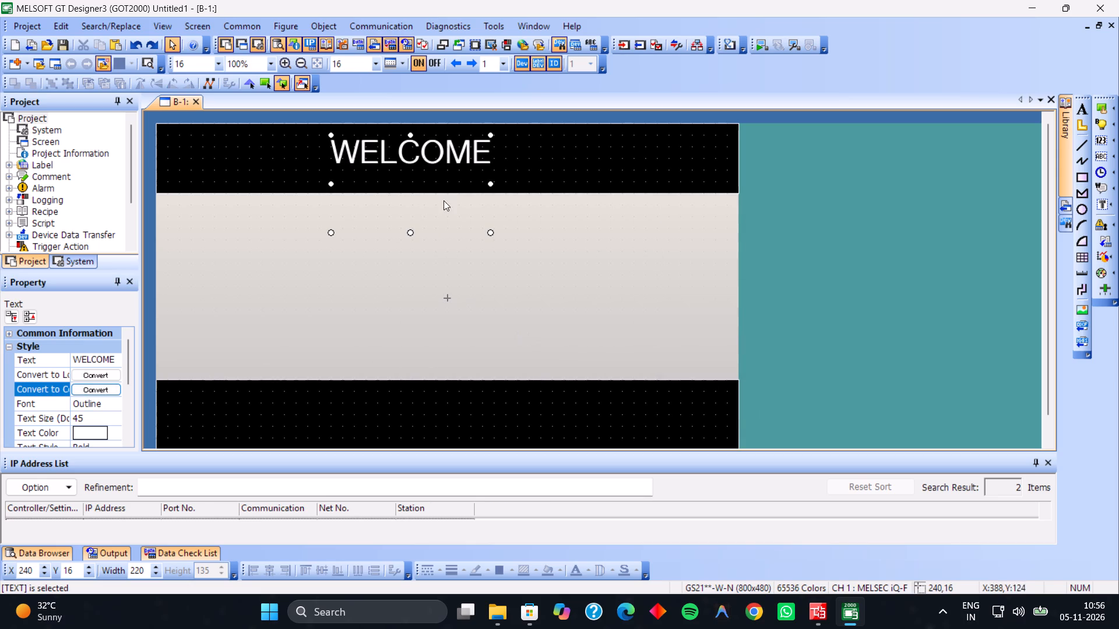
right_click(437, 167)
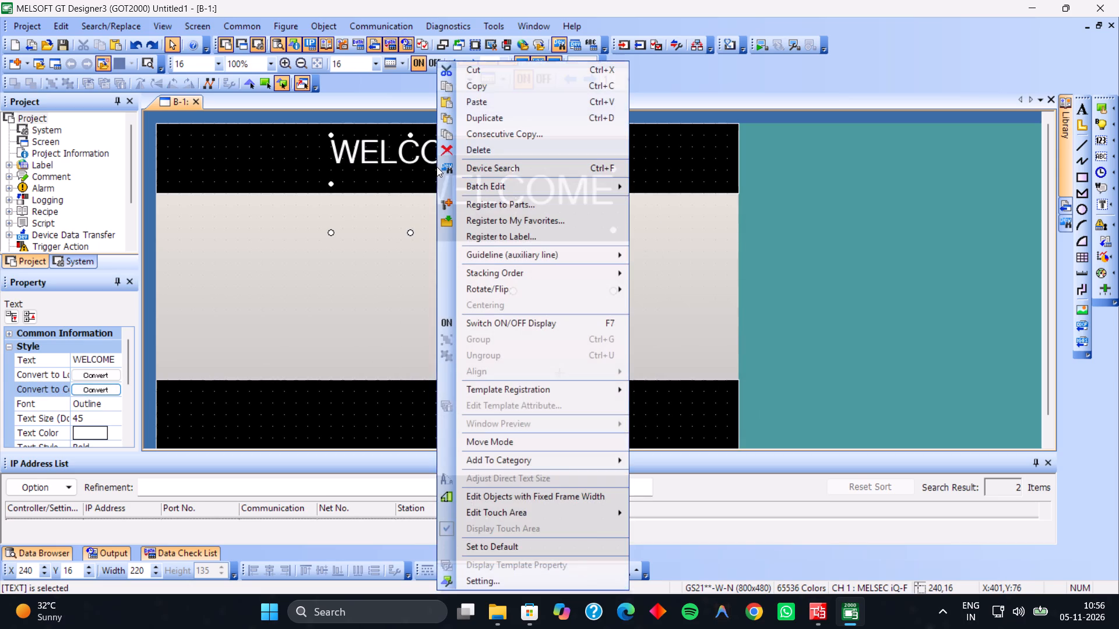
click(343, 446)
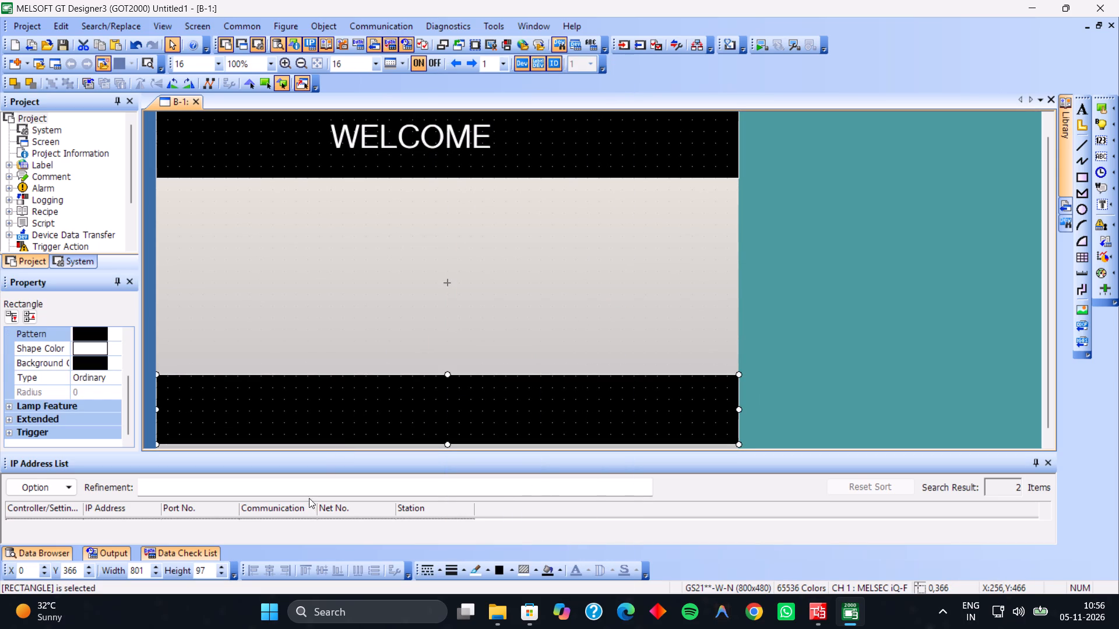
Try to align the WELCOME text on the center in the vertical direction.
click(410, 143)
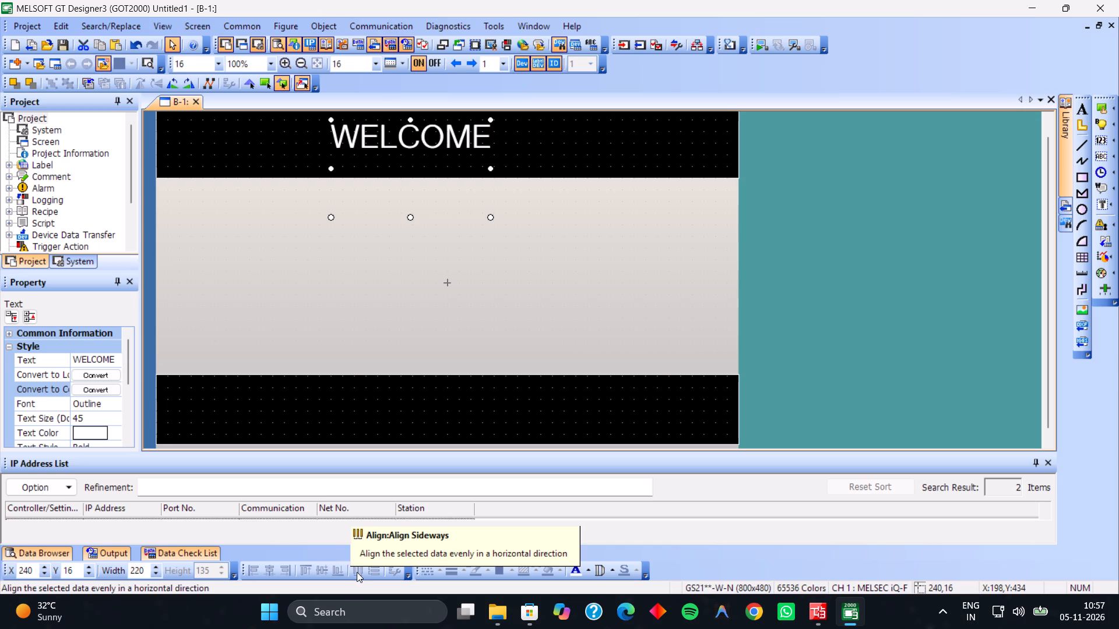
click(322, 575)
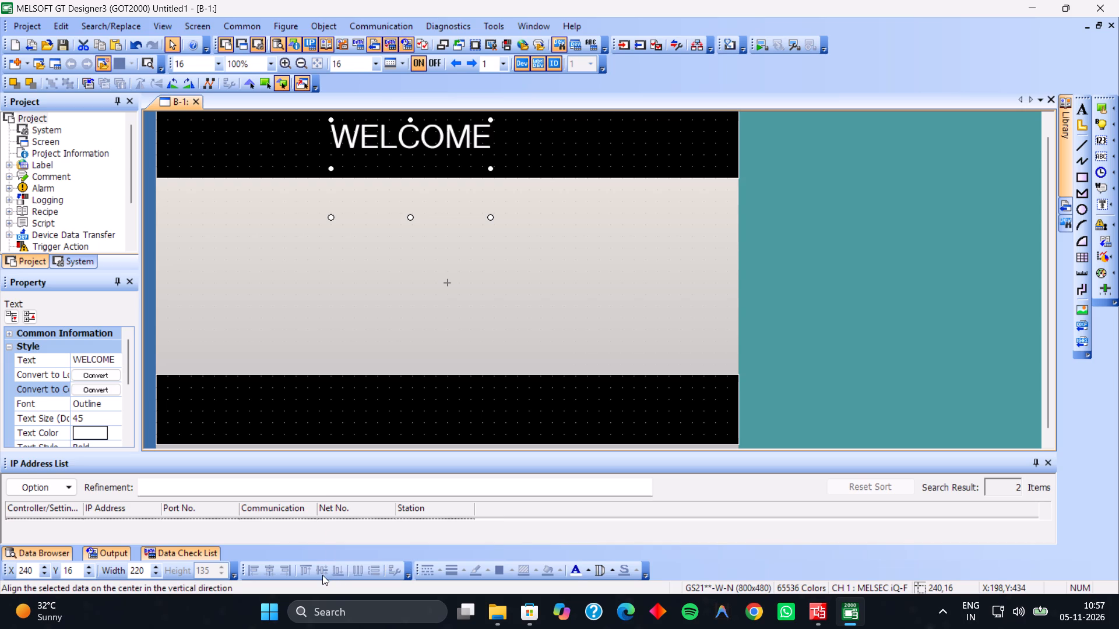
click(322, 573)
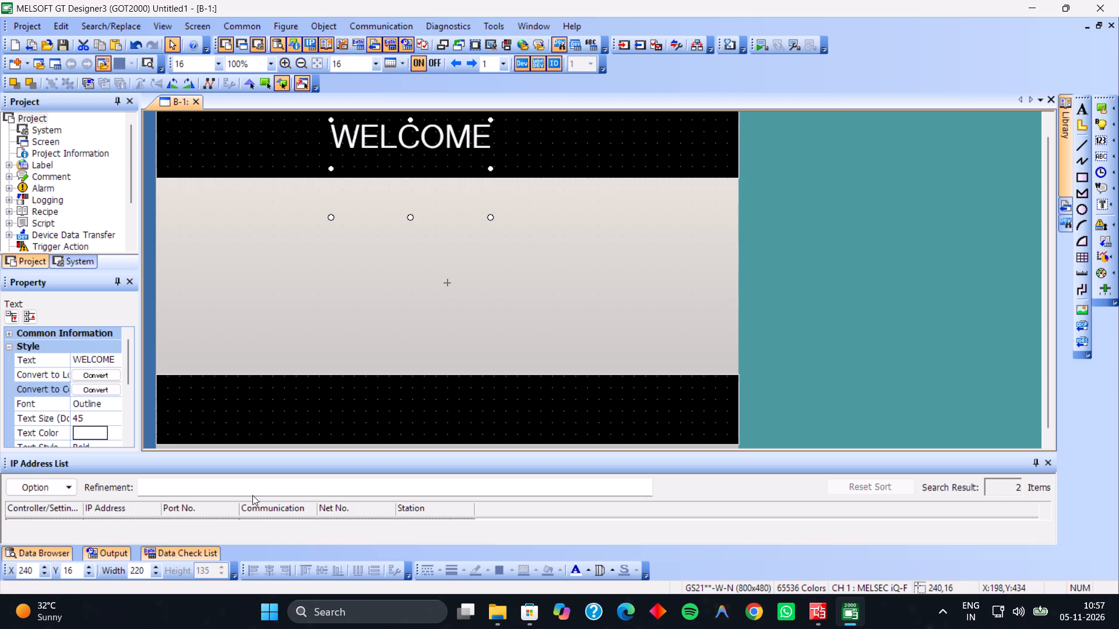
Move the WELCOME text within the header band to about X 288, Y 32.
click(399, 158)
drag(399, 158, 439, 171)
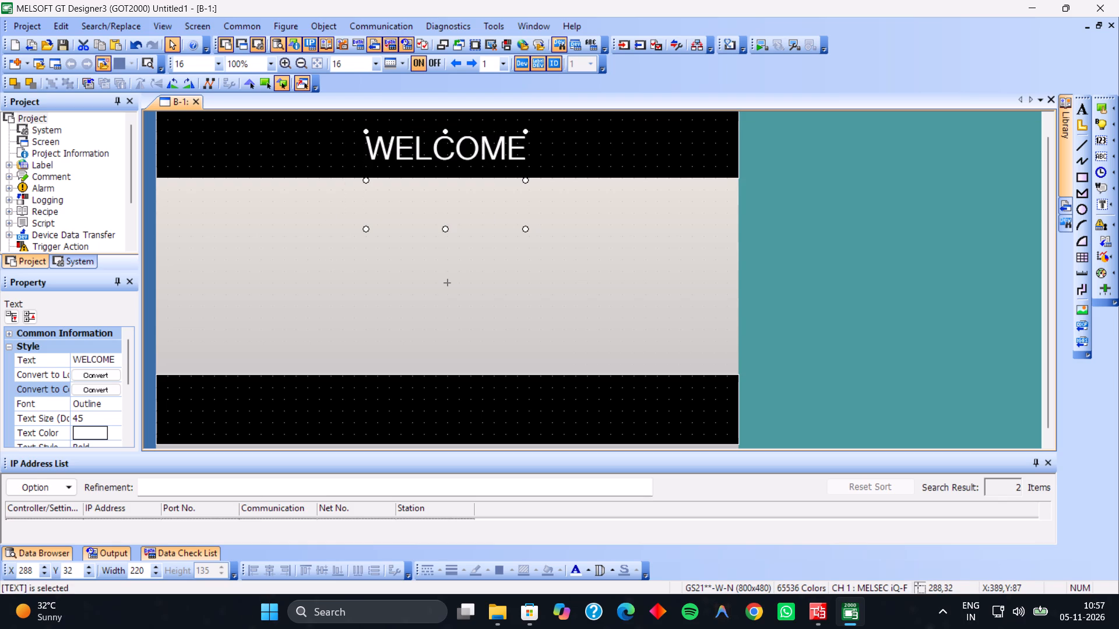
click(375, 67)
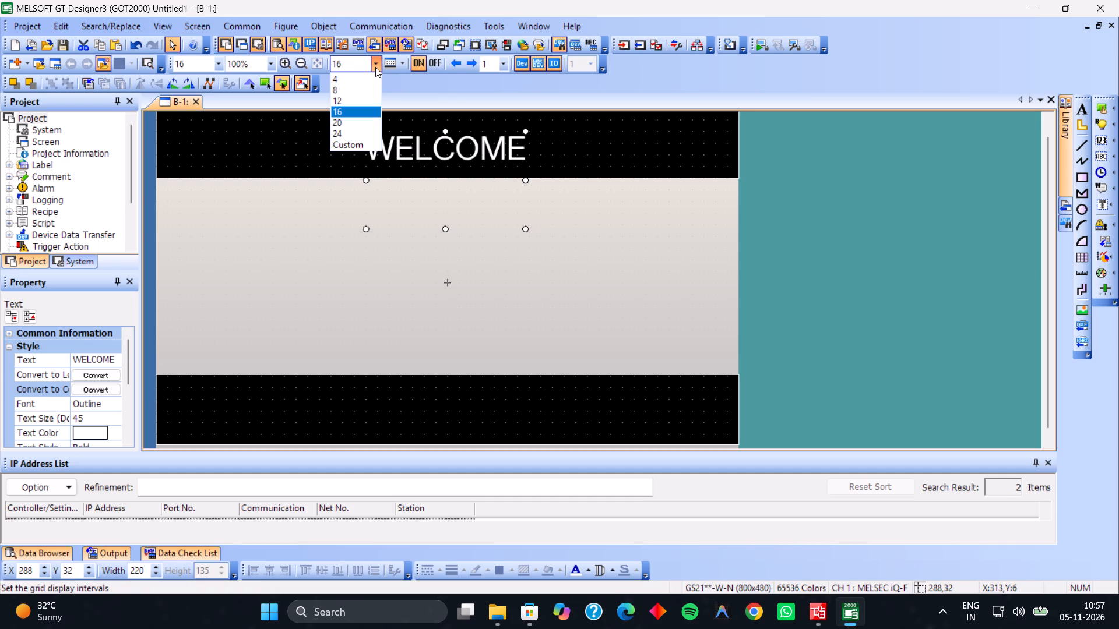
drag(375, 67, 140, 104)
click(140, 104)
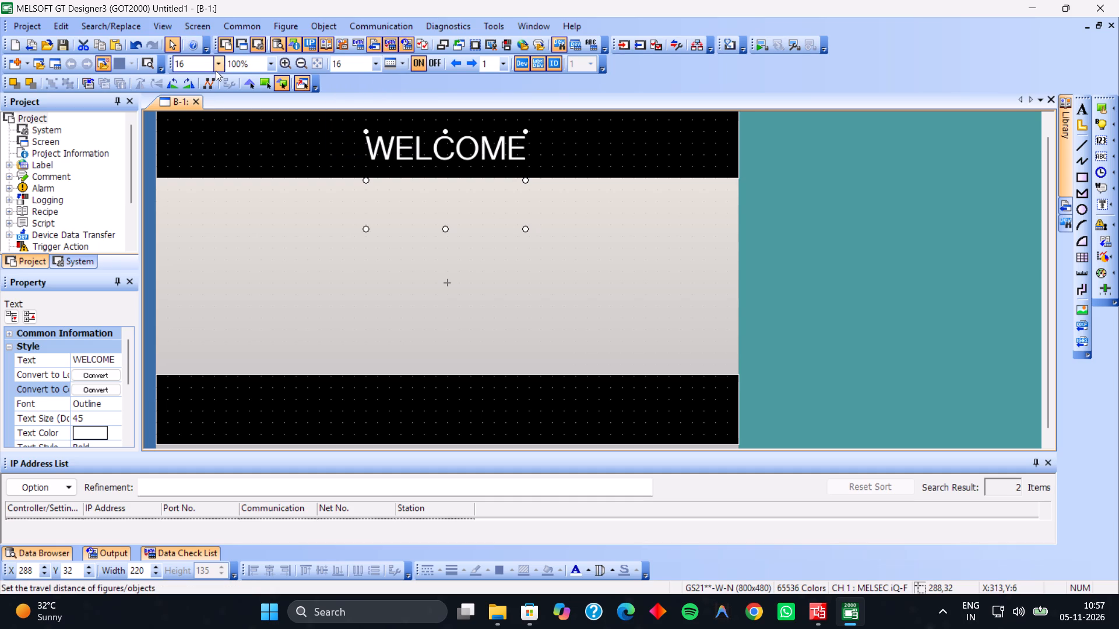
Set the figure travel distance to 1 and nudge the WELCOME text to about X 276, Y 31.
click(216, 68)
click(196, 76)
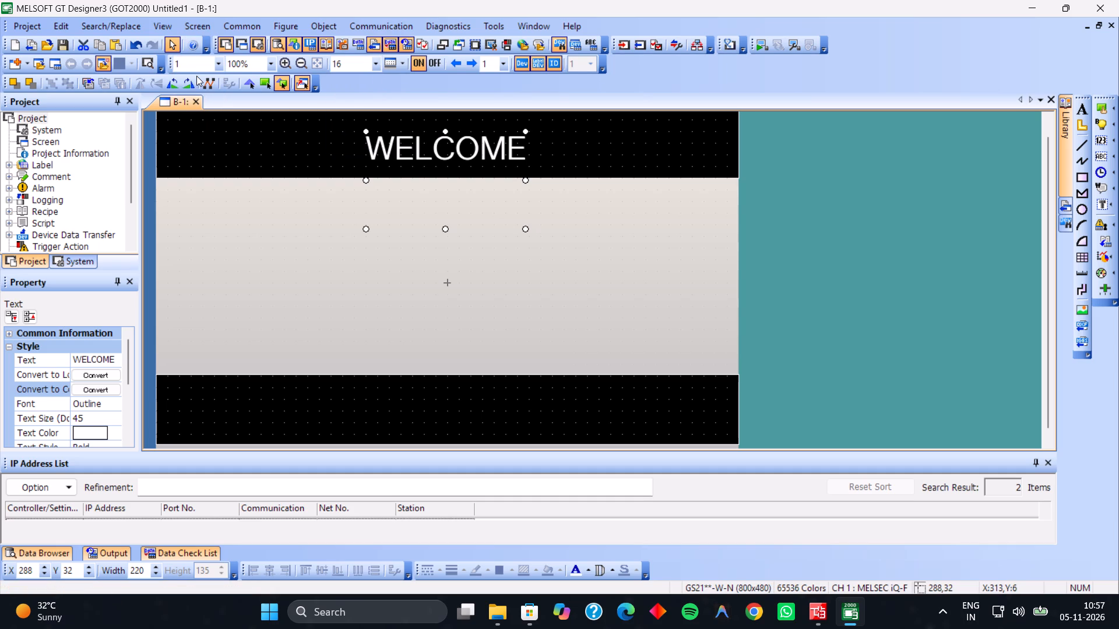
key(Up)
key(Up)
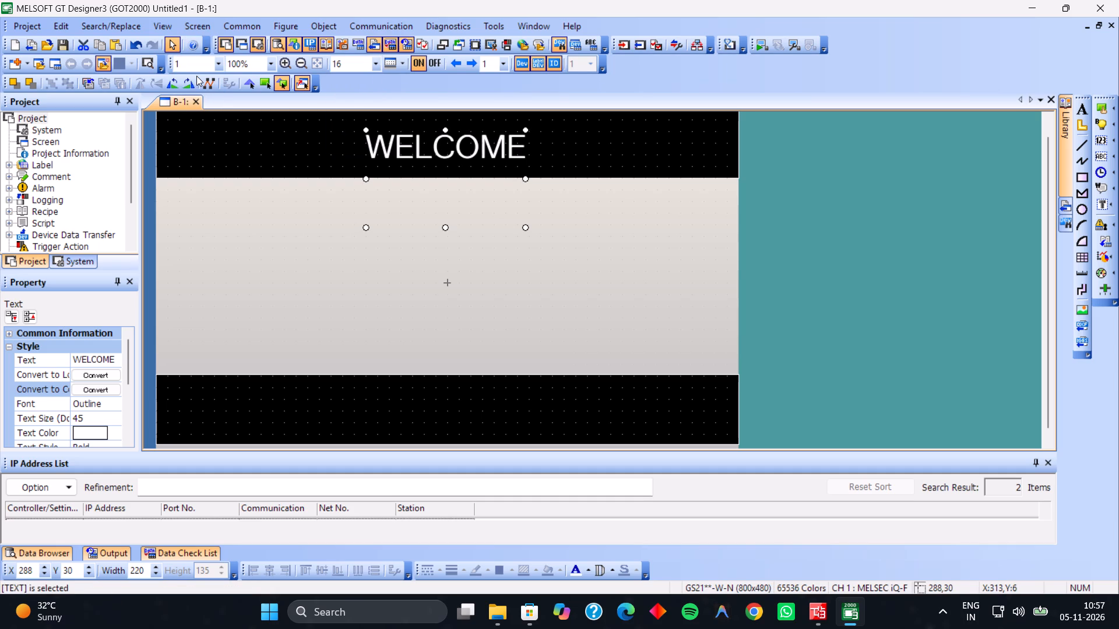
key(Down)
key(Down)
key(Up)
key(Left)
key(Left)
key(Left)
key(Left)
key(Left)
key(Left)
key(Left)
key(Left)
key(Left)
key(Left)
key(Left)
key(Left)
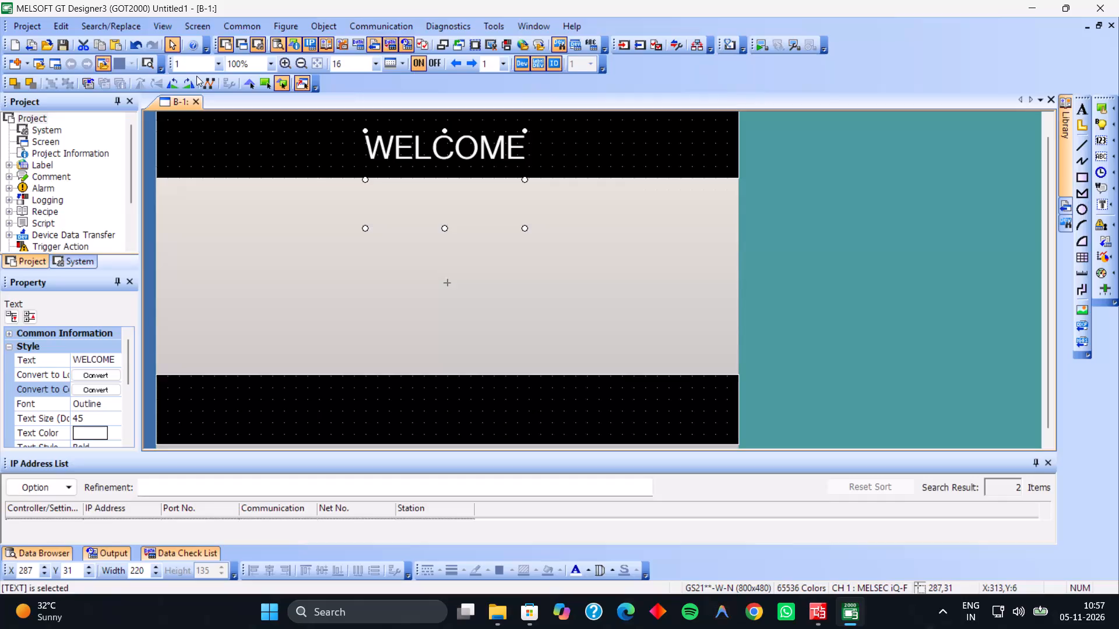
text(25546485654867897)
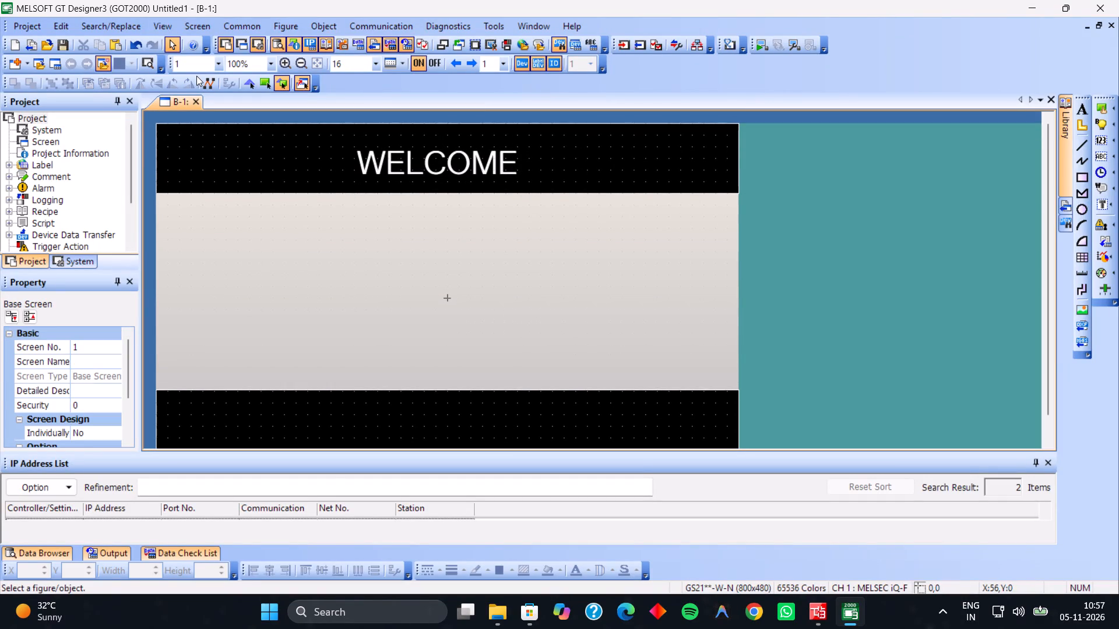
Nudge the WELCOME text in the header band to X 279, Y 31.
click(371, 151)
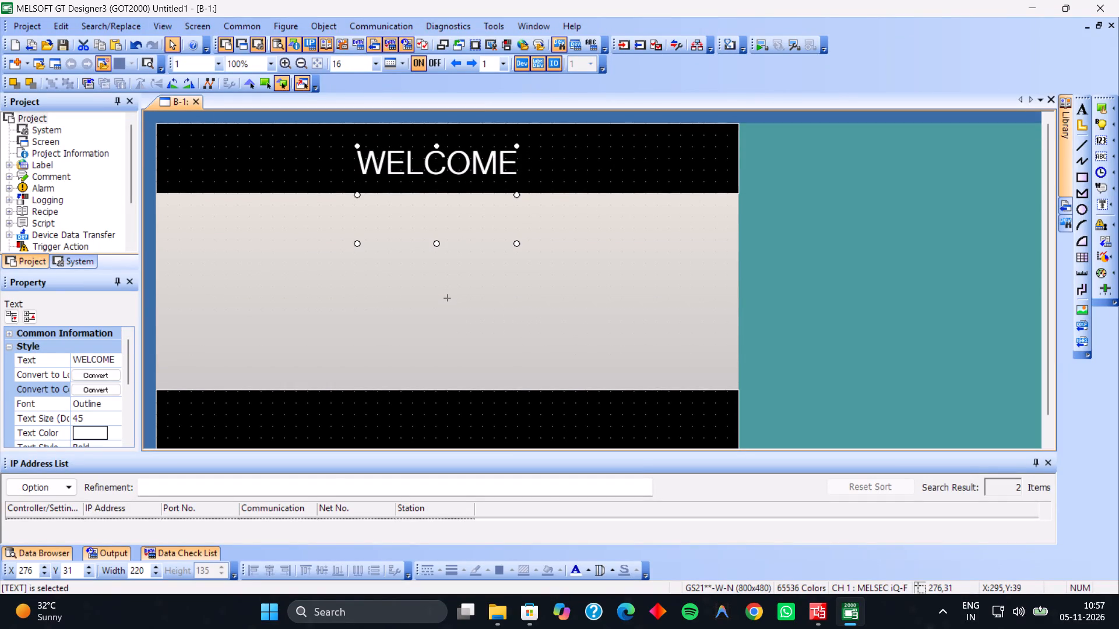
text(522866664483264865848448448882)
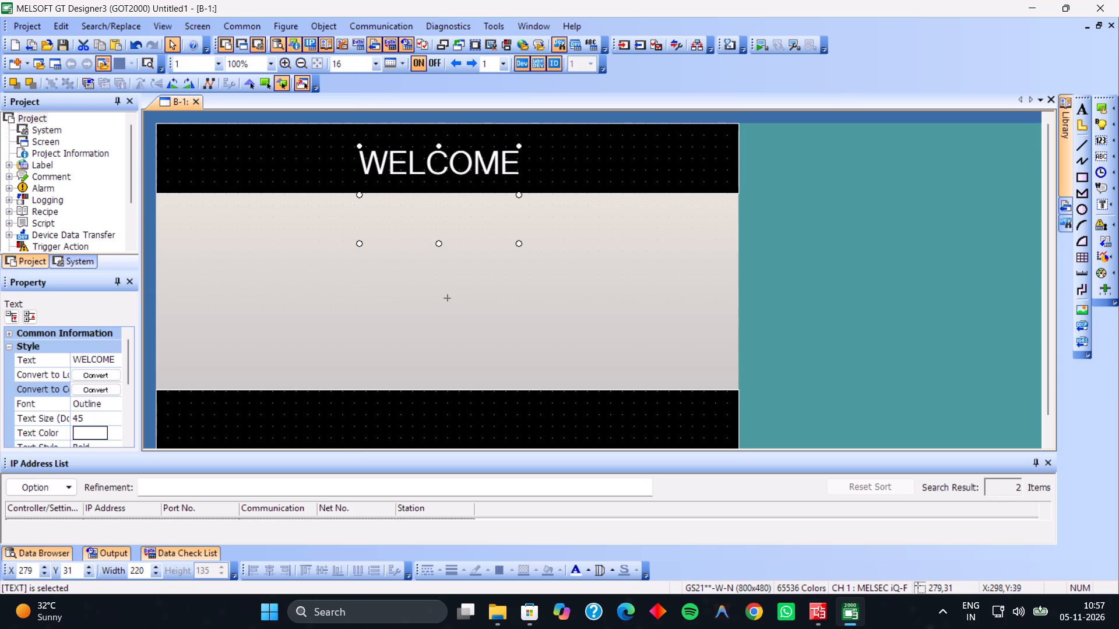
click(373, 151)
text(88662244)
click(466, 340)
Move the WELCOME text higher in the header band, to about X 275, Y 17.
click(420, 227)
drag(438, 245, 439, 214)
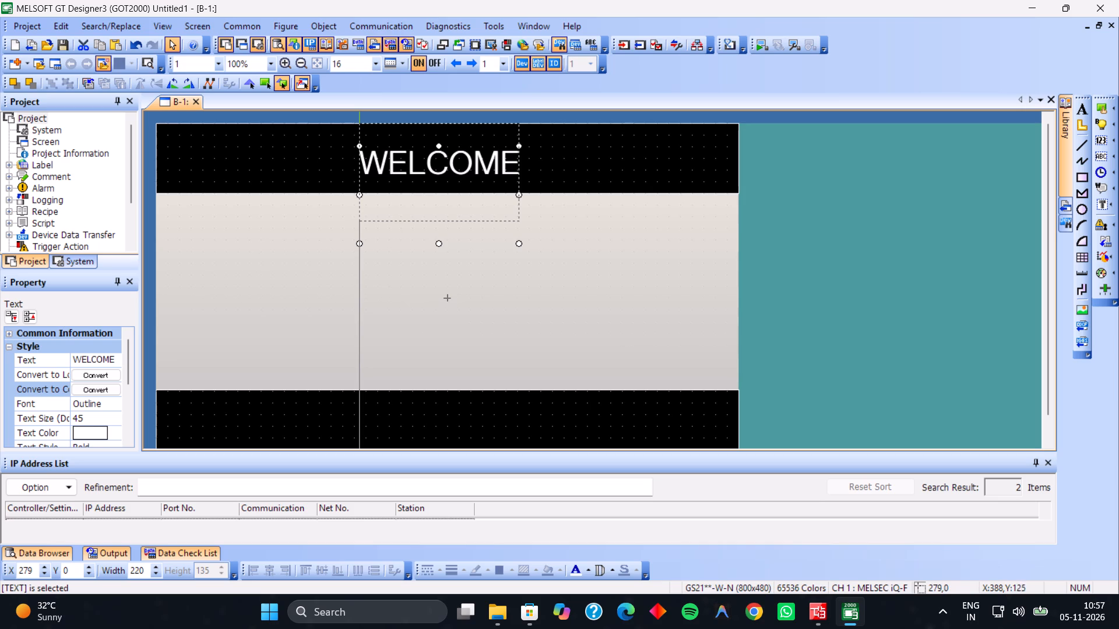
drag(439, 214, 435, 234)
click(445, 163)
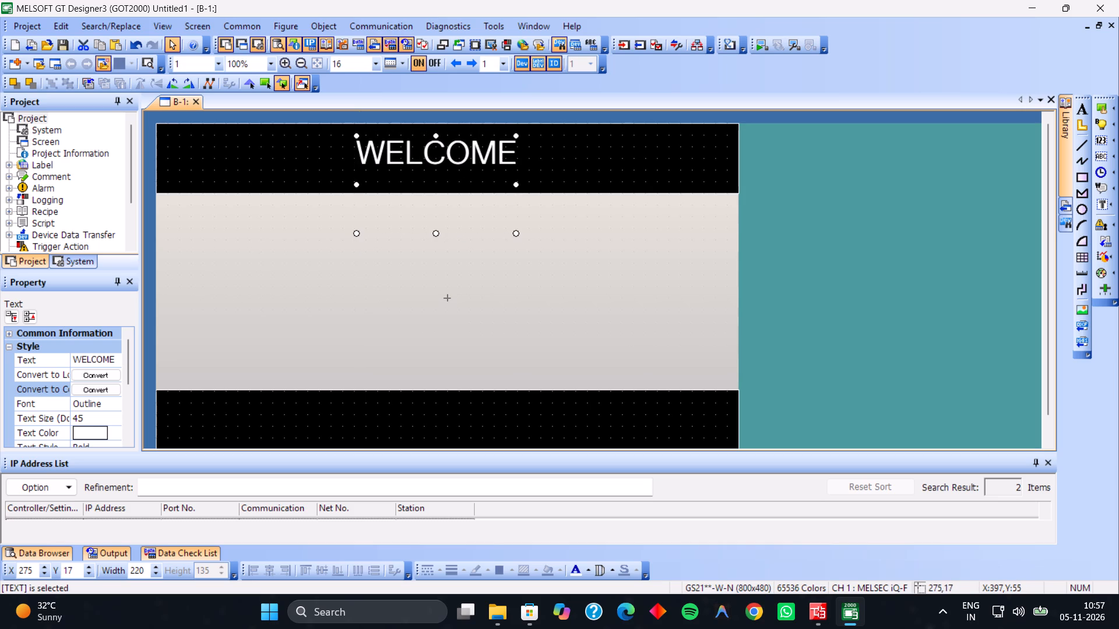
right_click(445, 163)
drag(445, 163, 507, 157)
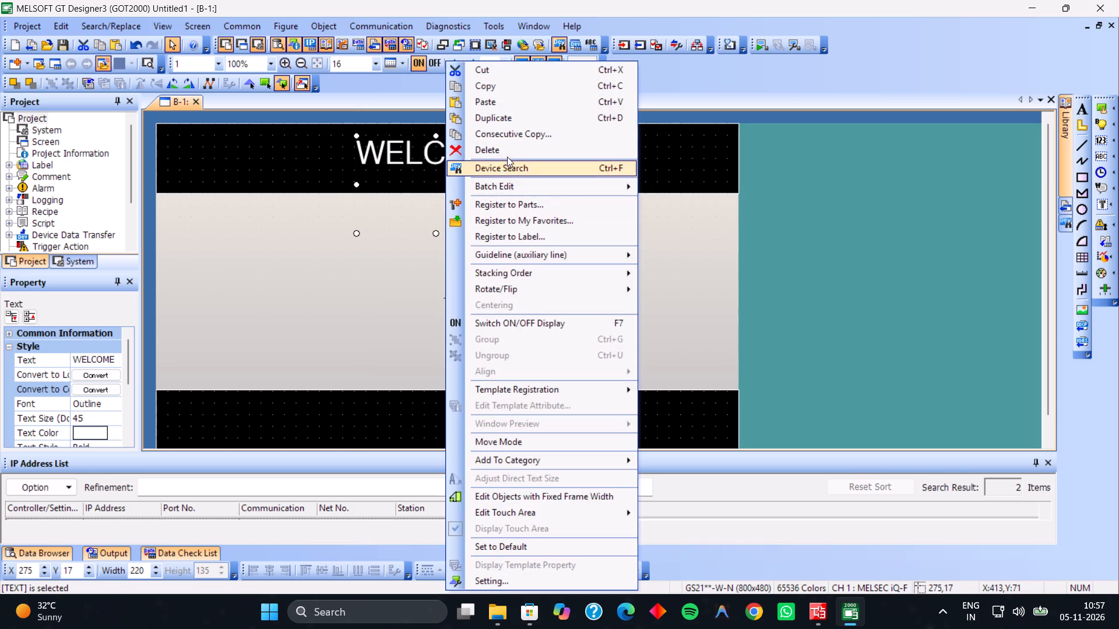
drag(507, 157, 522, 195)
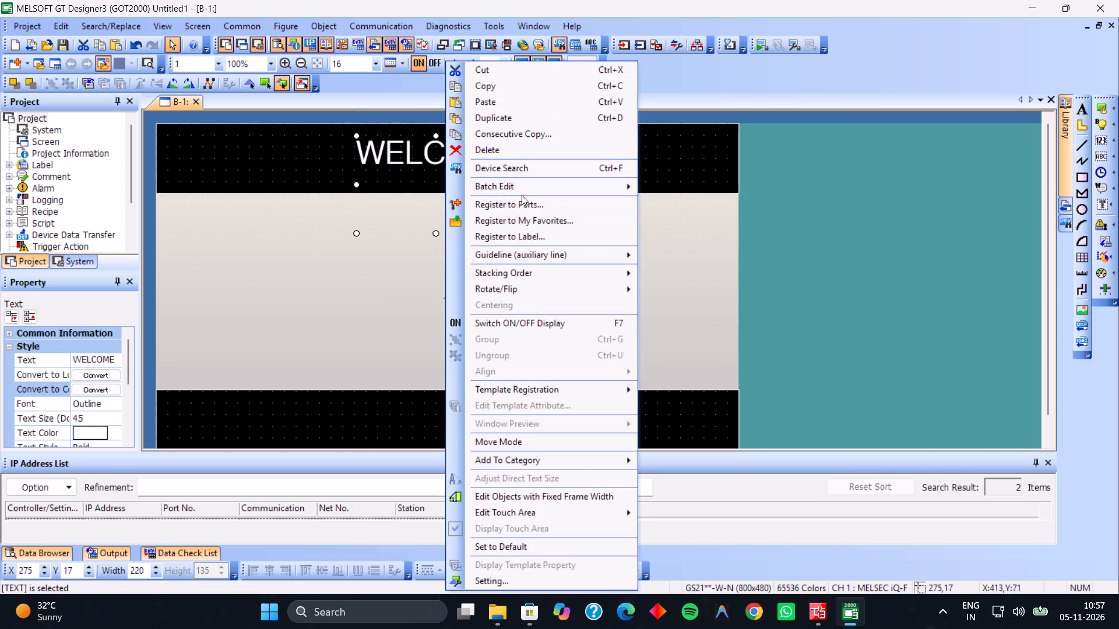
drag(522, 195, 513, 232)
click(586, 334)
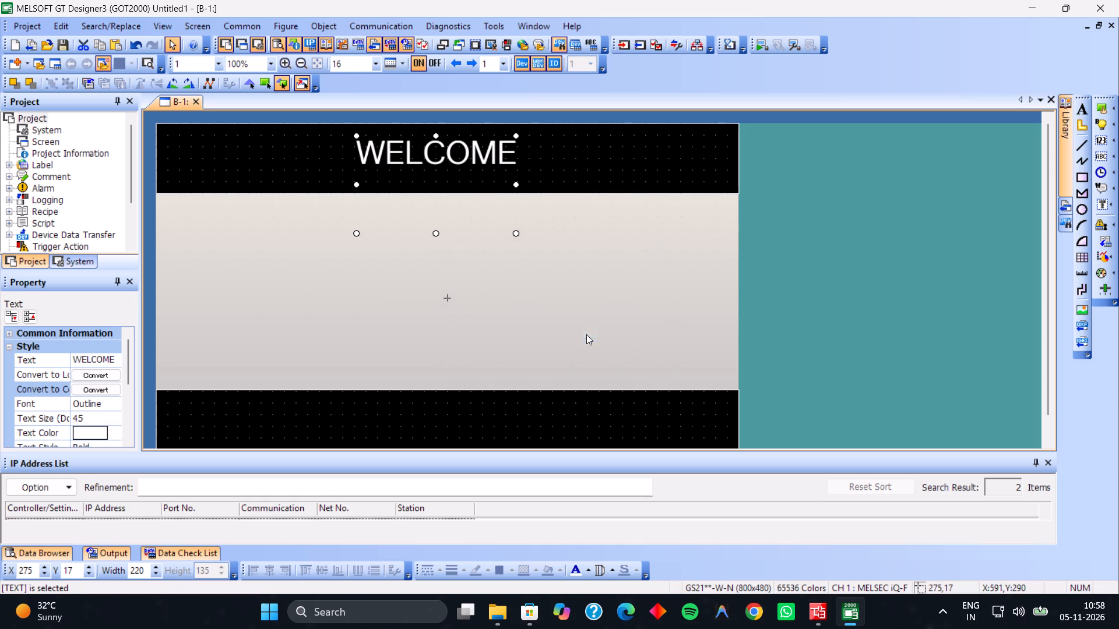
Apply Set to Default to the WELCOME text.
right_click(420, 164)
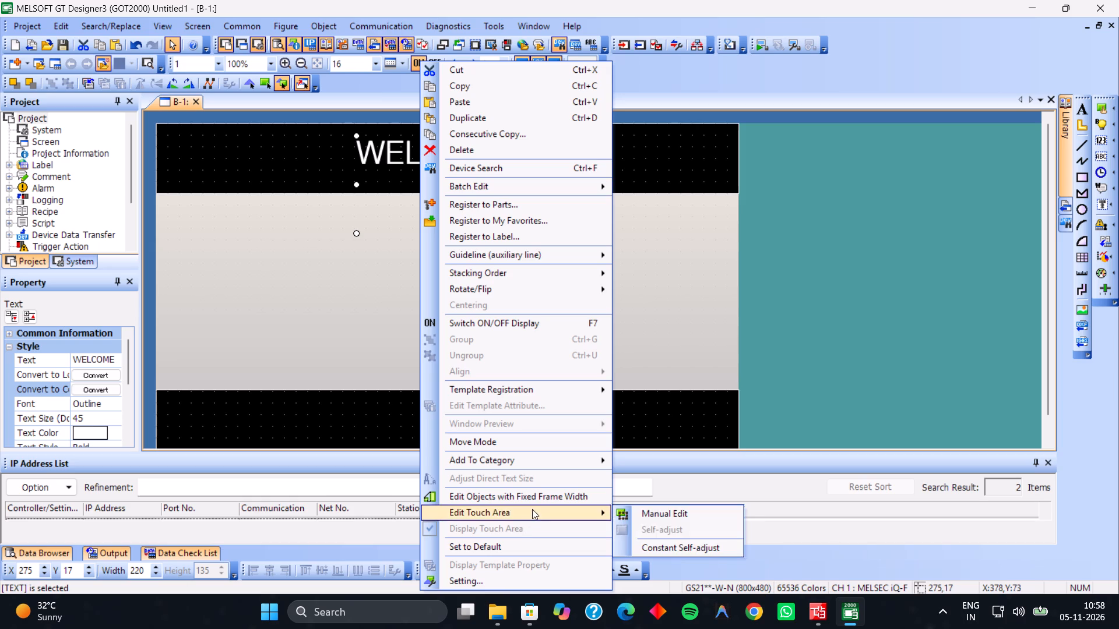
click(527, 553)
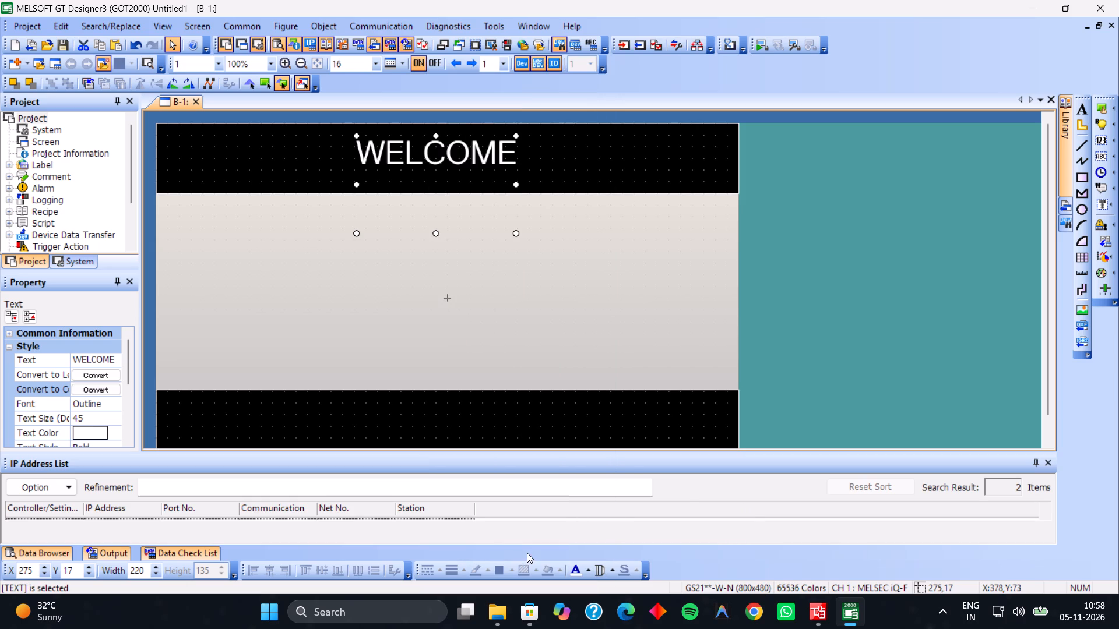
click(425, 179)
Examine the WELCOME text's style properties, including its KANJI region choices, direction and alignment, for positioning options.
scroll(55, 377, down, 1)
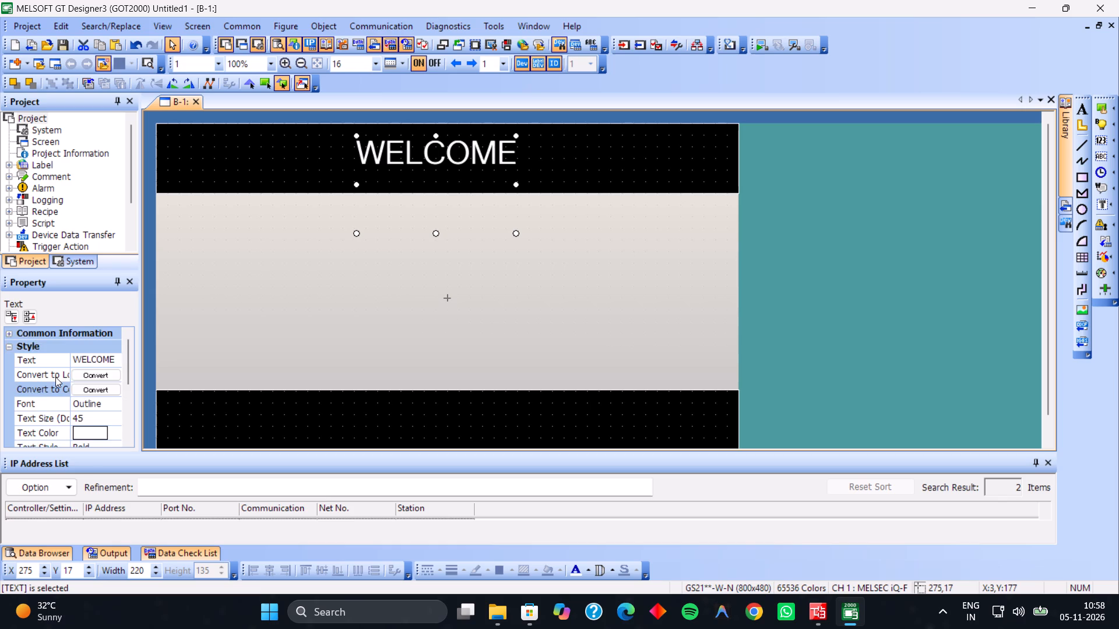
scroll(55, 377, down, 2)
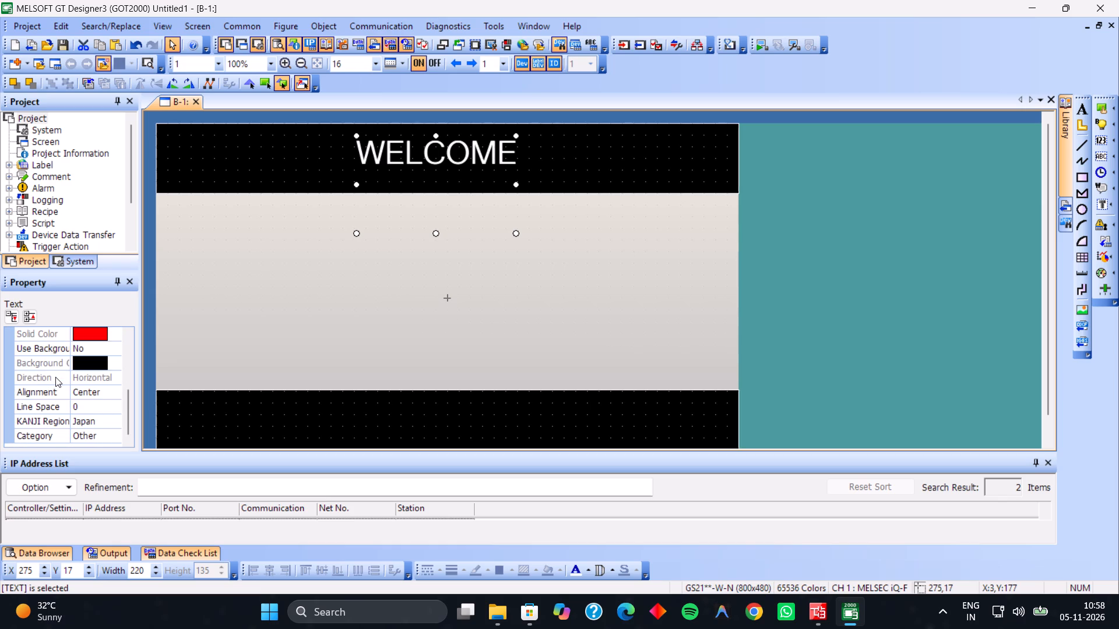
scroll(55, 377, down, 1)
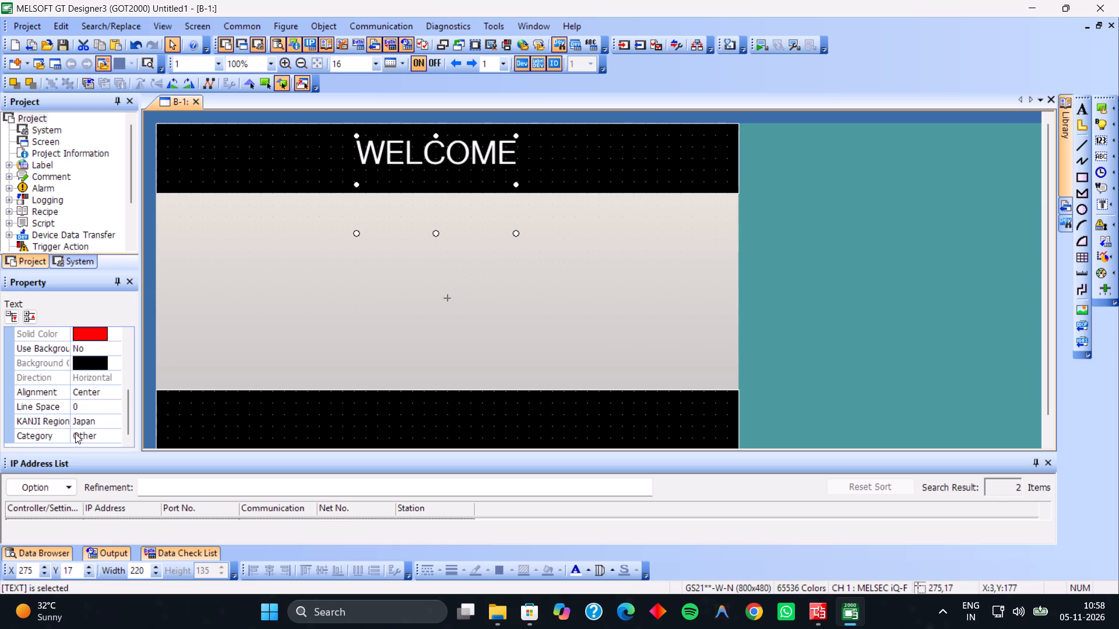
click(85, 426)
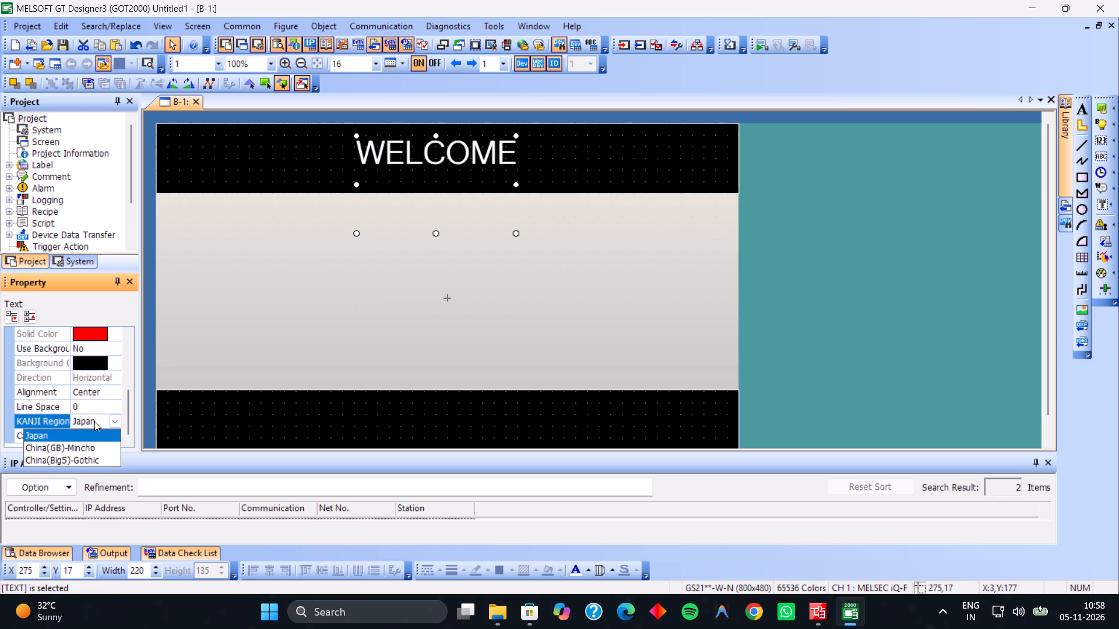
scroll(79, 455, down, 1)
click(108, 419)
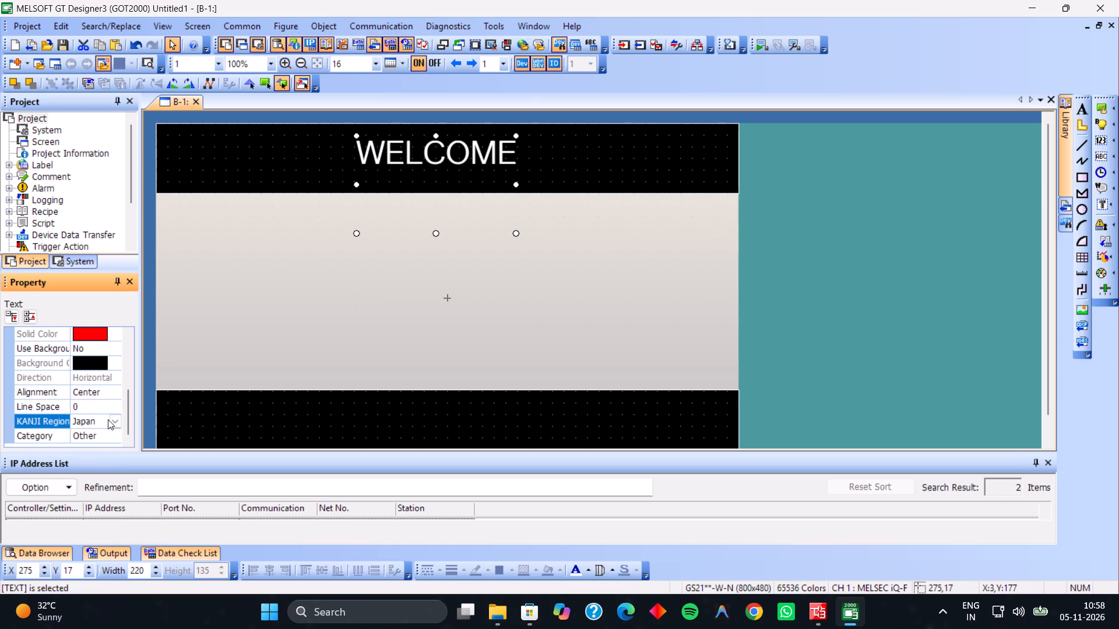
click(103, 379)
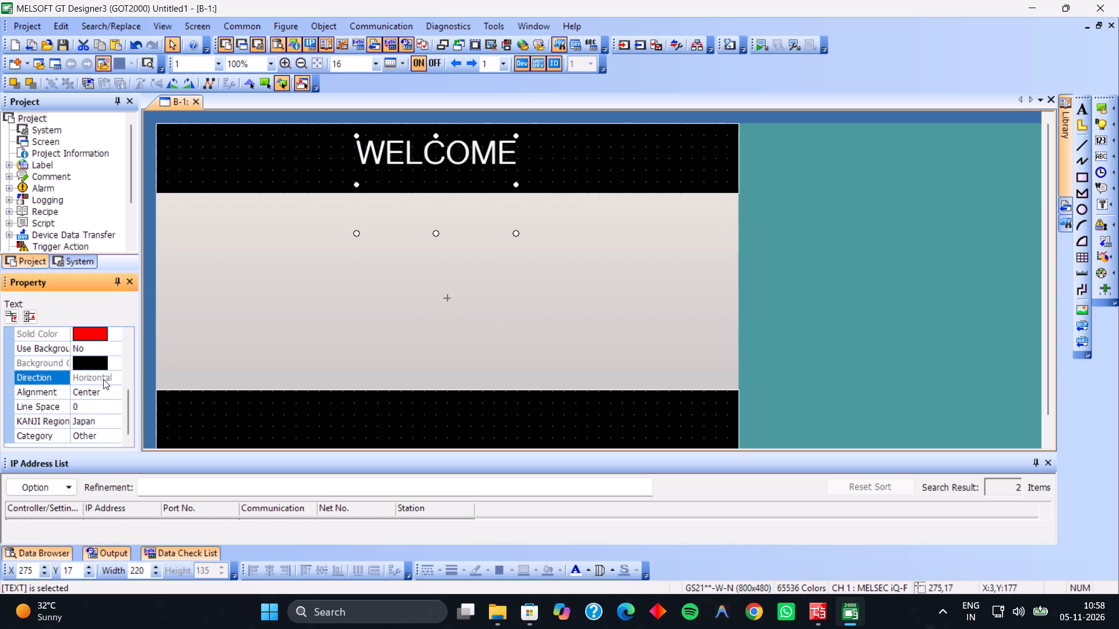
double_click(103, 379)
scroll(79, 416, down, 2)
scroll(91, 406, up, 3)
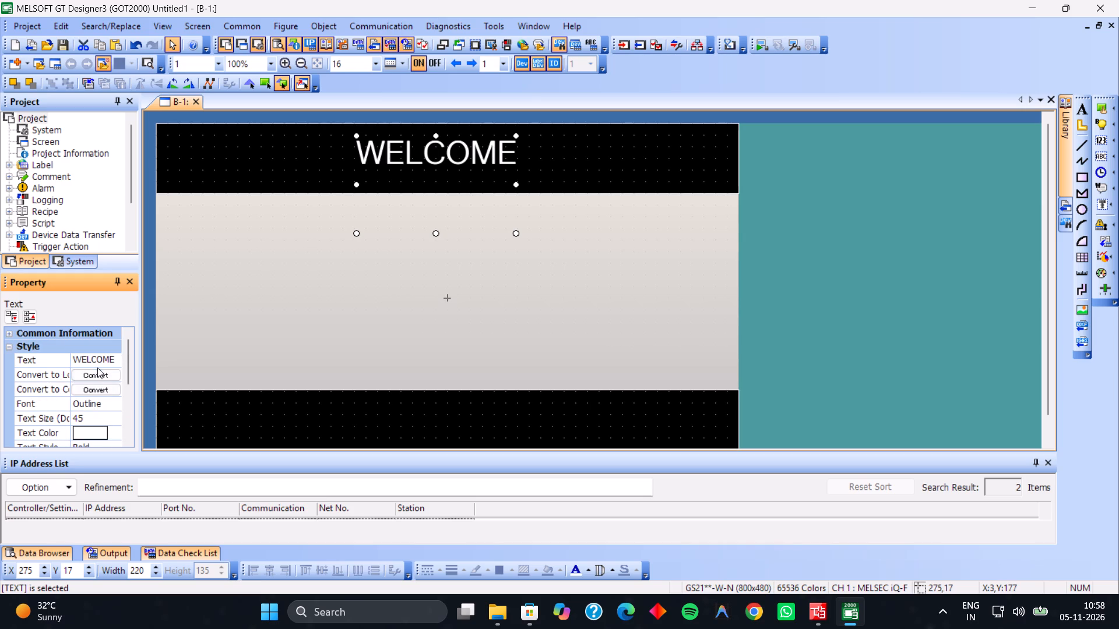
click(5, 350)
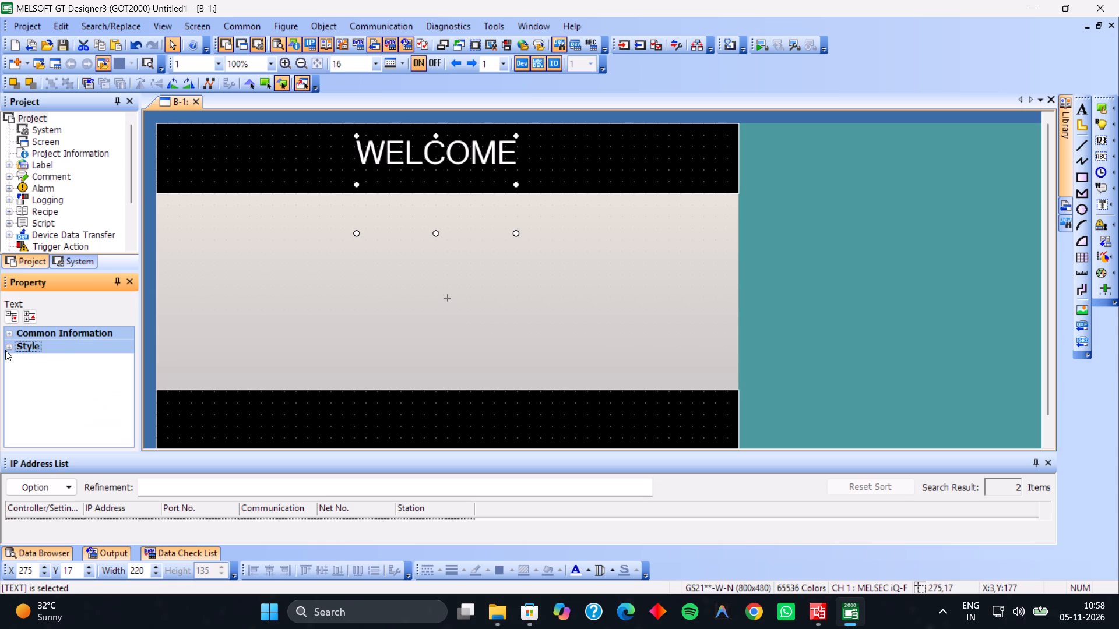
click(9, 348)
click(19, 338)
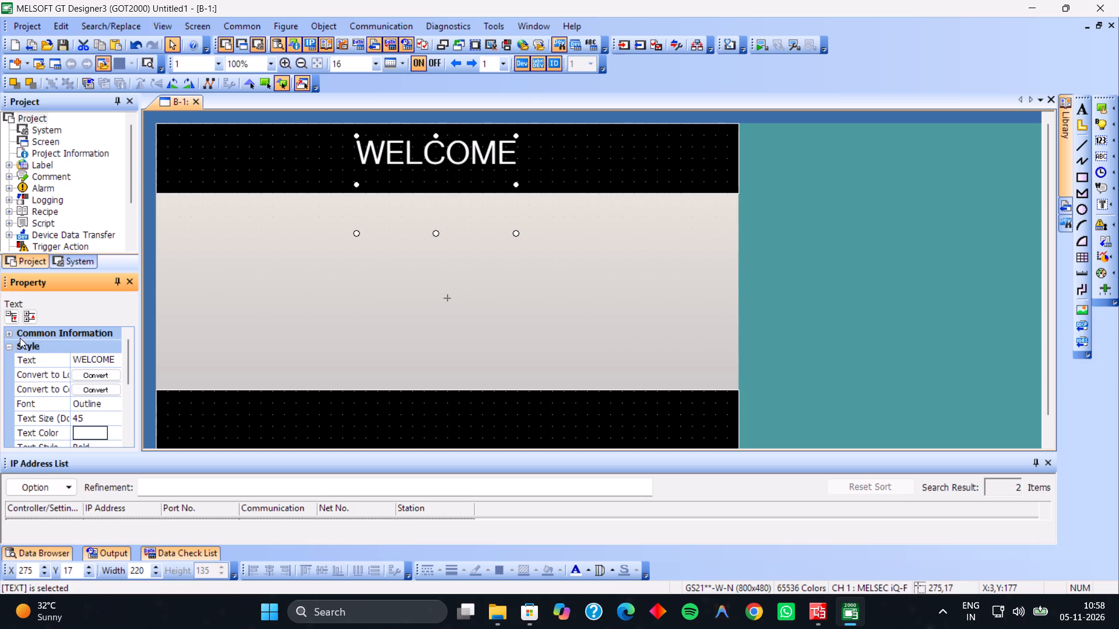
click(27, 334)
click(27, 334)
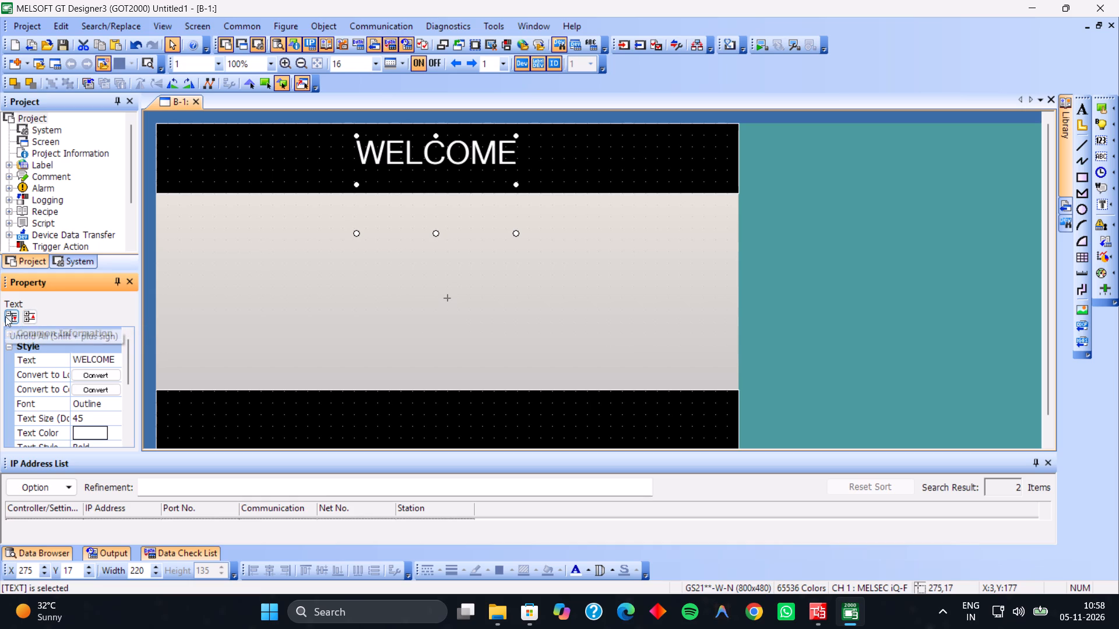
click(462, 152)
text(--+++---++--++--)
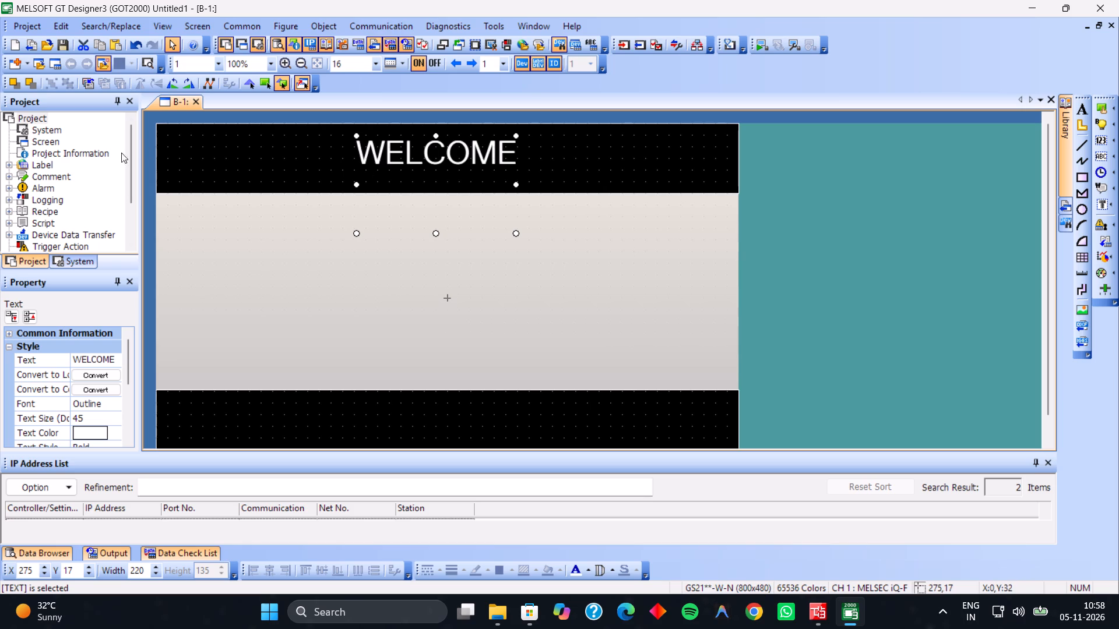
Collapse and expand all property groups of the WELCOME text and review its Common Information and Style settings.
click(27, 319)
click(27, 319)
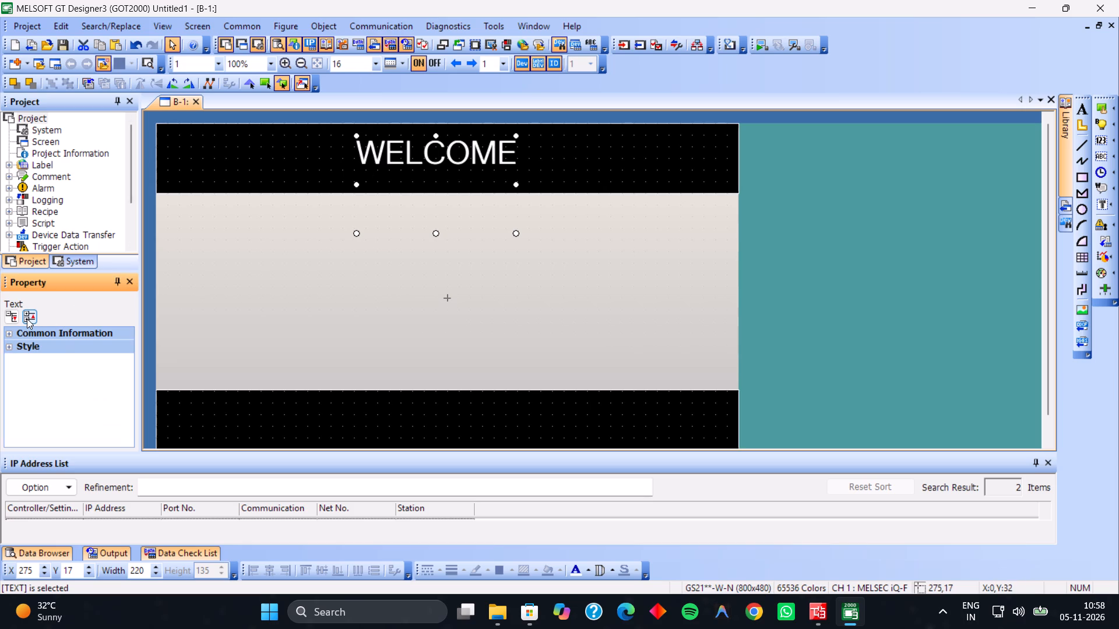
click(27, 319)
triple_click(27, 319)
click(27, 319)
click(17, 319)
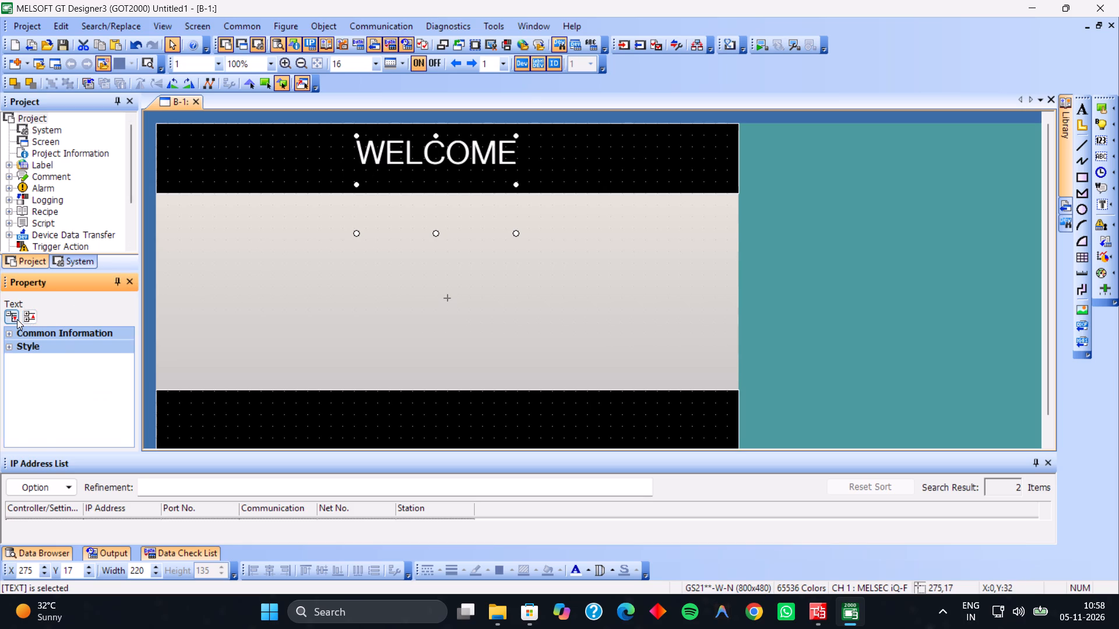
click(17, 319)
click(54, 312)
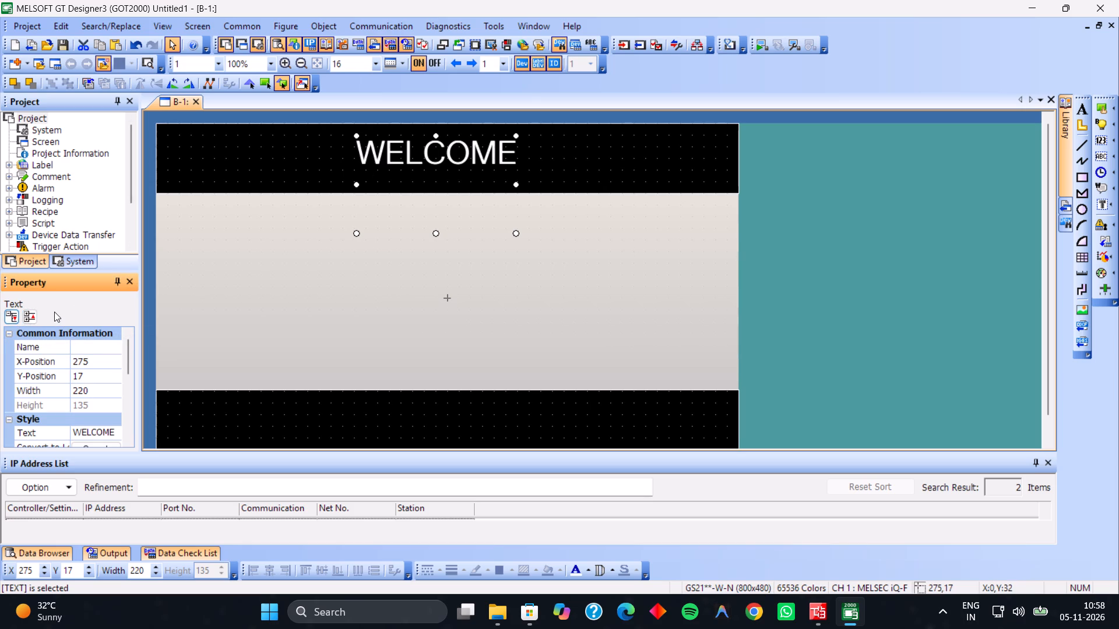
scroll(89, 406, down, 2)
click(115, 300)
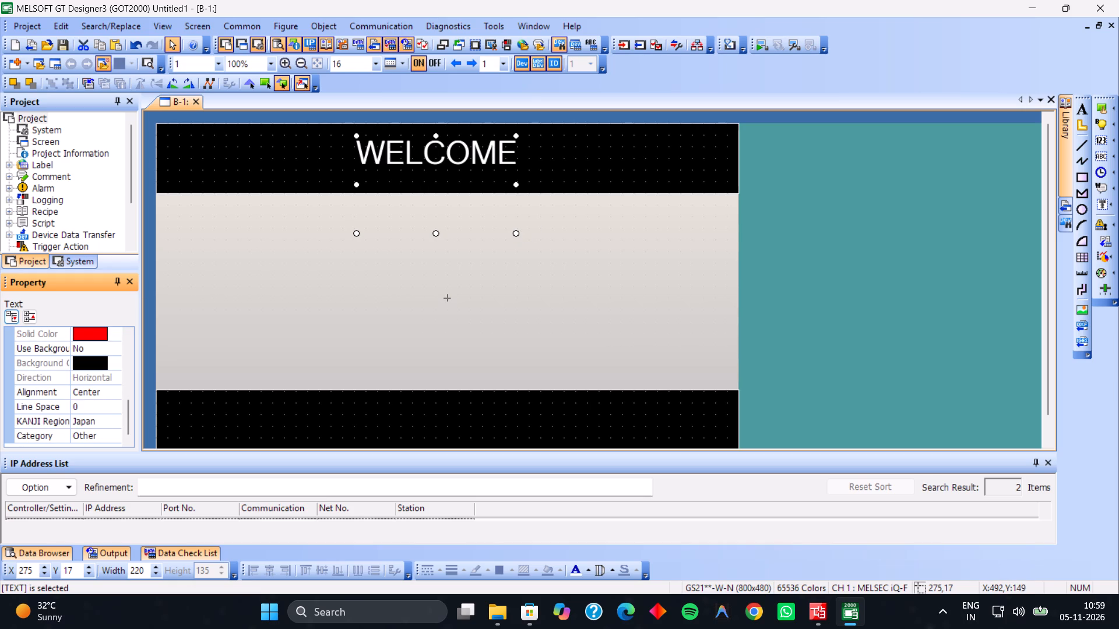
Shrink the WELCOME text to about 117 wide by 72 high and move it to about X 355, Y 20.
drag(514, 231, 450, 188)
drag(388, 149, 431, 161)
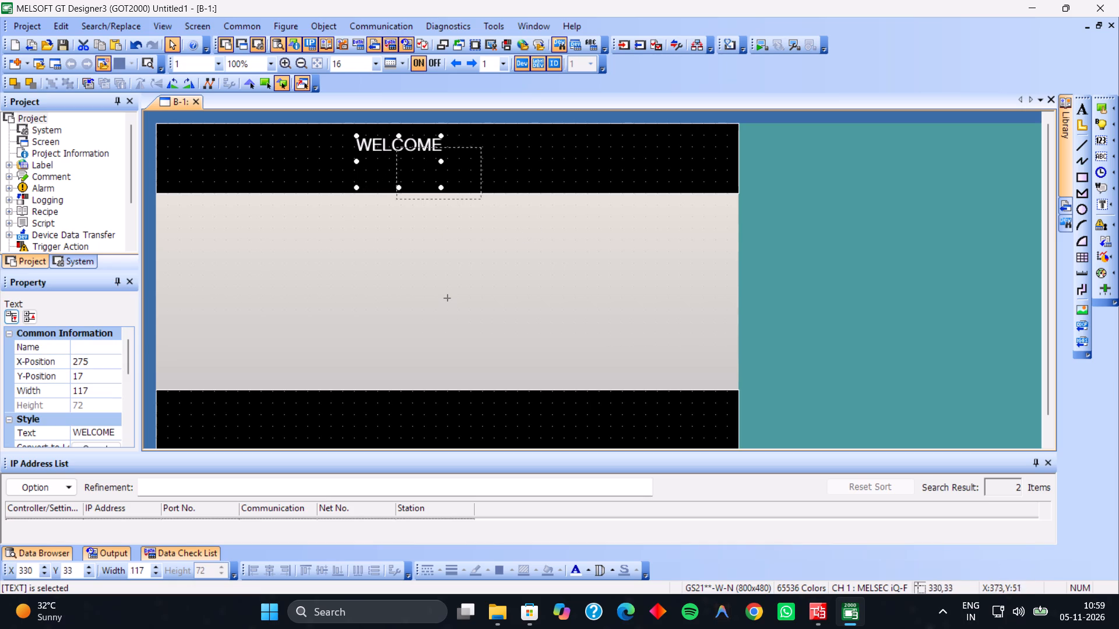
drag(431, 161, 446, 151)
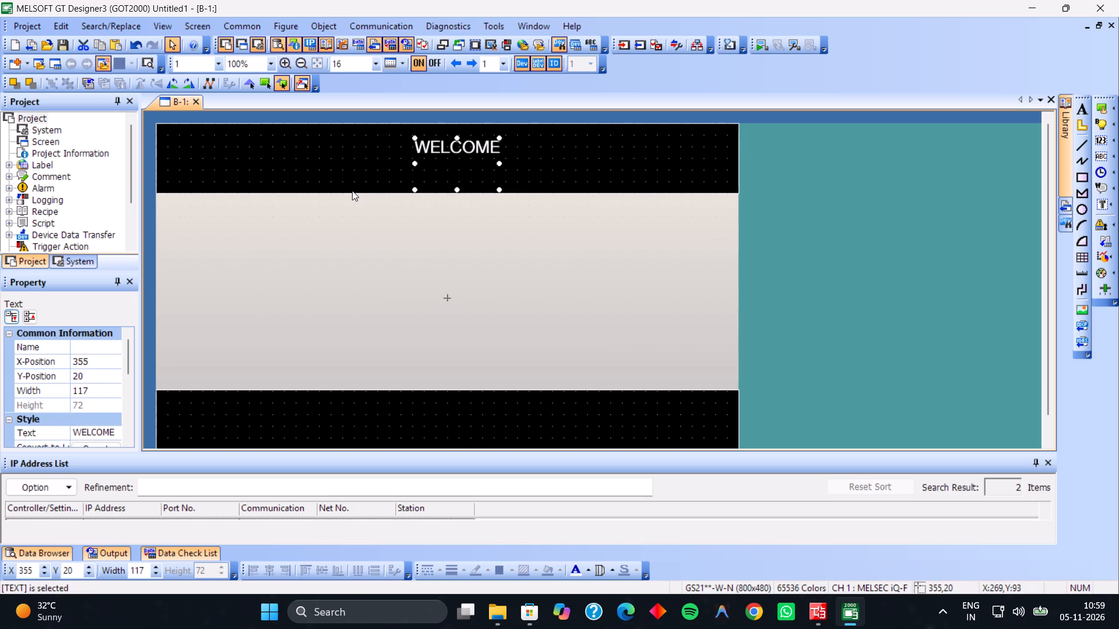
Set the WELCOME text's size to 36 dots.
click(352, 190)
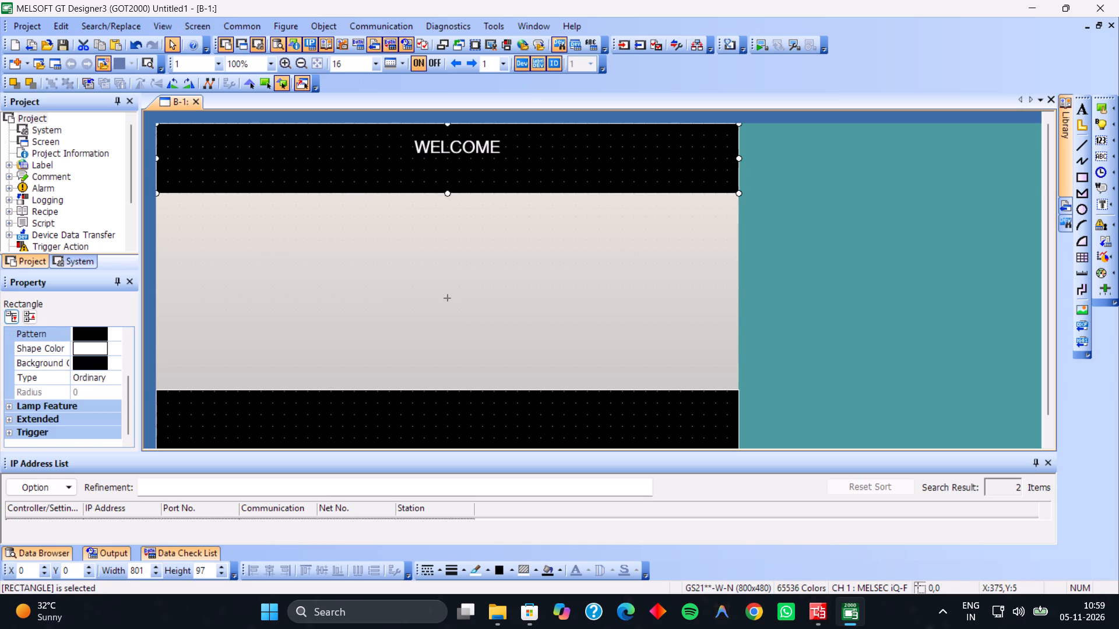
double_click(439, 151)
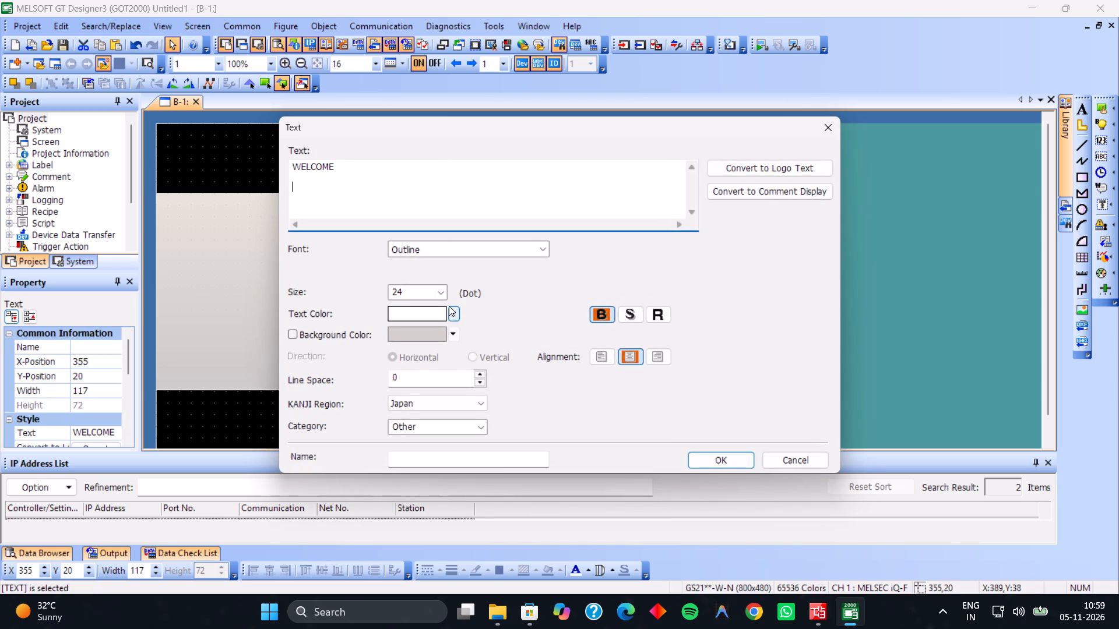
click(430, 289)
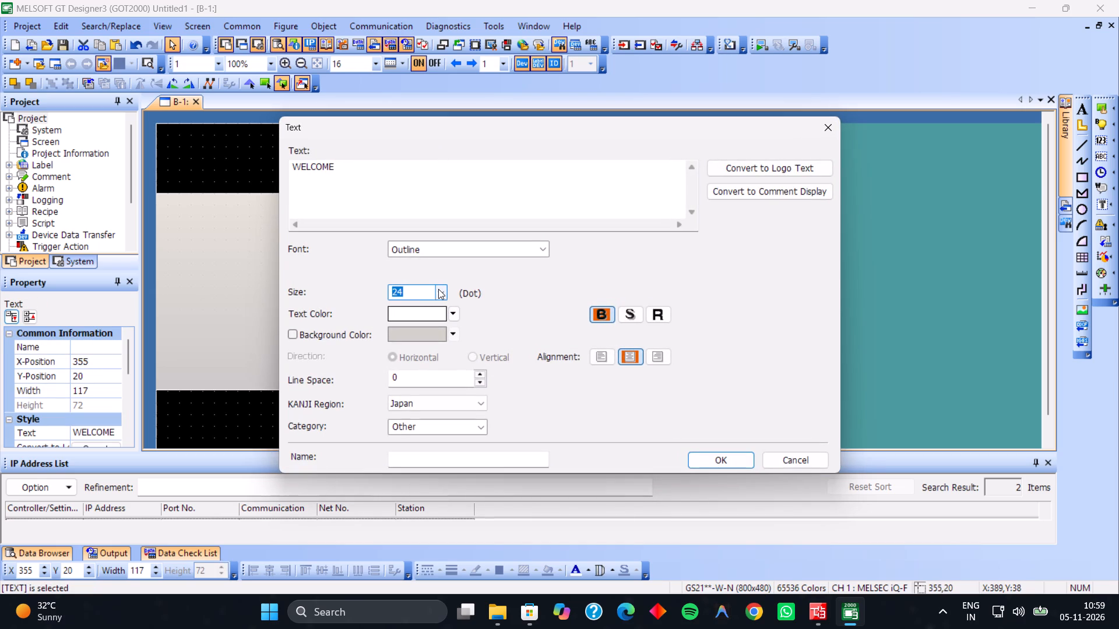
click(438, 289)
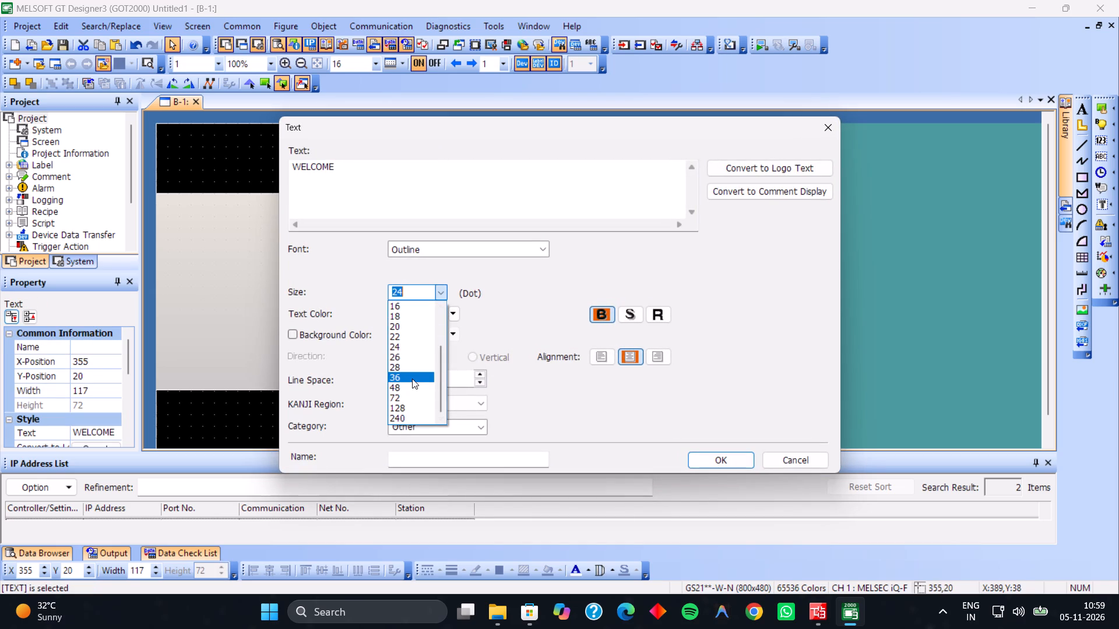
click(411, 380)
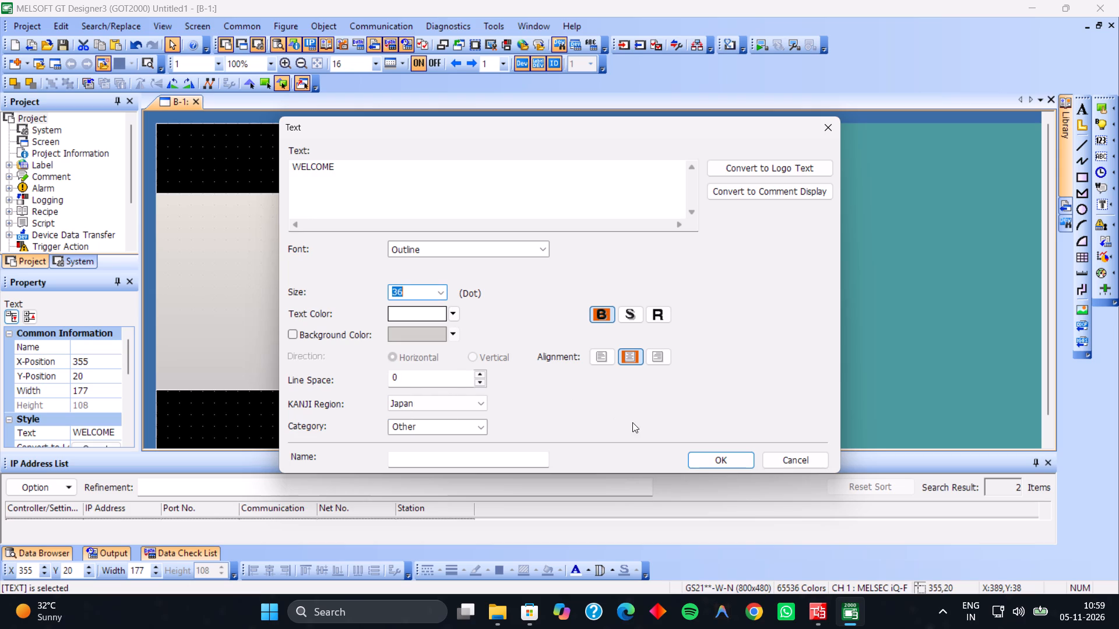
click(706, 457)
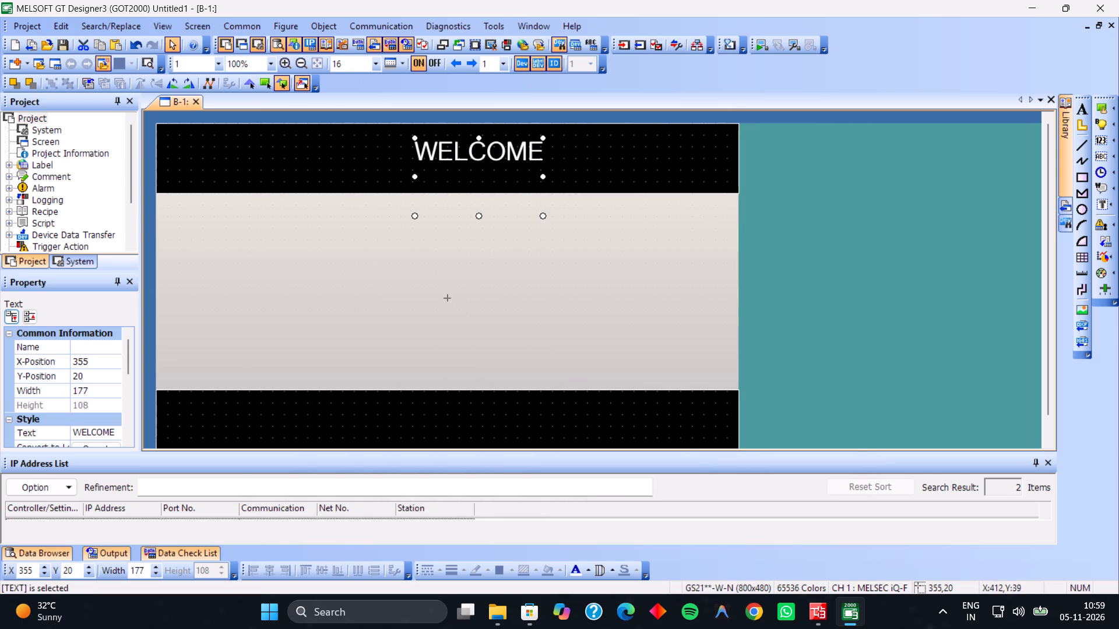
Move the WELCOME text to about X 303, Y 0, near the horizontal centre of the upper black band.
drag(457, 149, 428, 149)
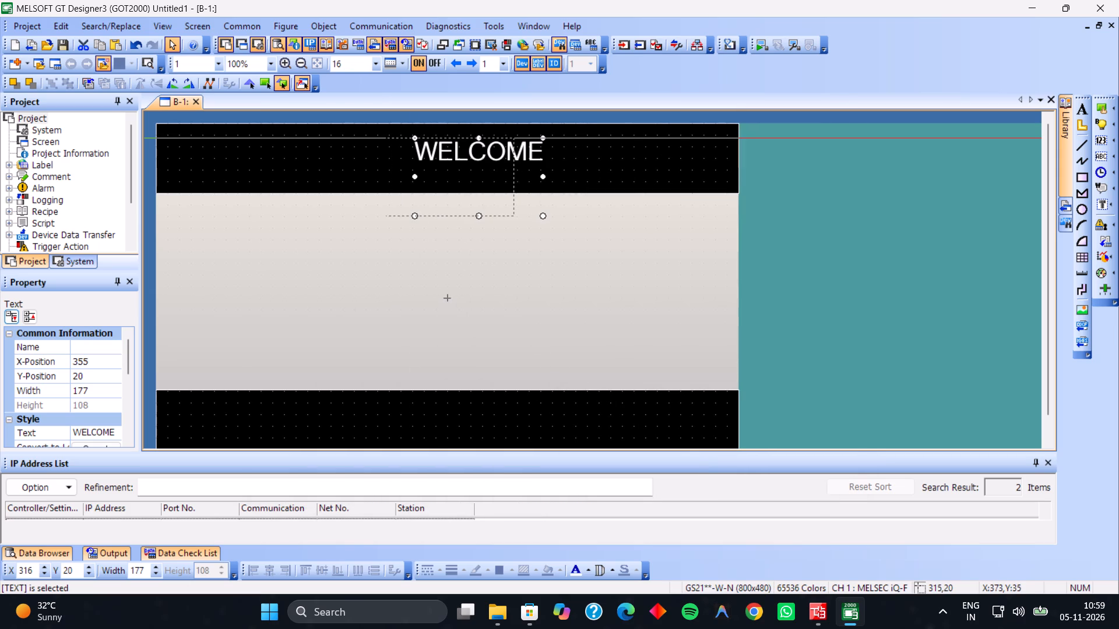
drag(428, 149, 419, 135)
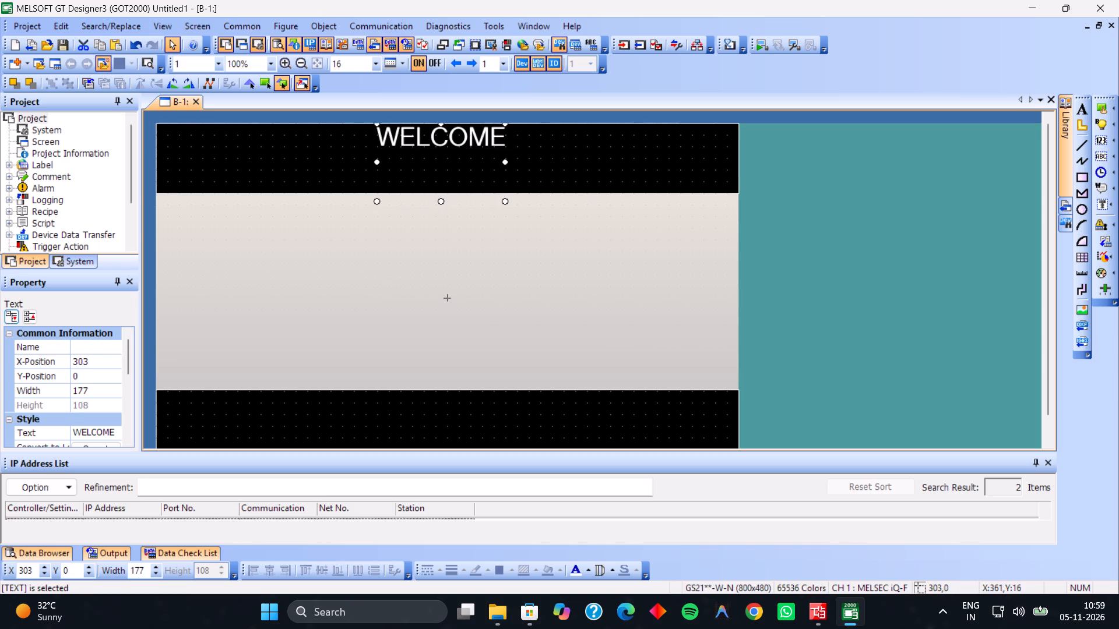
click(431, 148)
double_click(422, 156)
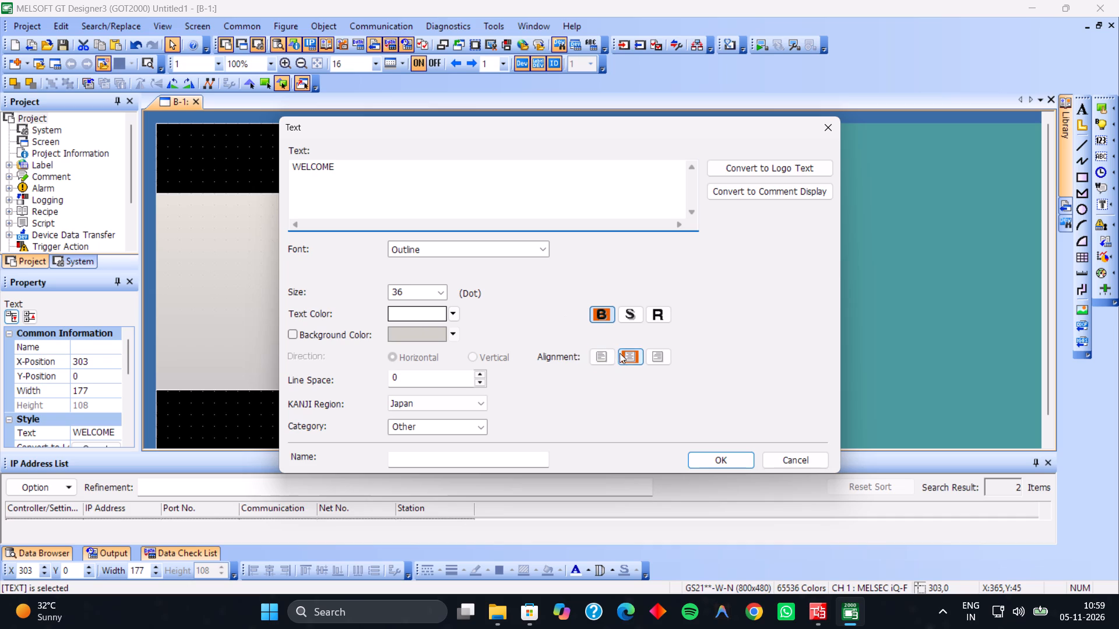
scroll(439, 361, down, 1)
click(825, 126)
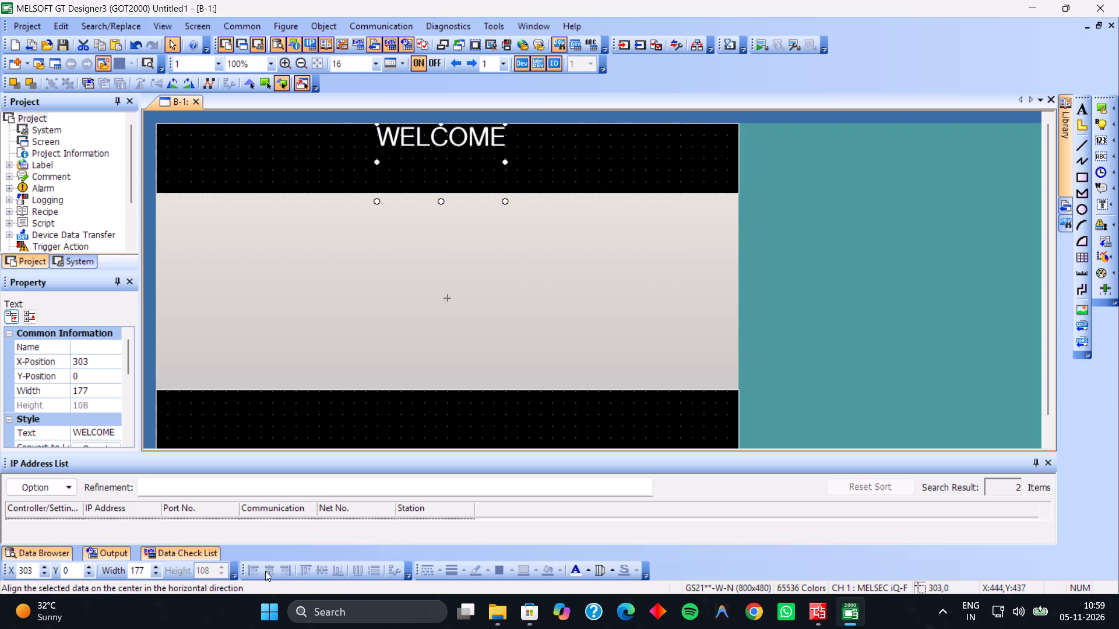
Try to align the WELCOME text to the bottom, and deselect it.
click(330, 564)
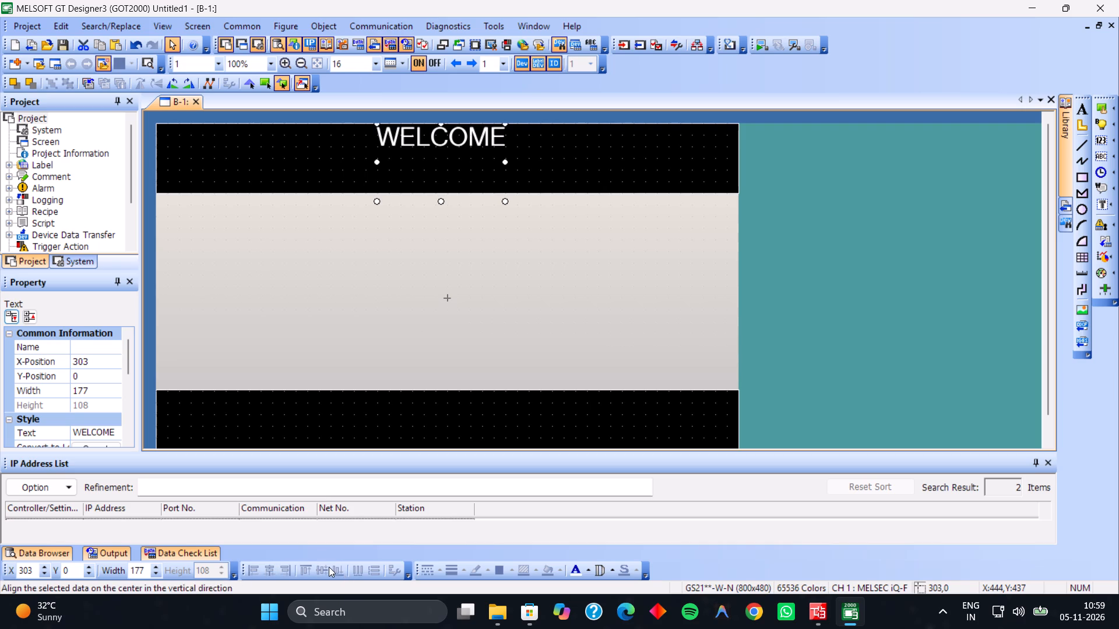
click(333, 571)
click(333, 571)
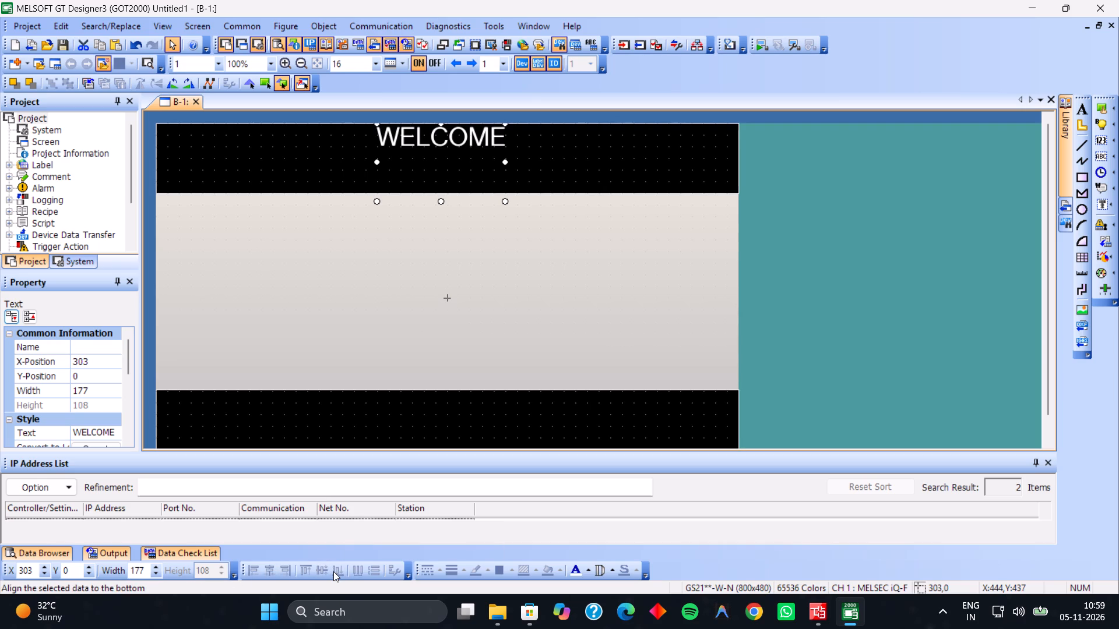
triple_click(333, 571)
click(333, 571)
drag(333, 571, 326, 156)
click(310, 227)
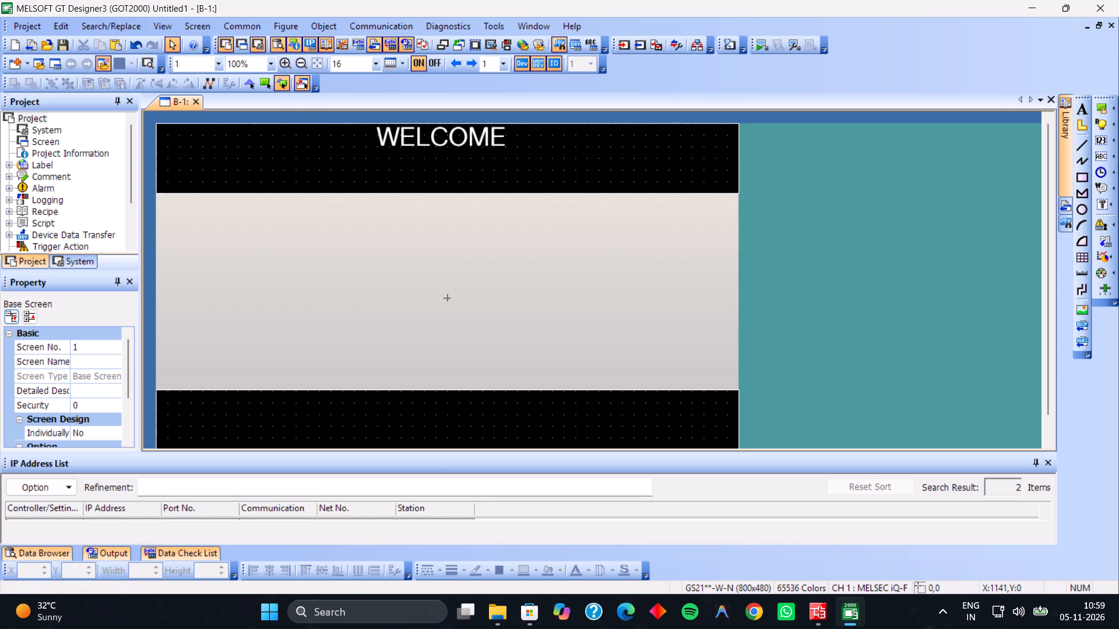
Place a Numerical Input about 168 wide by 48 high at about X 99, Y 139, below the upper black band.
click(1112, 142)
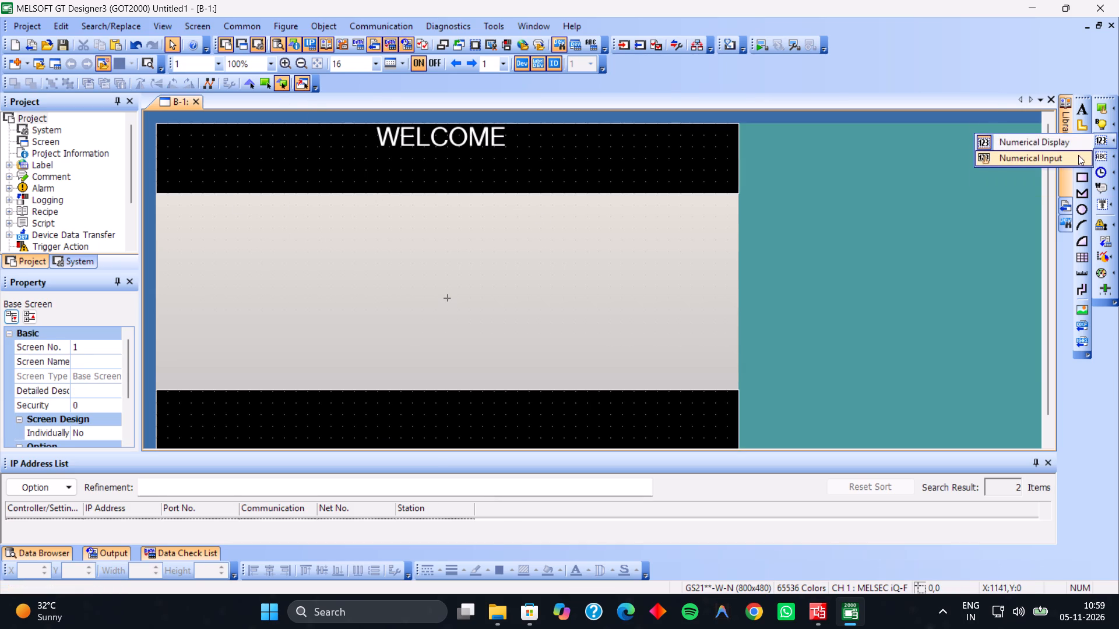
click(1069, 157)
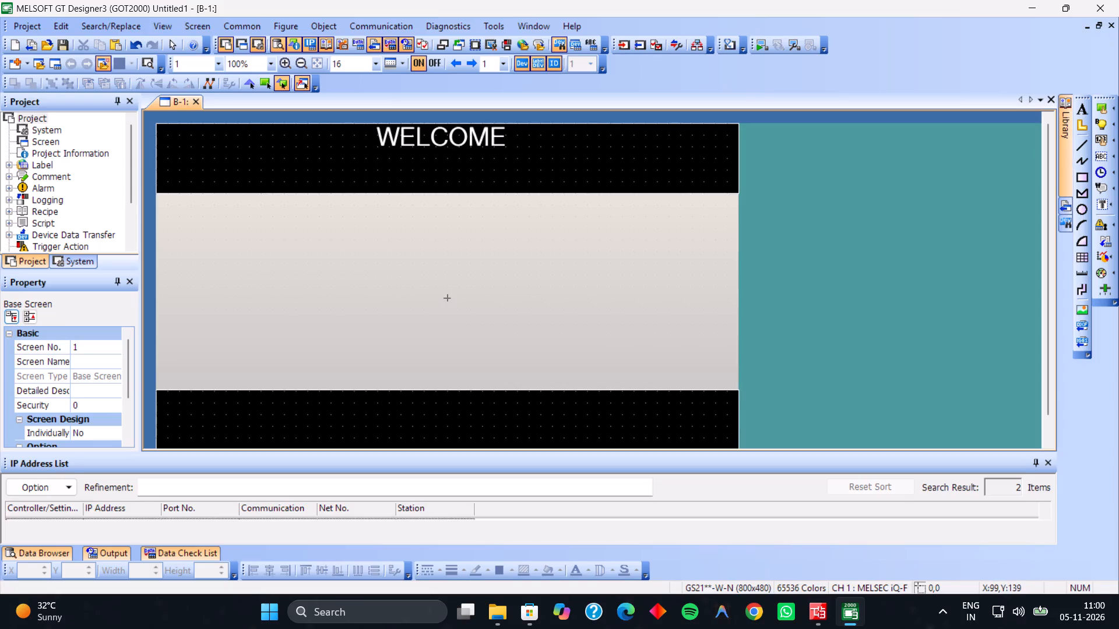
drag(228, 224, 309, 264)
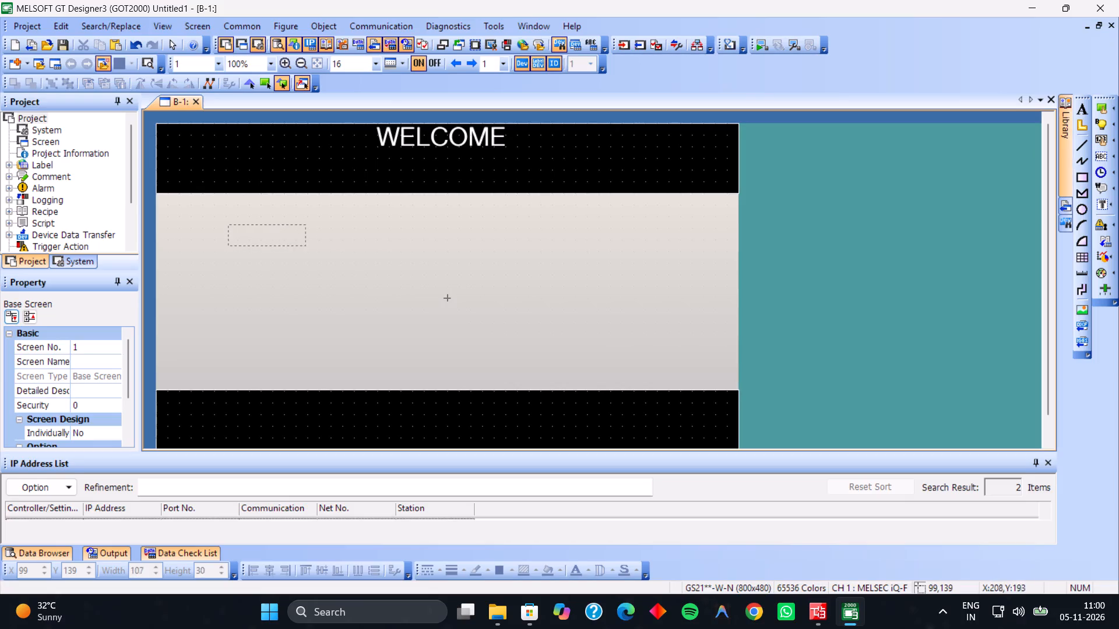
drag(309, 264, 352, 278)
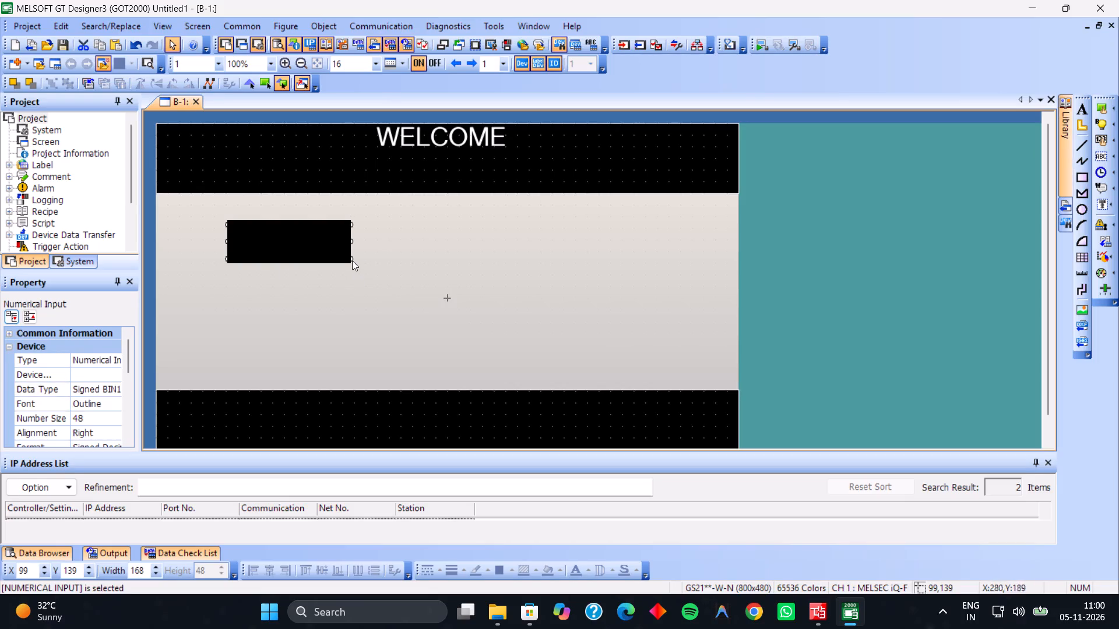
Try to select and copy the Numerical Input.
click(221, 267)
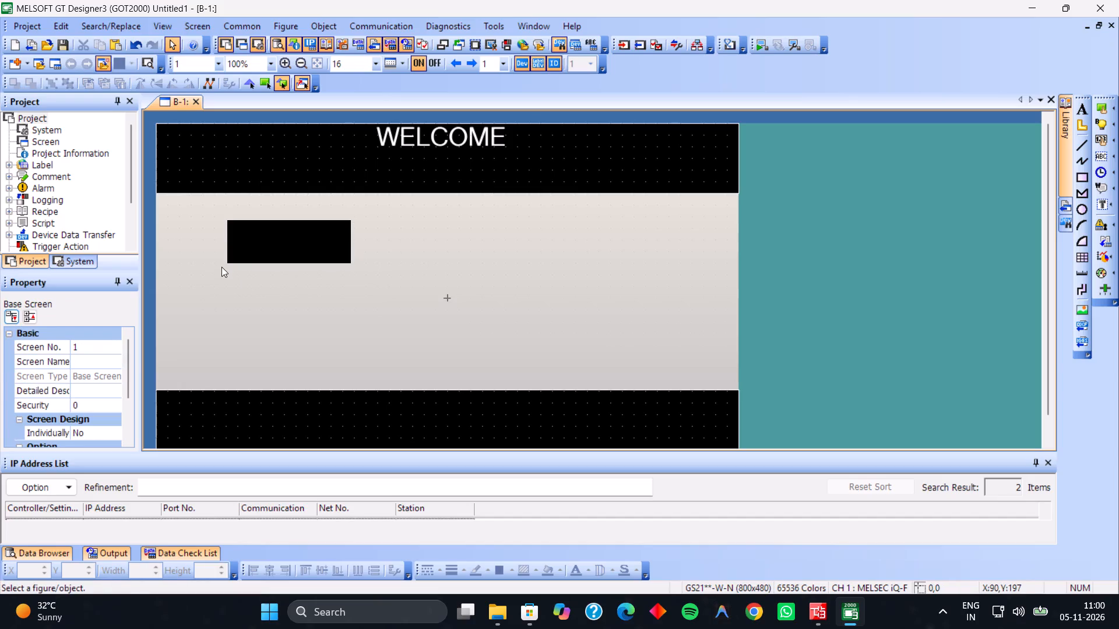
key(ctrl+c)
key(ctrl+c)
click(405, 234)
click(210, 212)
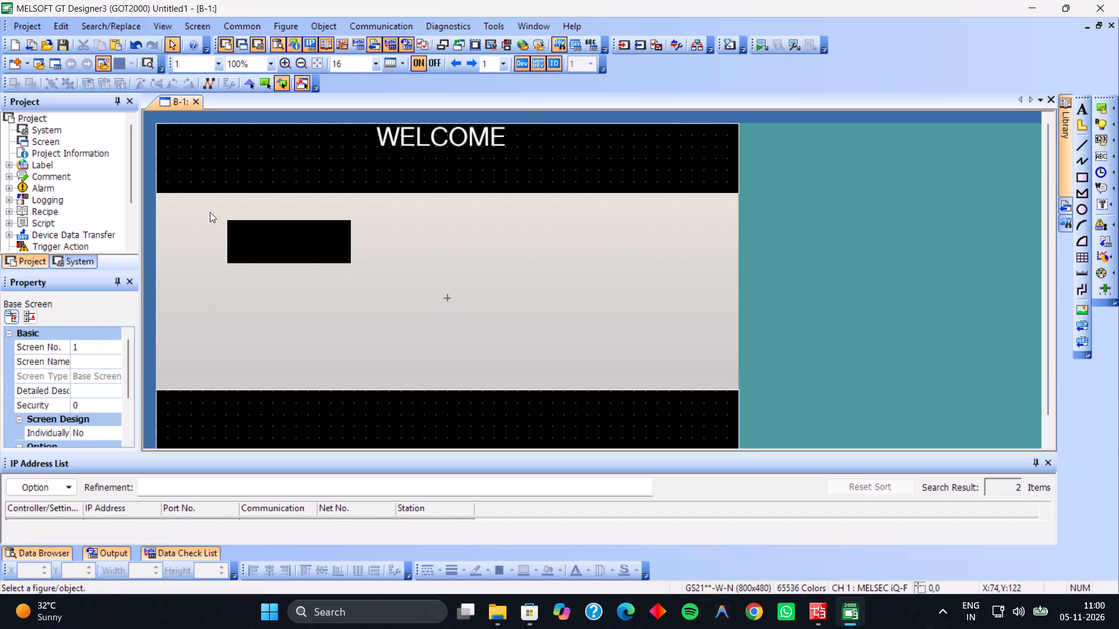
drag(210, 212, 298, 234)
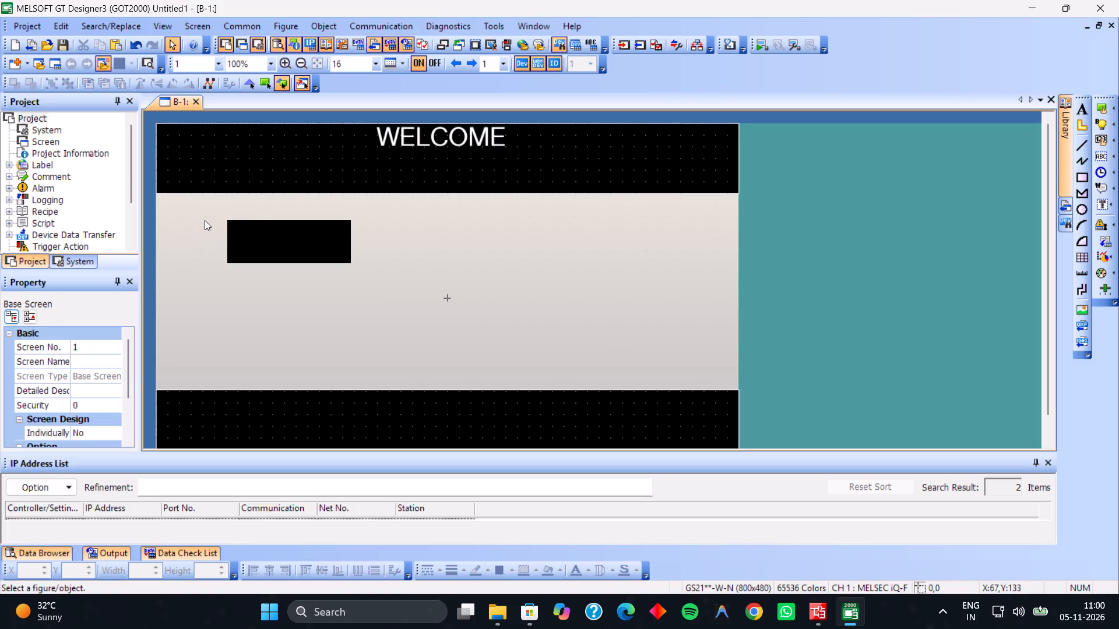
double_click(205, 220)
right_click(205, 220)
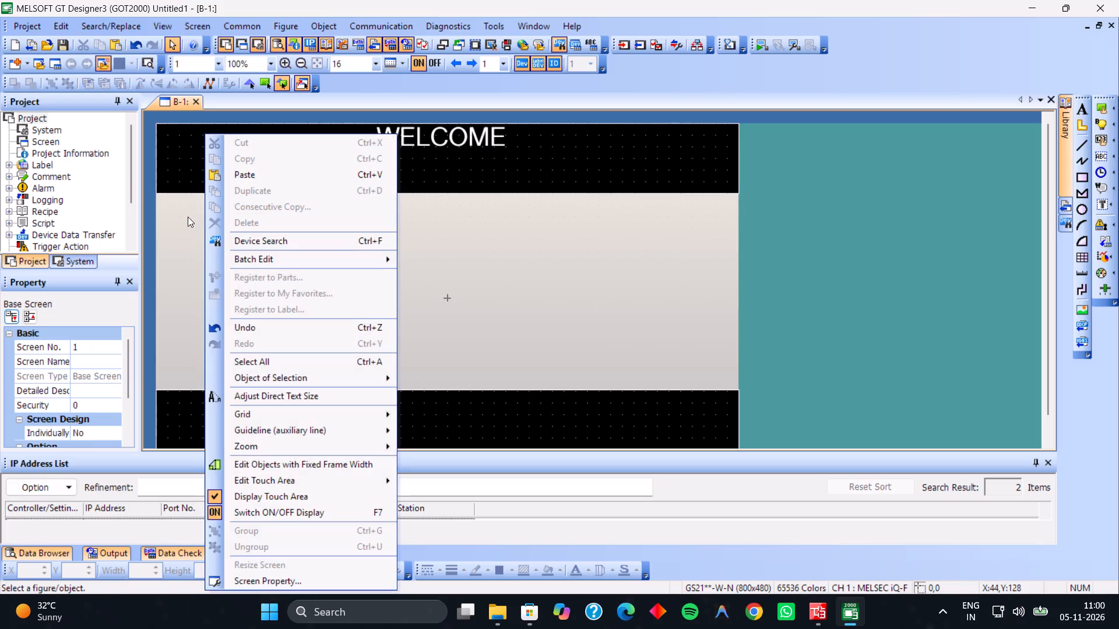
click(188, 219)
Copy the Numerical Input and paste the duplicate beside the original at about X 356, Y 142.
drag(210, 217, 253, 238)
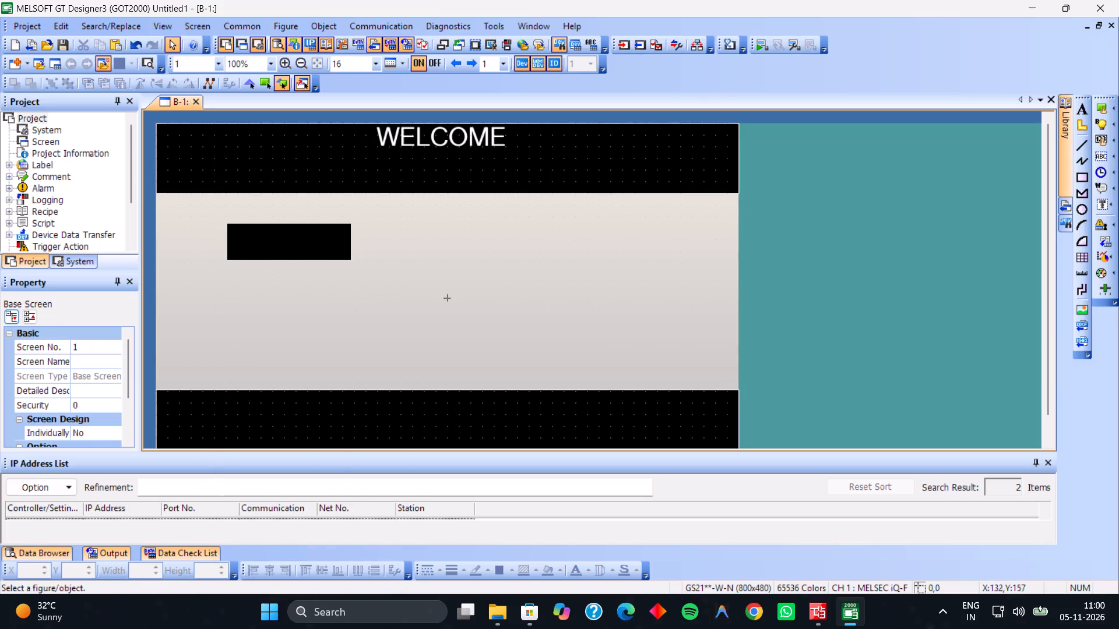
drag(253, 238, 418, 271)
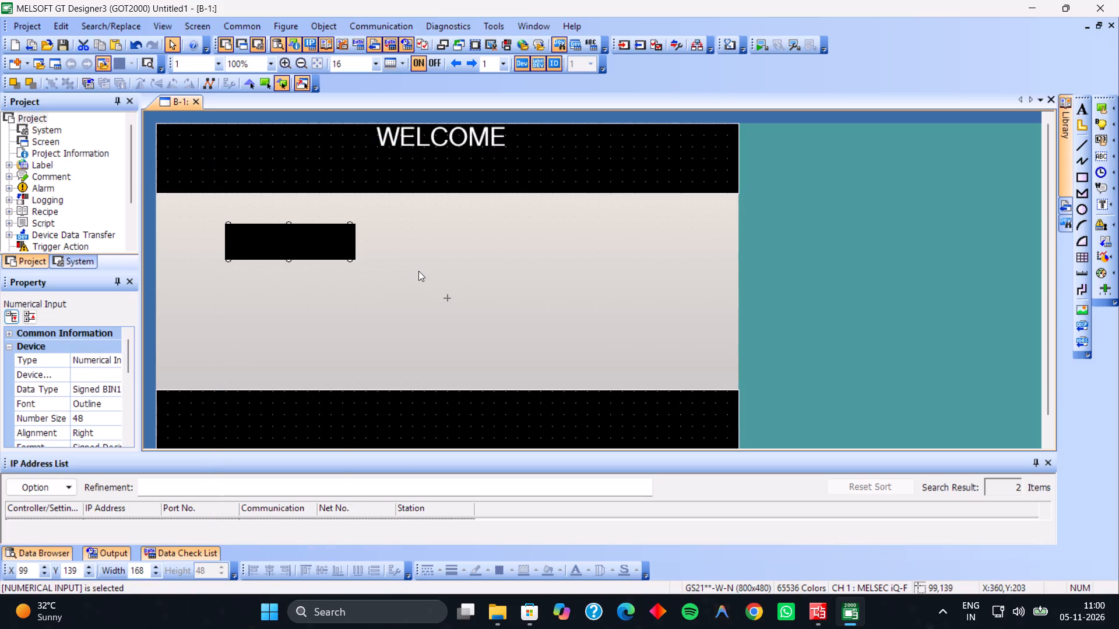
key(ctrl+c)
key(ctrl+c)
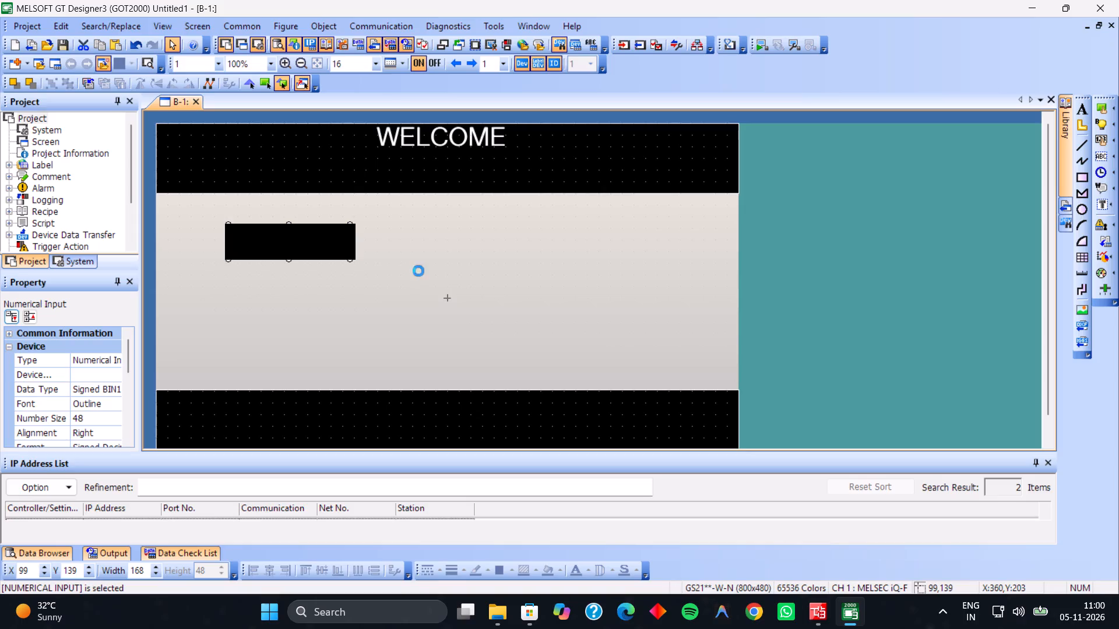
click(436, 244)
triple_click(436, 244)
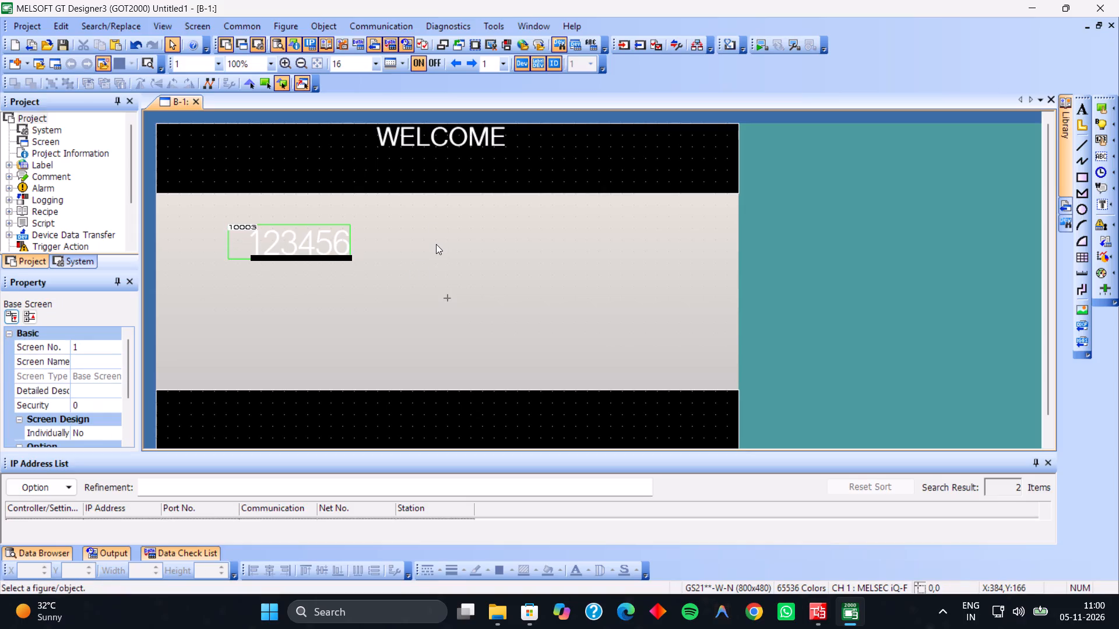
key(ctrl+v)
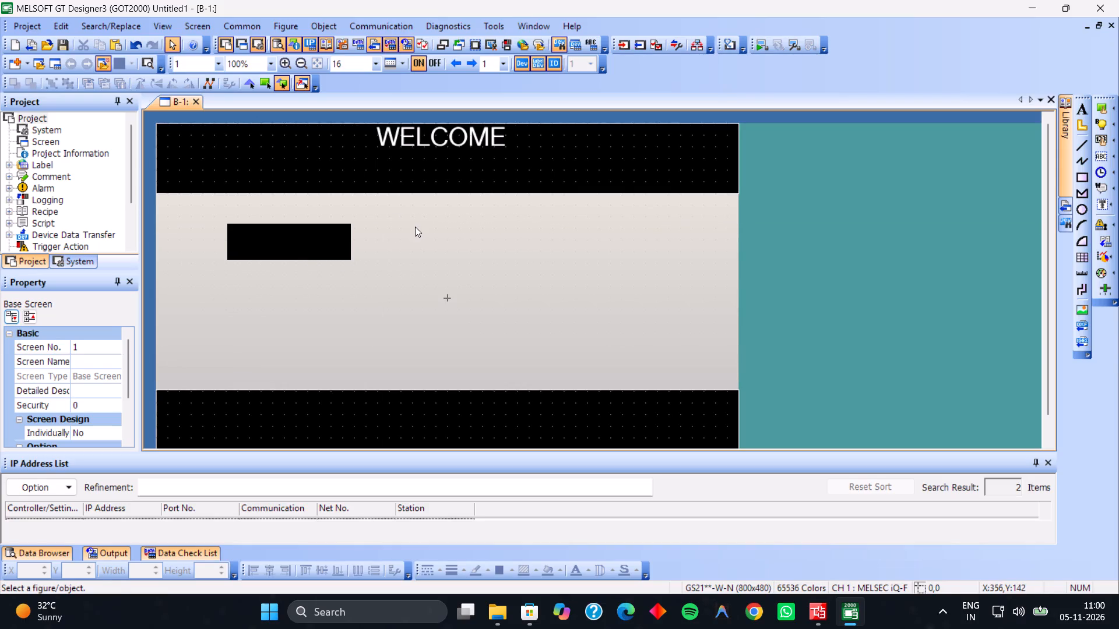
click(415, 227)
click(382, 235)
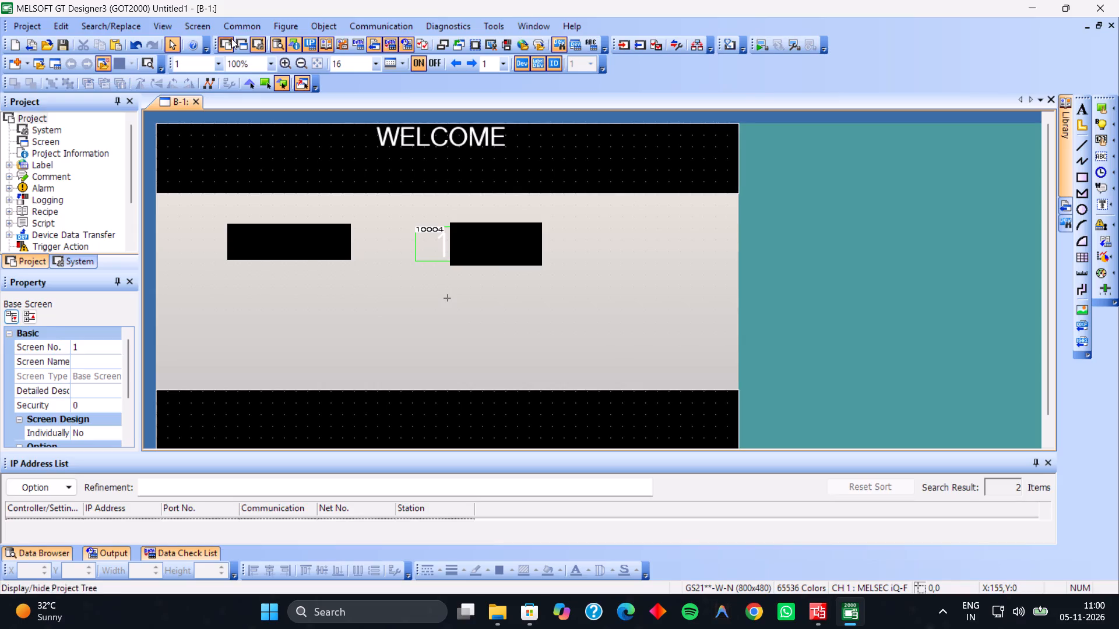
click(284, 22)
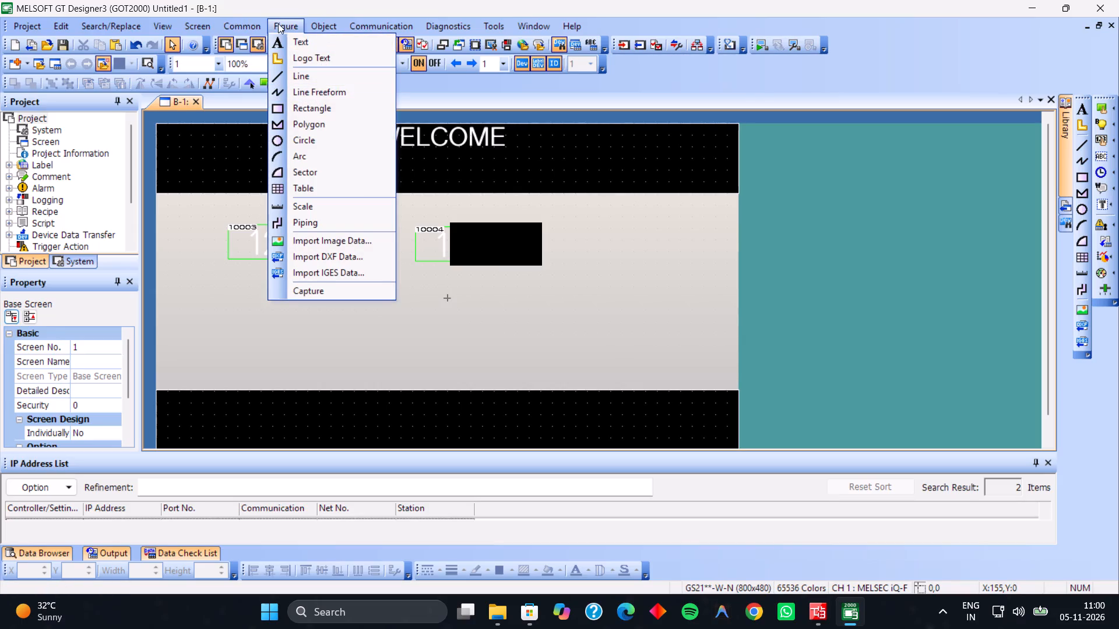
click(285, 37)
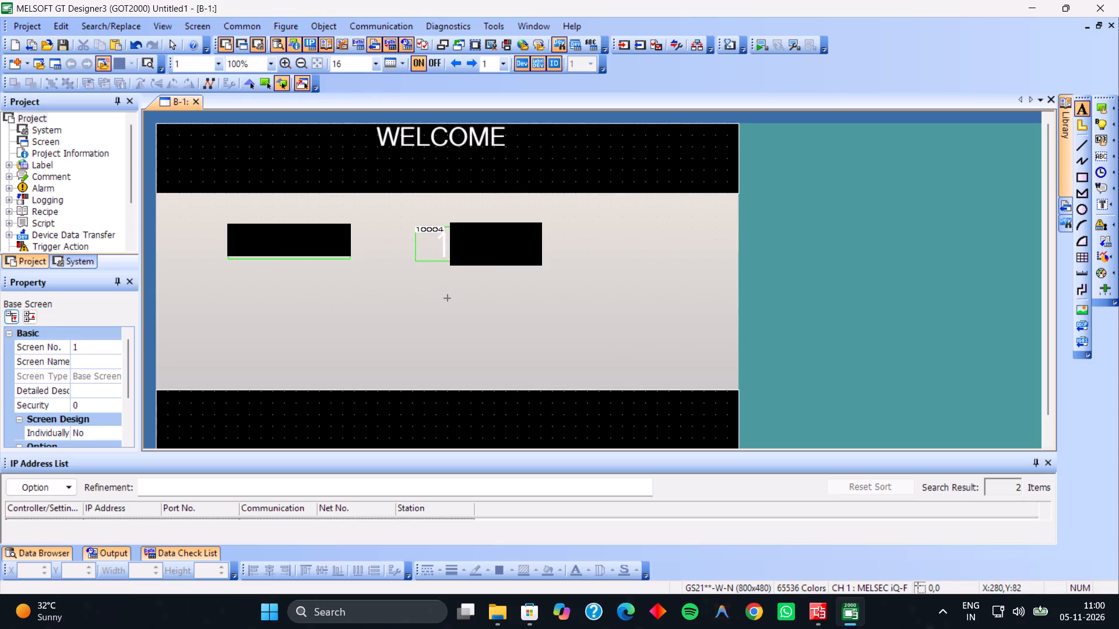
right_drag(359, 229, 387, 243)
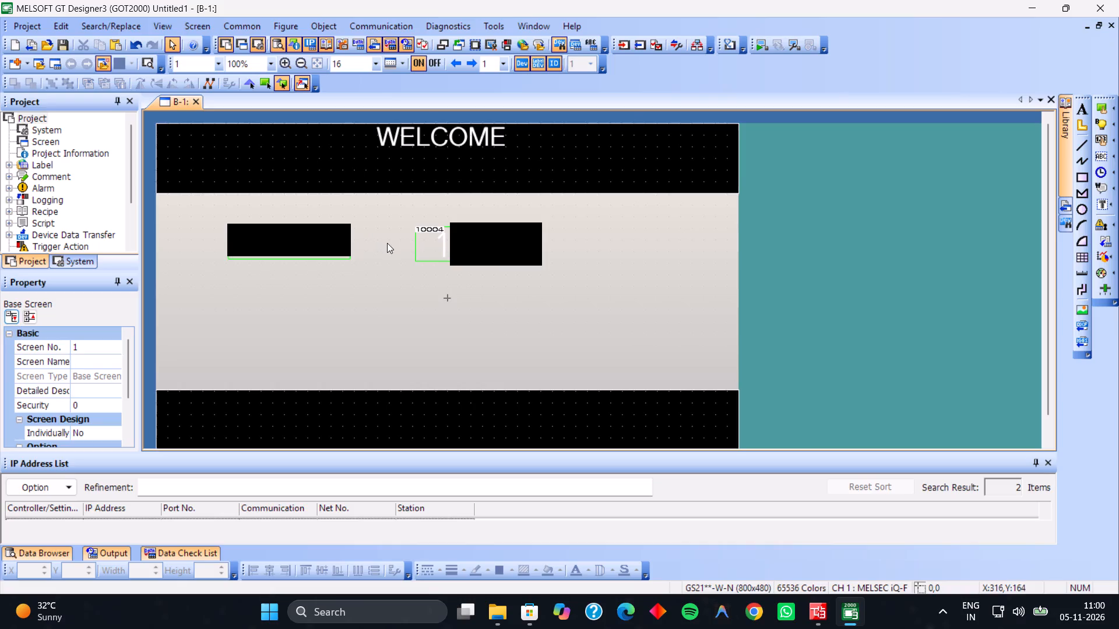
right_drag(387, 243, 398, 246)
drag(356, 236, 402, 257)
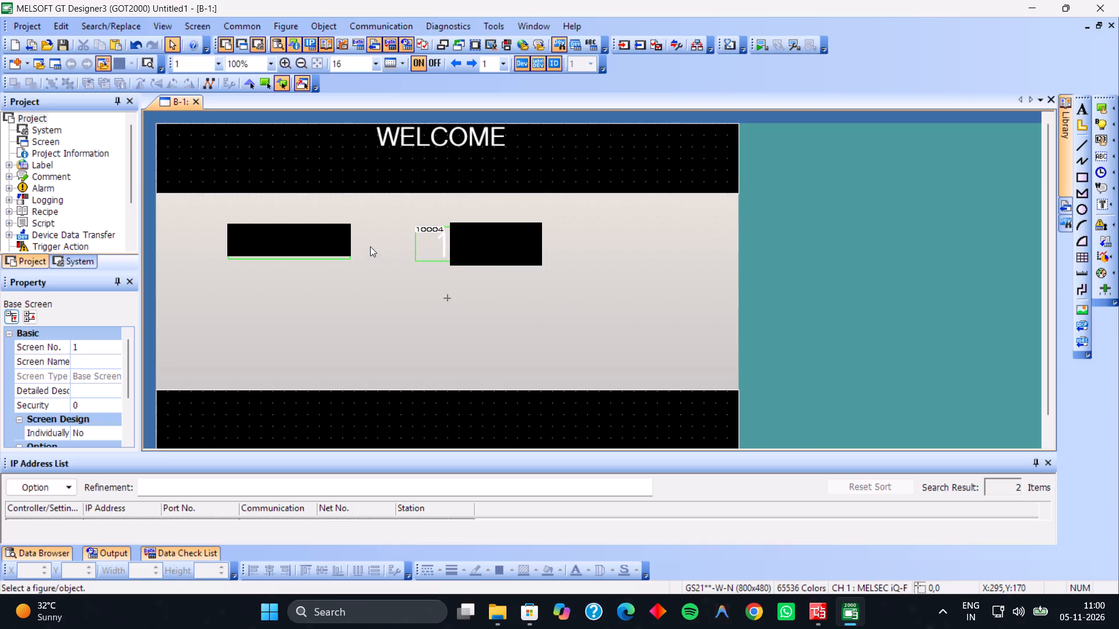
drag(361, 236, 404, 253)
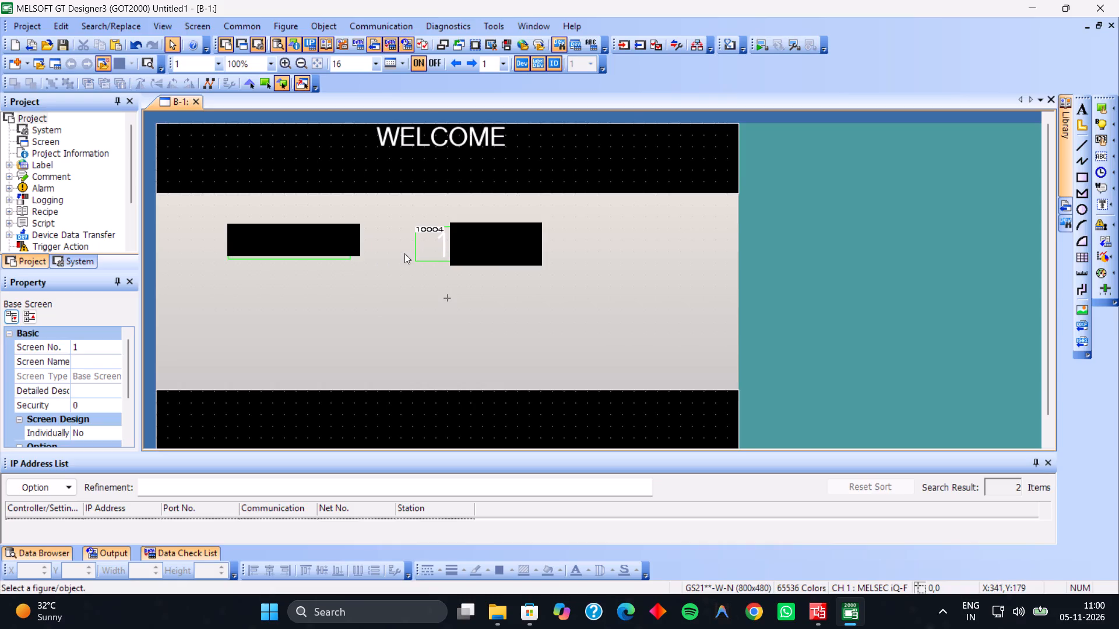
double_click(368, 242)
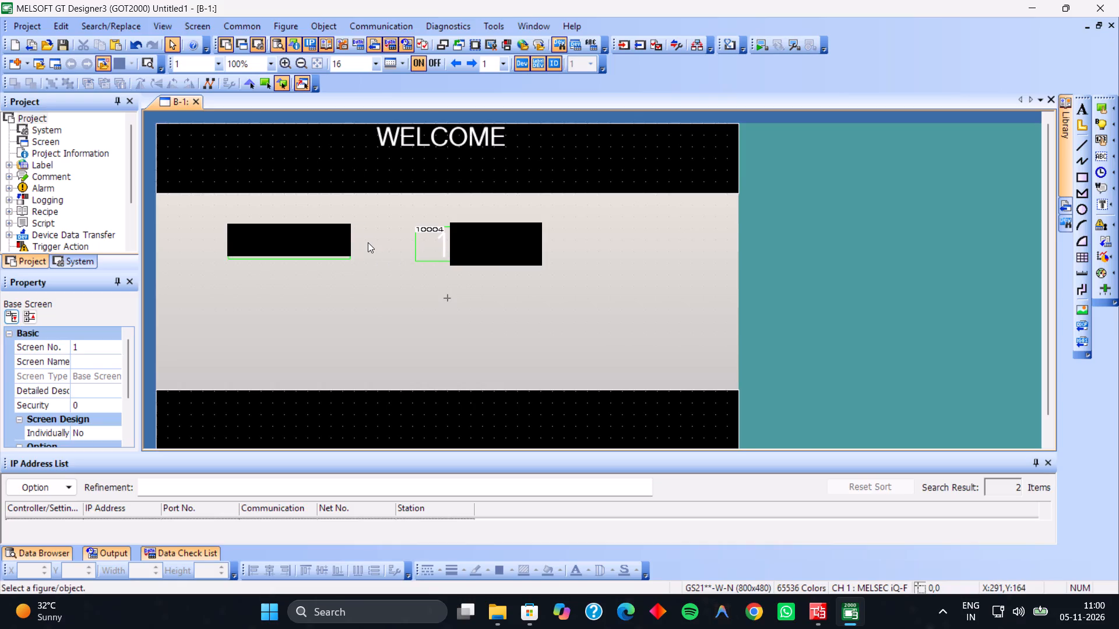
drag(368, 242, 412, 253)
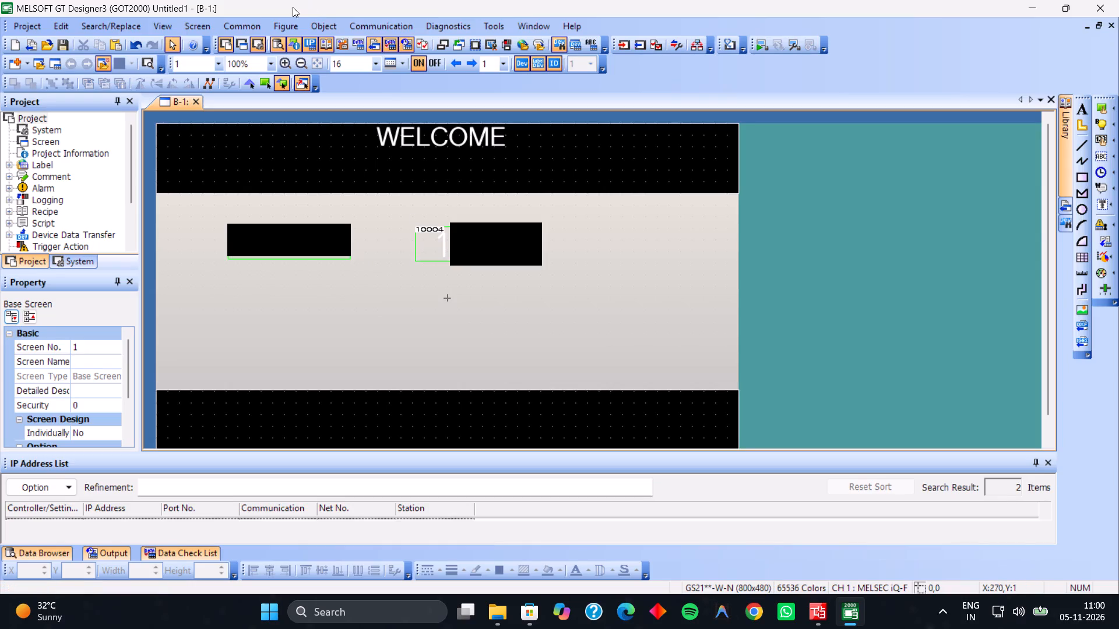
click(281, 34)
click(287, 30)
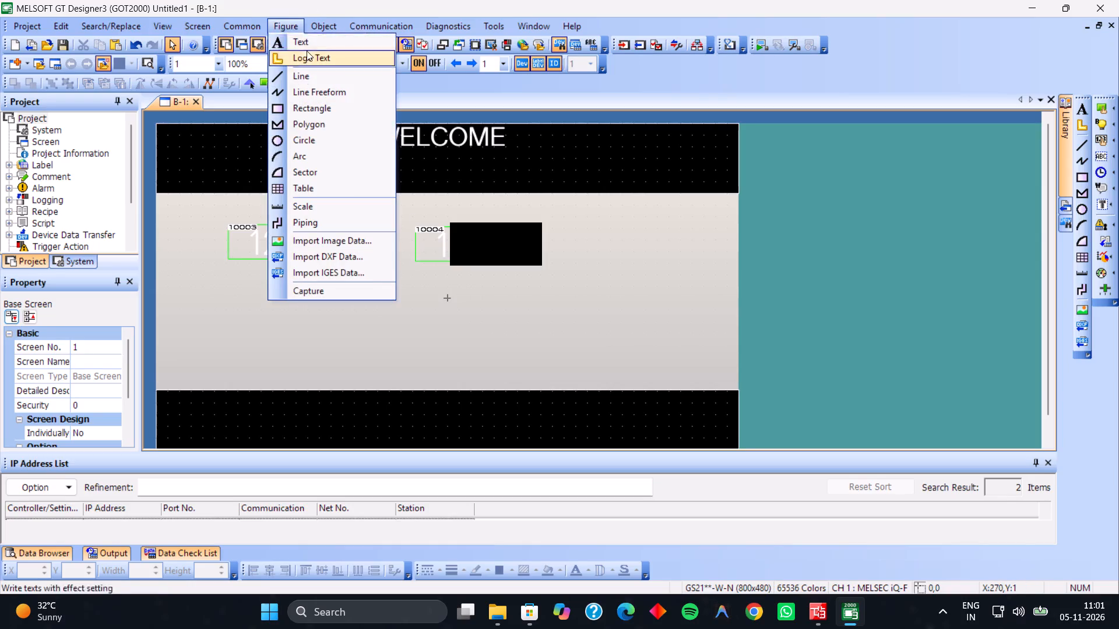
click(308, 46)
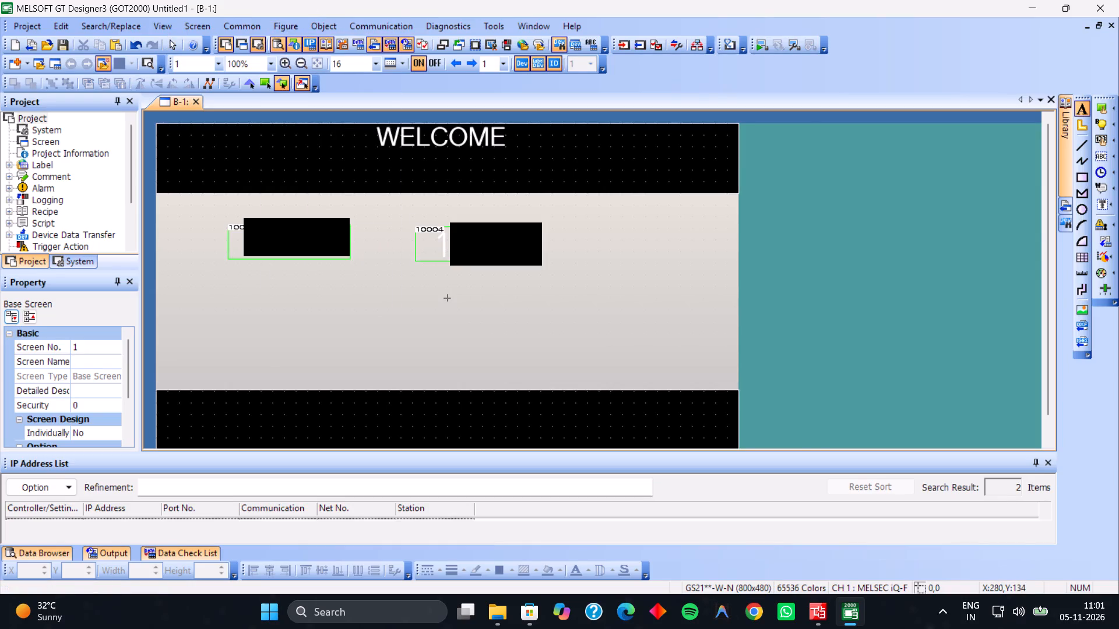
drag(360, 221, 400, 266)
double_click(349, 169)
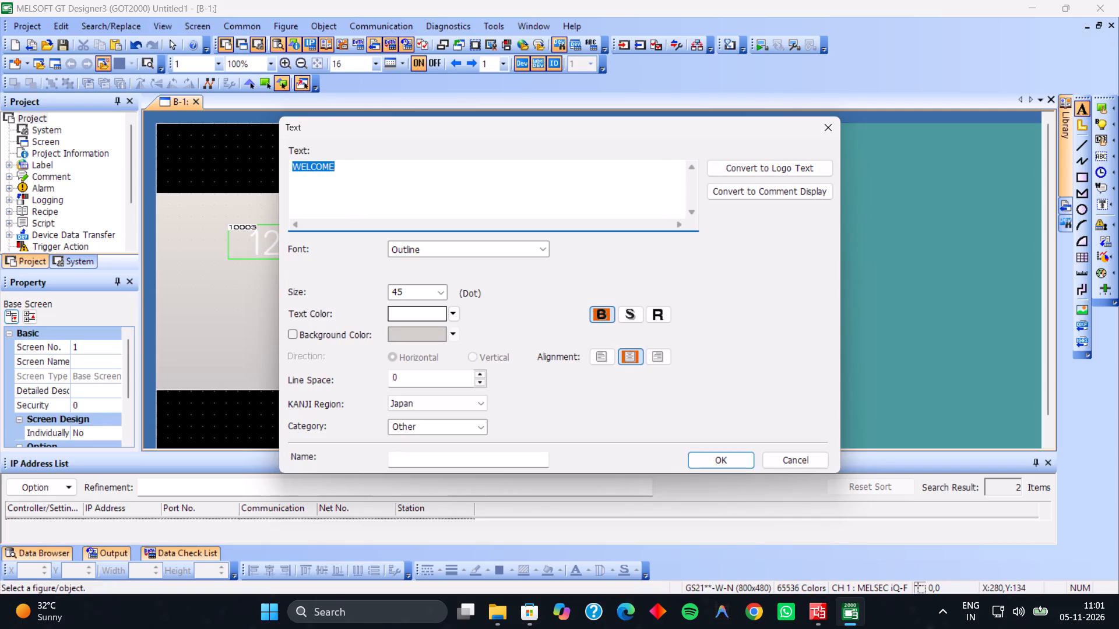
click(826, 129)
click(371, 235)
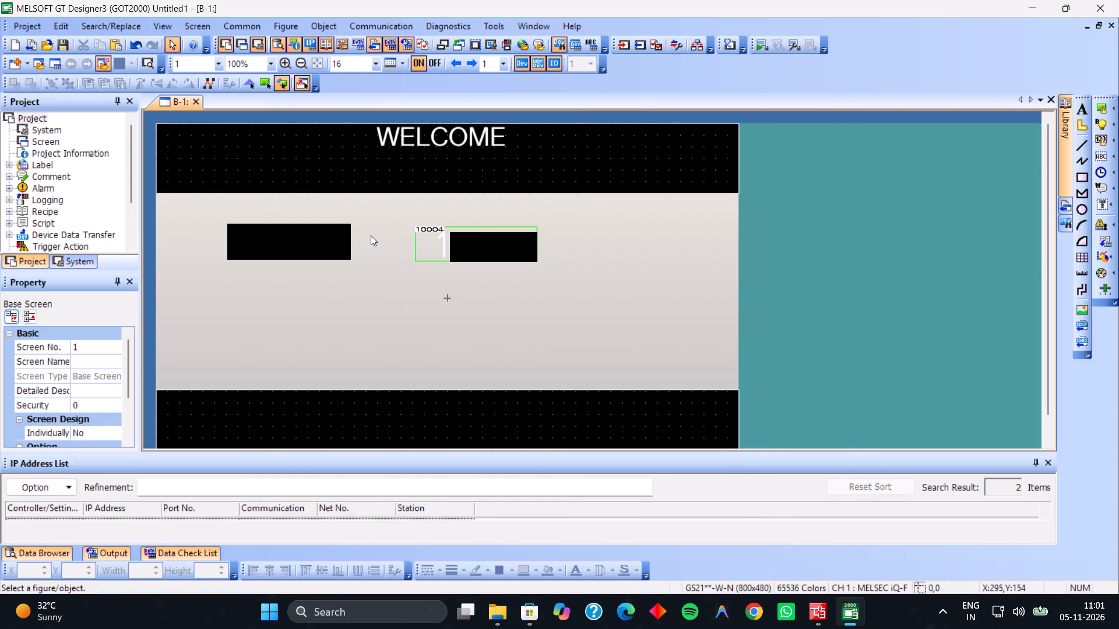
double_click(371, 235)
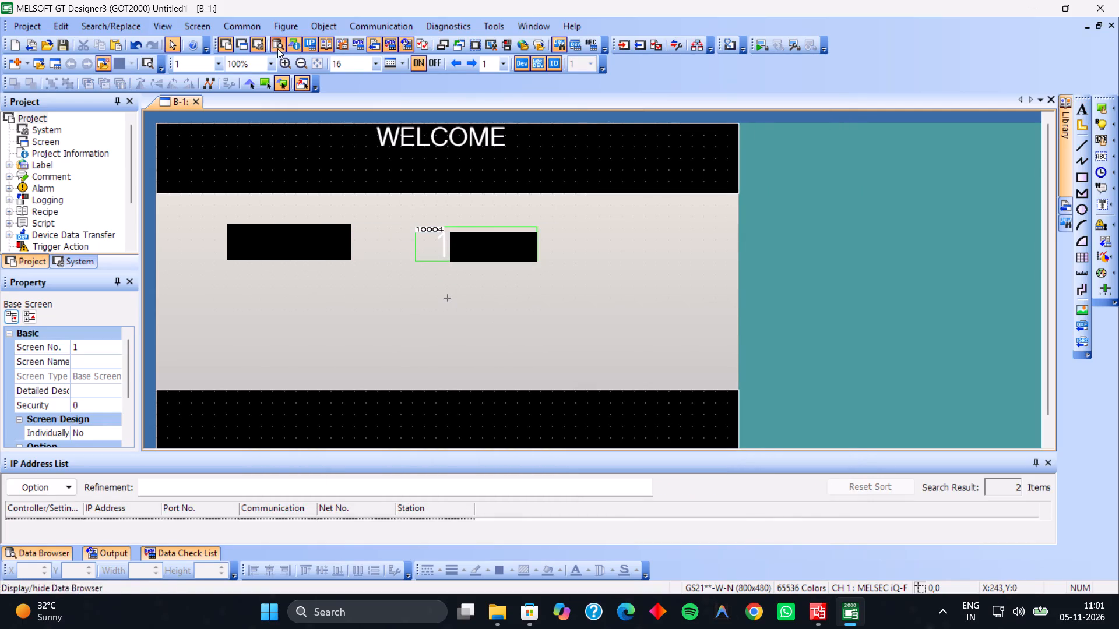
Shrink the WELCOME text to about 136 wide by 84 high and move it to about X 332, Y 17 in the upper black band.
click(423, 152)
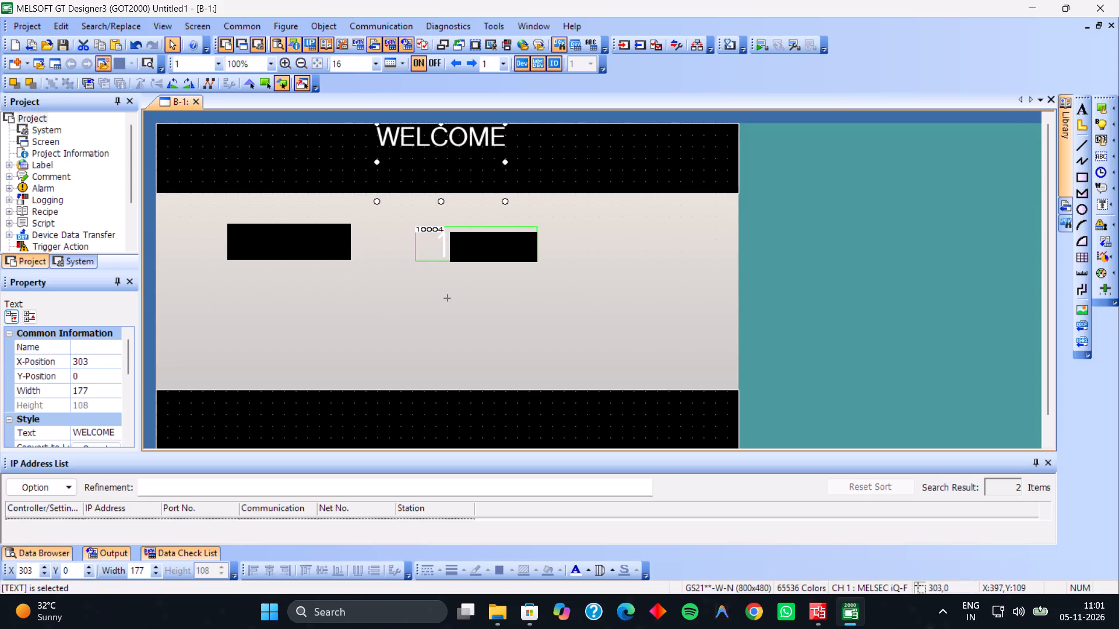
drag(442, 203, 442, 175)
drag(505, 198, 477, 172)
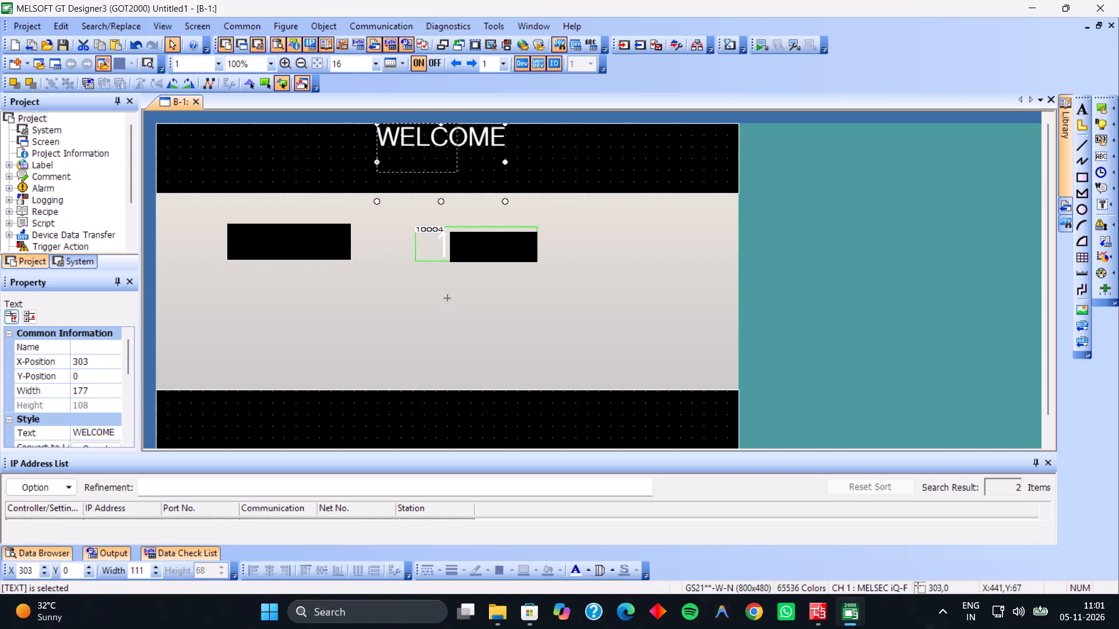
drag(477, 172, 499, 186)
drag(449, 156, 463, 174)
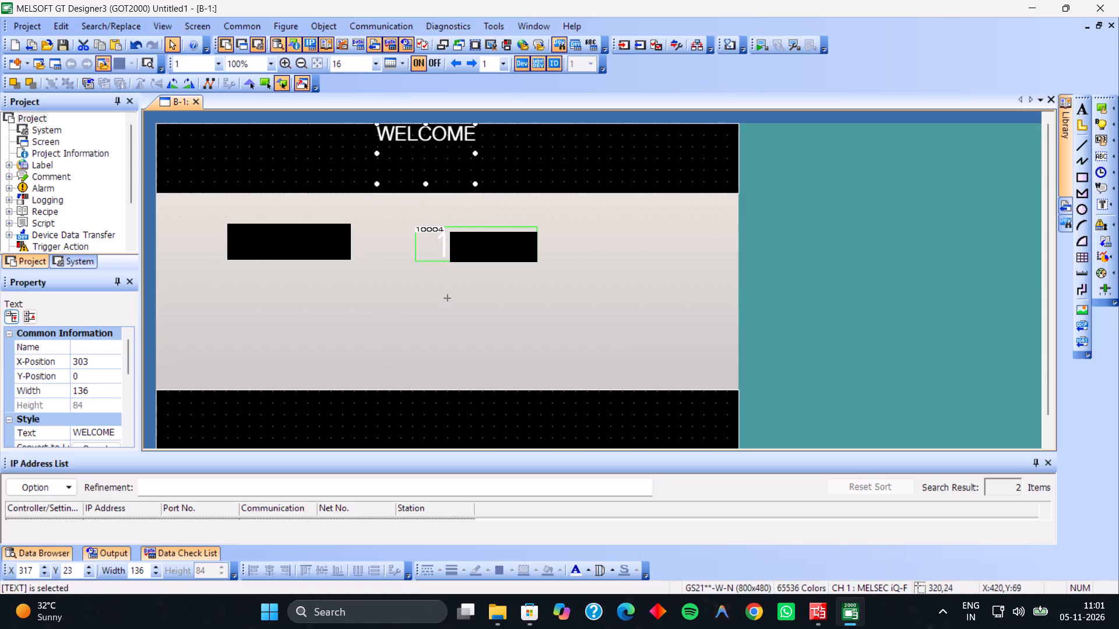
drag(463, 174, 470, 168)
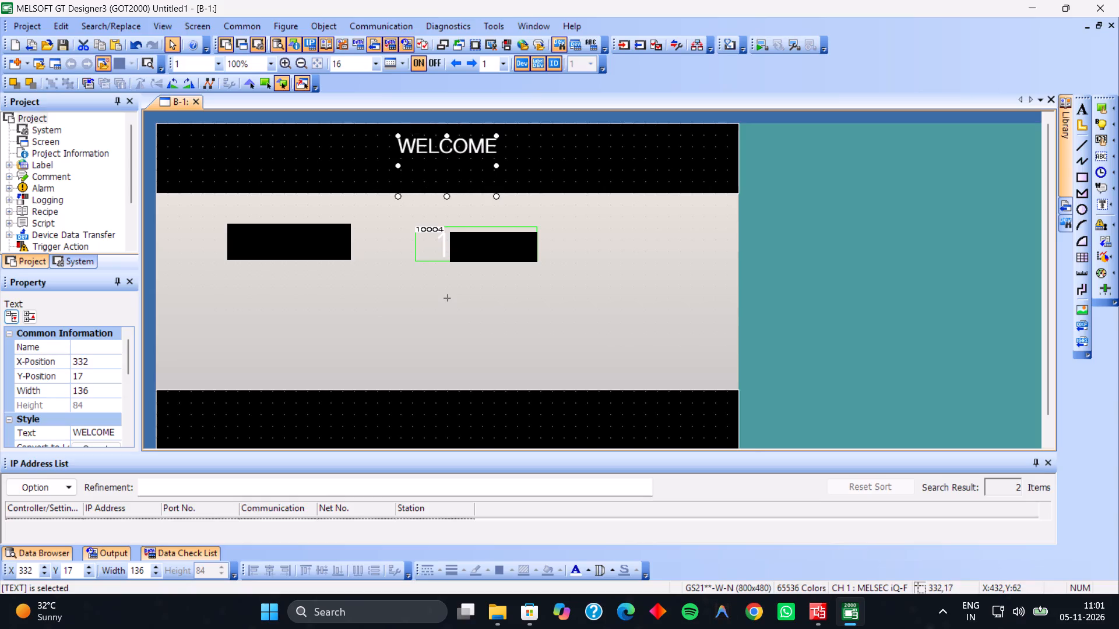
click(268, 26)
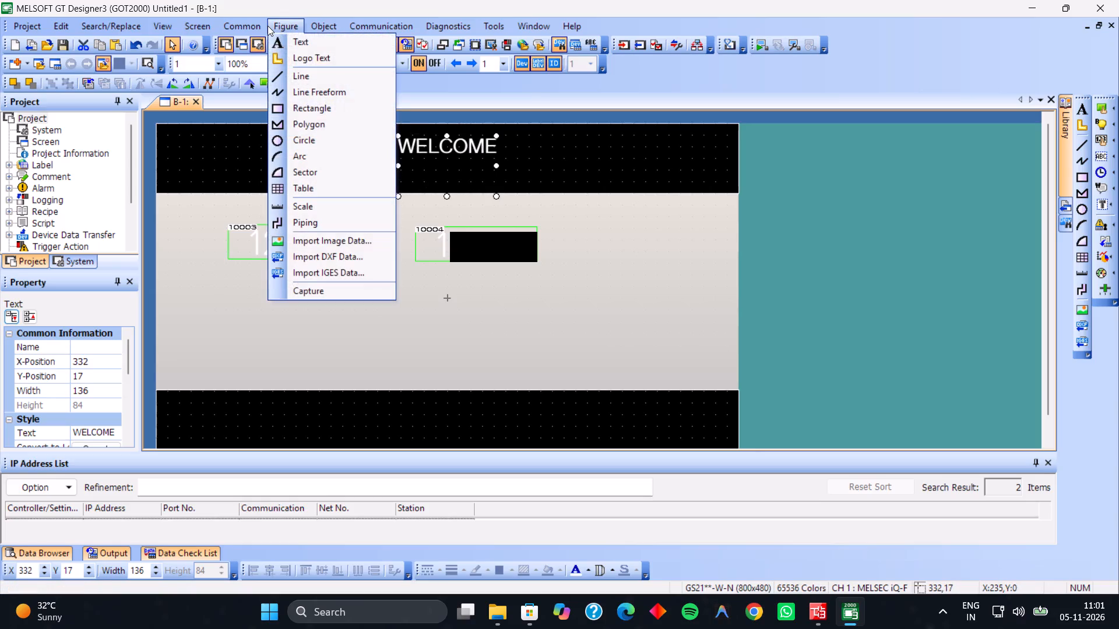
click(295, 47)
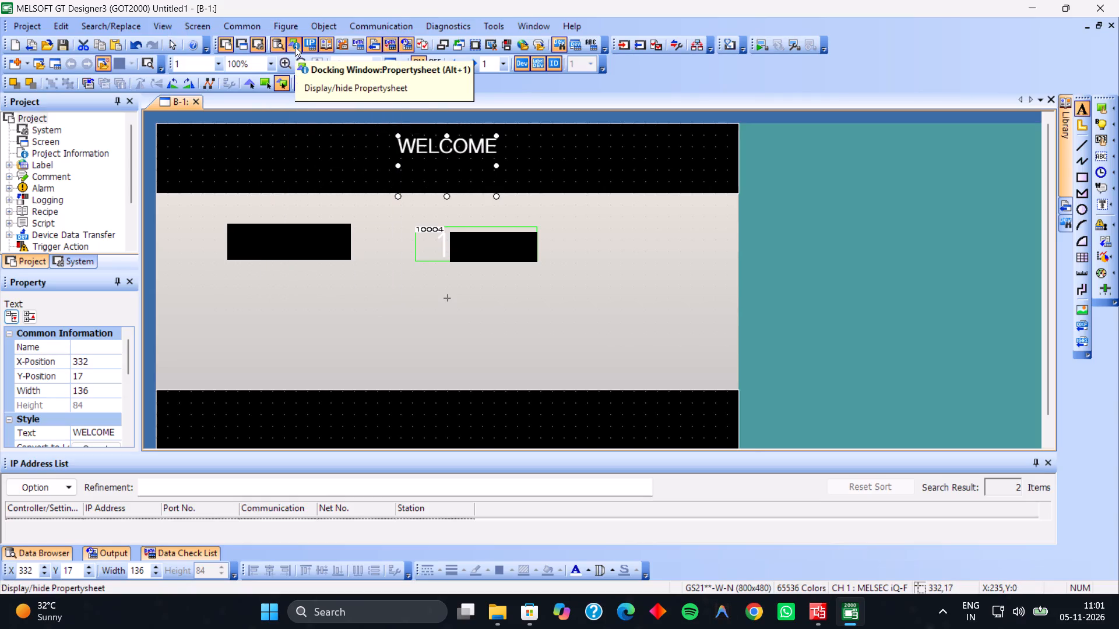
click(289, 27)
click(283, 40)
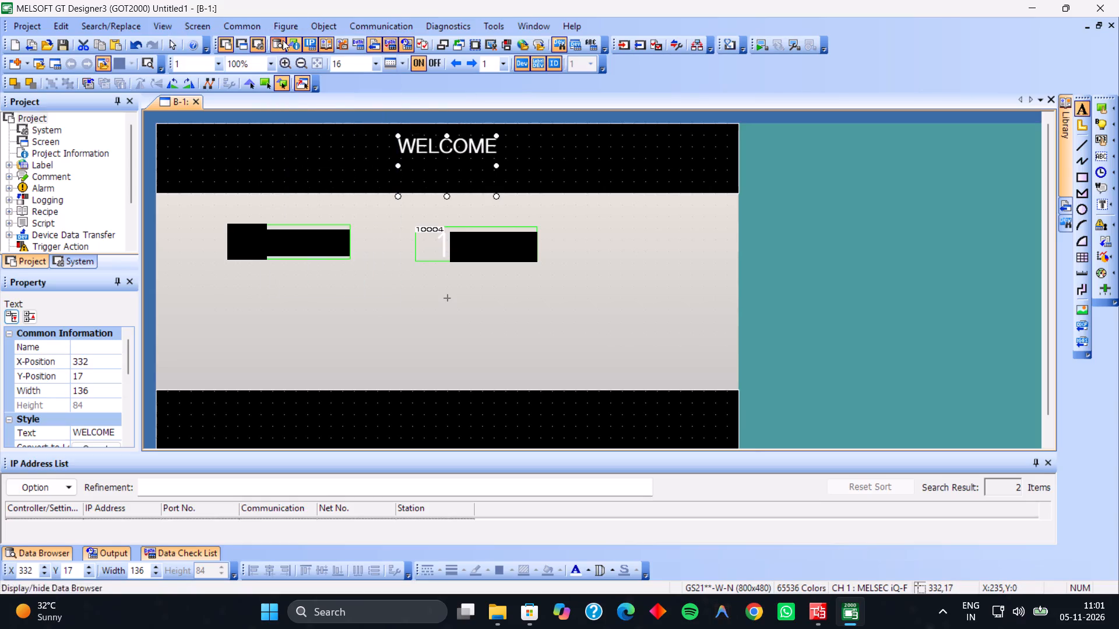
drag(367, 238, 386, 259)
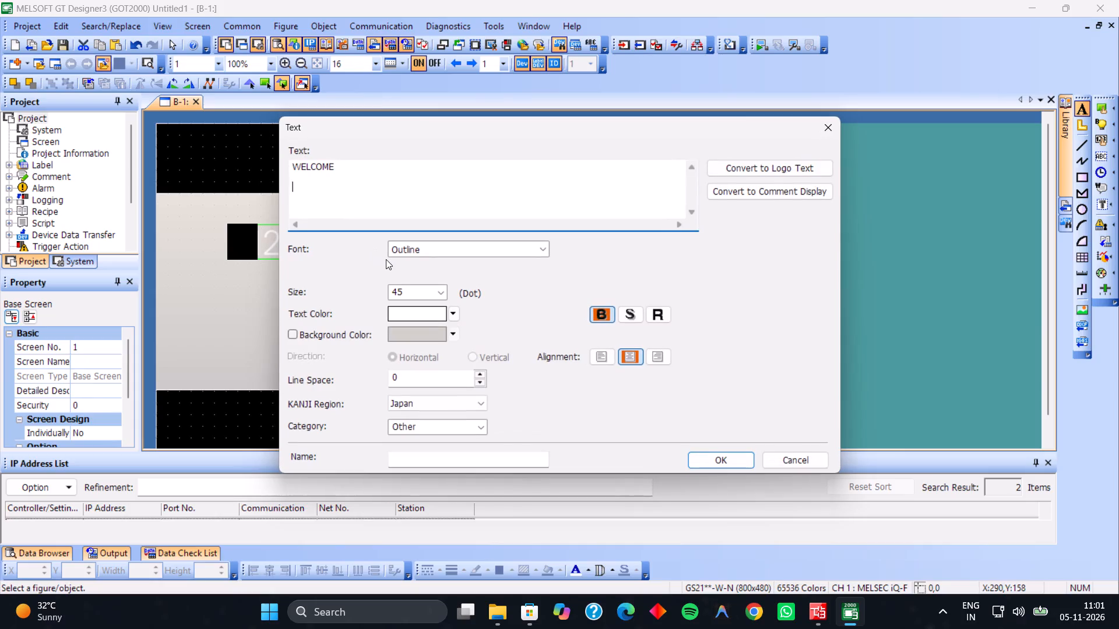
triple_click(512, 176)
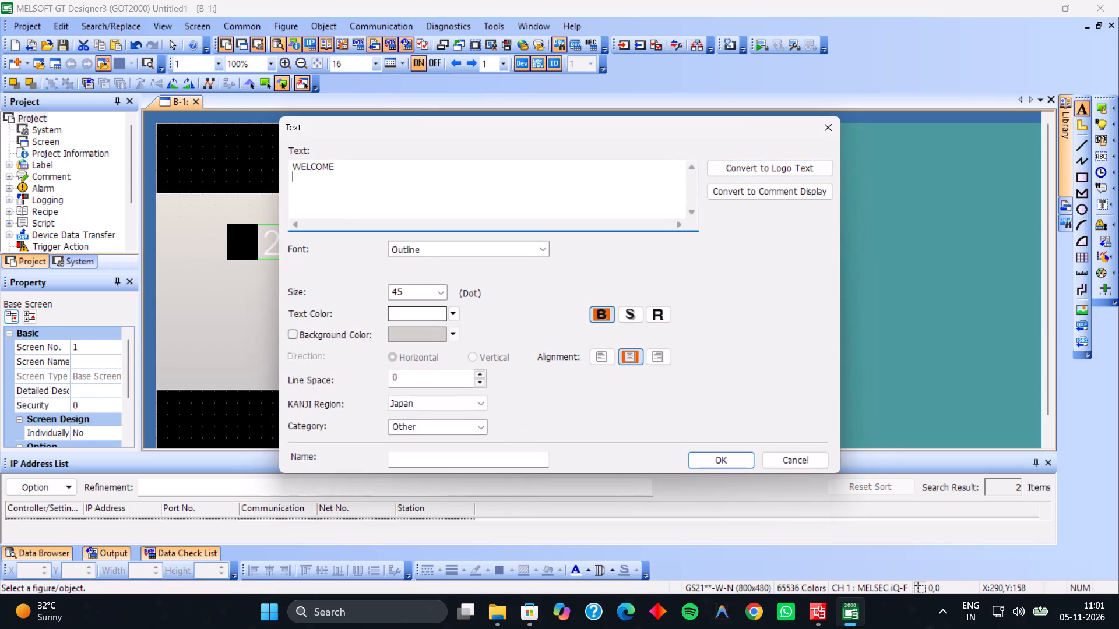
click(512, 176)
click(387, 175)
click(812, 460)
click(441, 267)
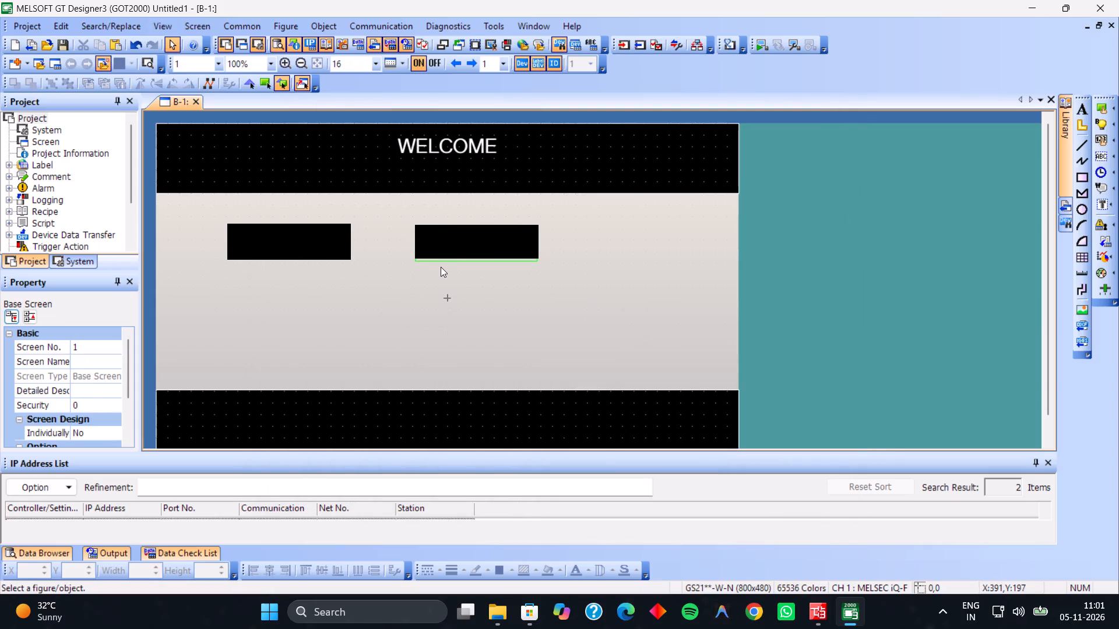
Copy the WELCOME text and paste the duplicate below the numerical inputs at about X 239, Y 224.
click(469, 137)
key(ctrl+c)
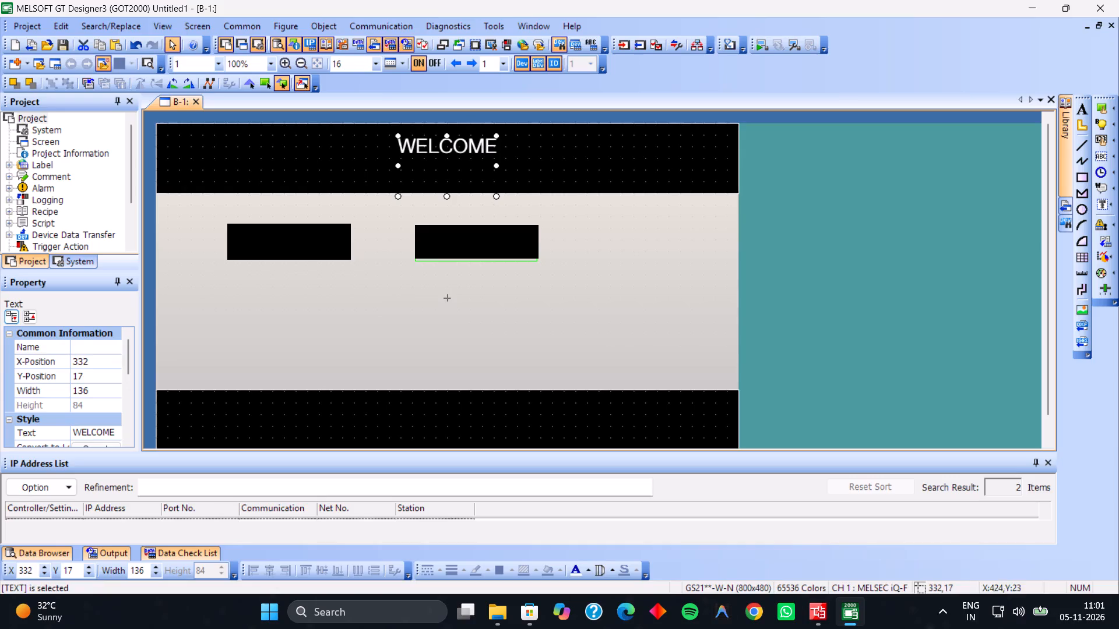
click(396, 234)
click(396, 234)
click(396, 234)
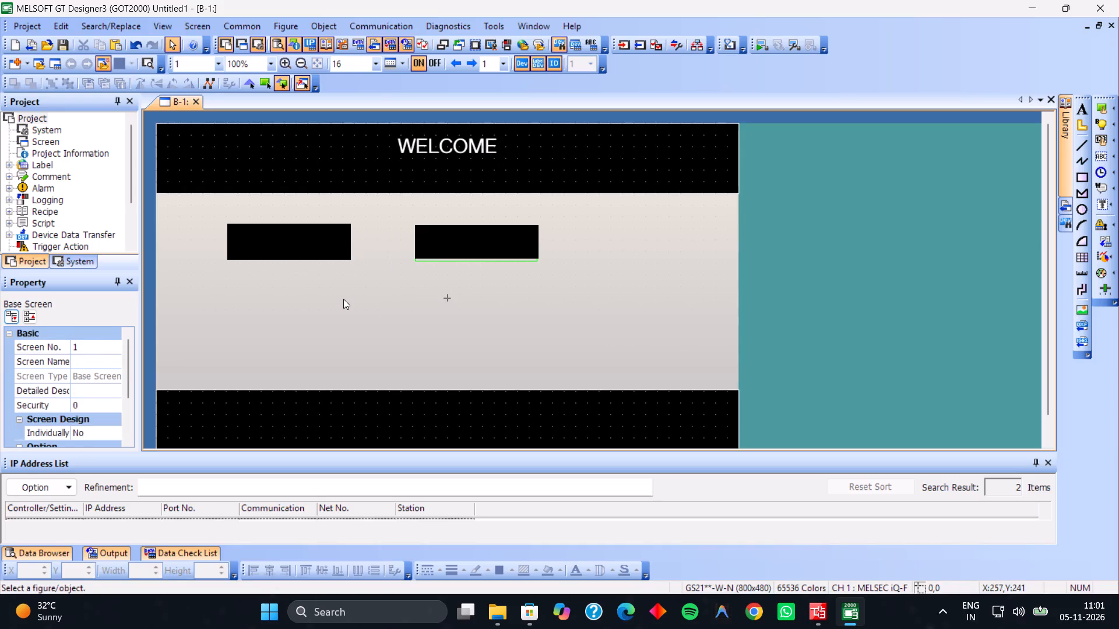
key(ctrl+v)
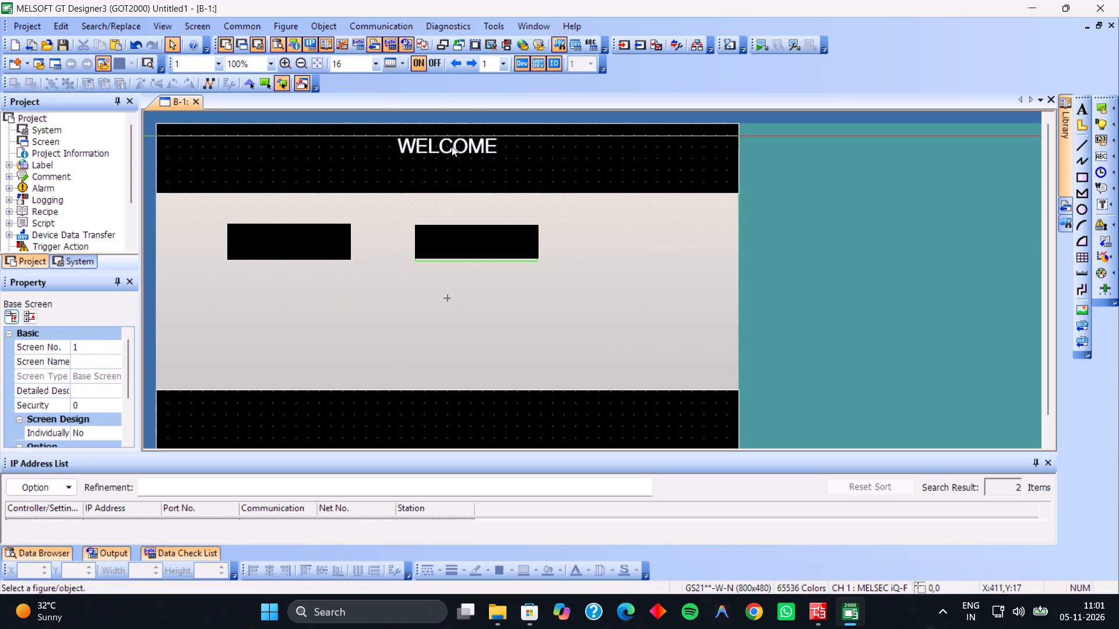
click(330, 286)
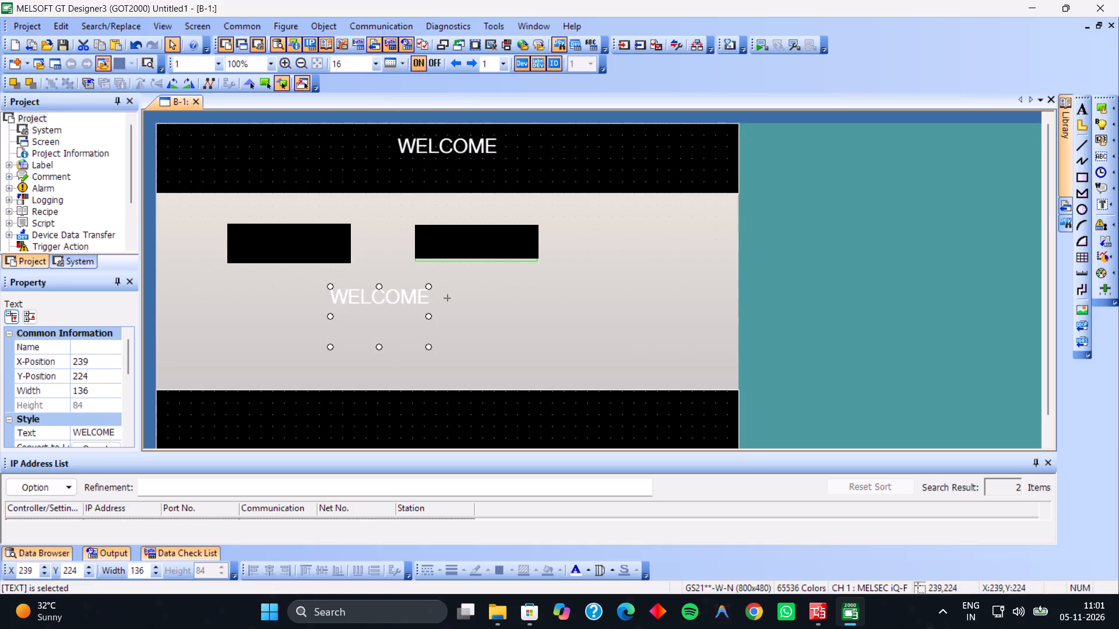
Change the duplicated WELCOME text below the numerical inputs to a plus sign (+).
double_click(351, 305)
double_click(390, 181)
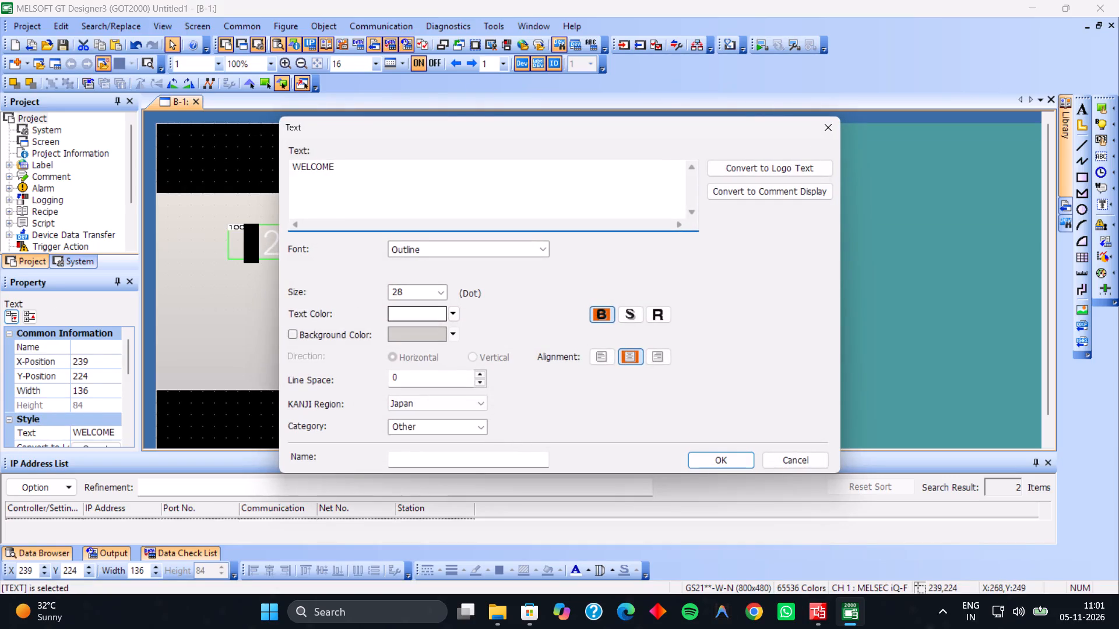
double_click(353, 163)
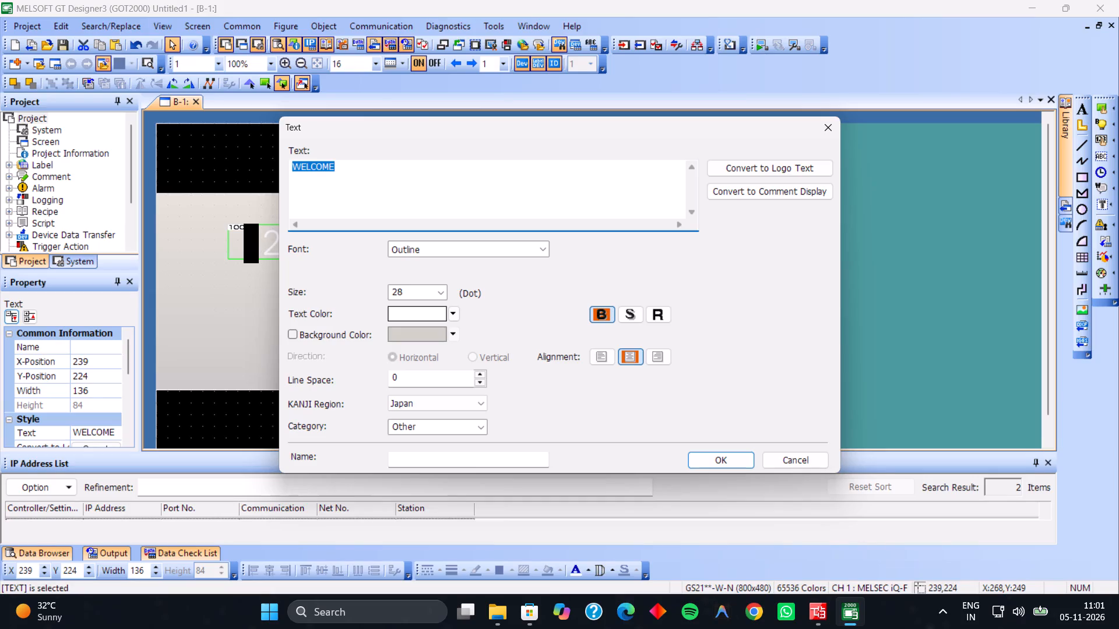
key(shift+plus)
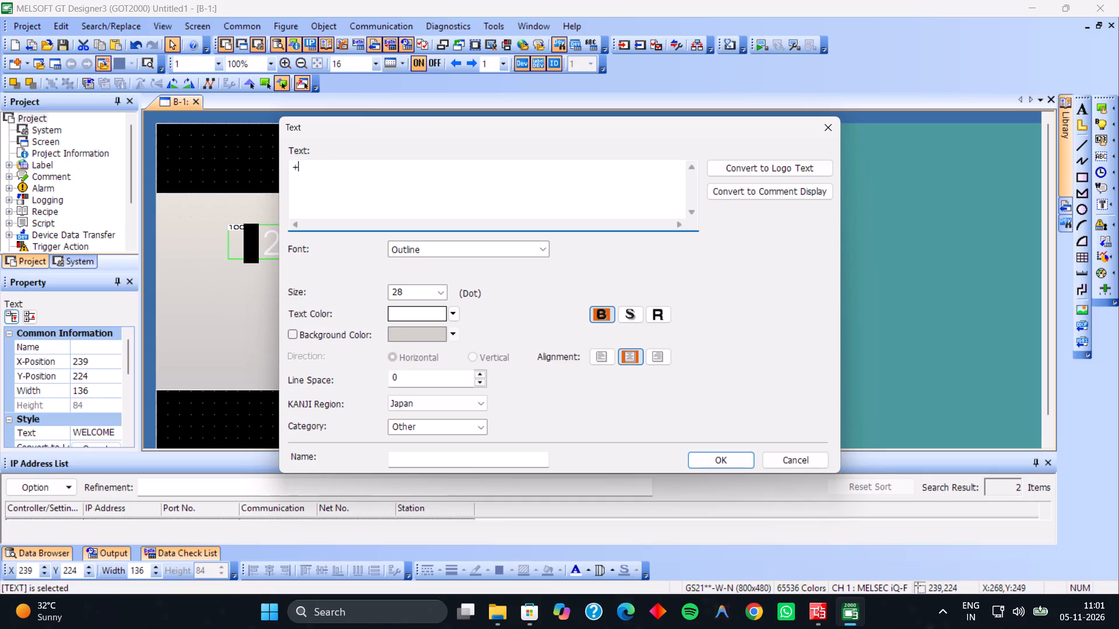
click(717, 465)
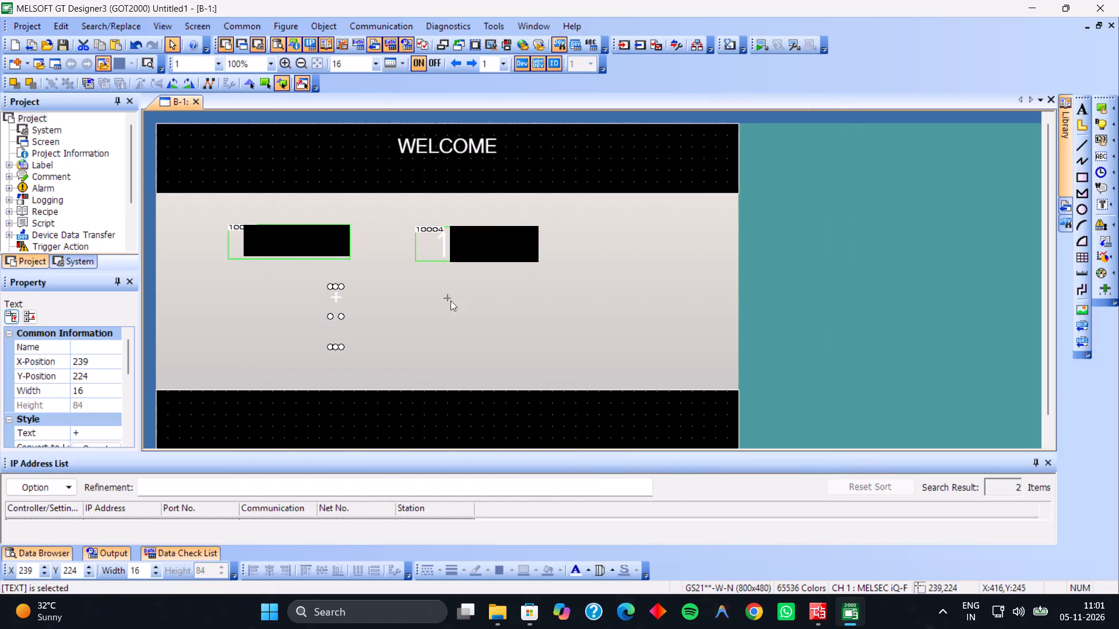
Enlarge the + text to about 28 wide by 147 high.
click(339, 306)
drag(341, 348, 431, 373)
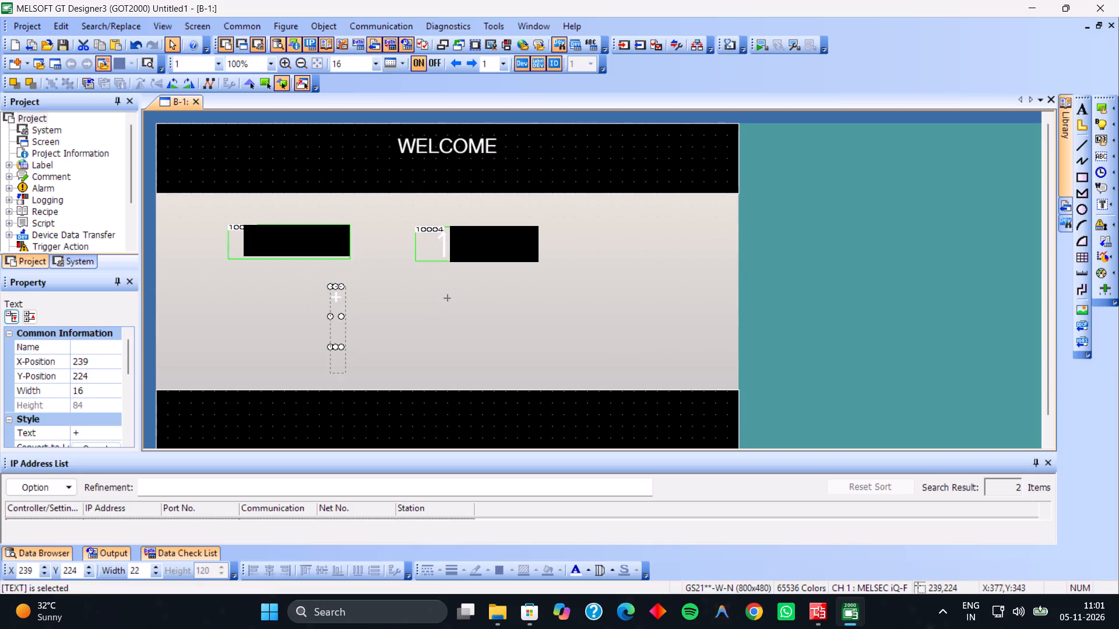
drag(431, 373, 460, 395)
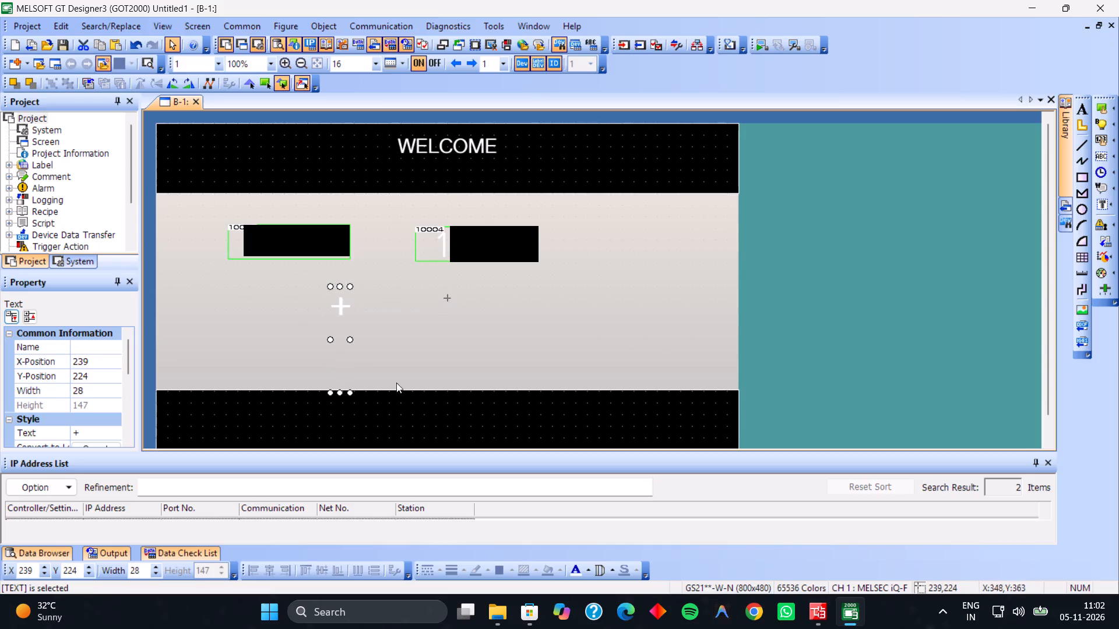
Move the + text between the two numerical inputs, to about X 299, Y 139.
drag(342, 313, 386, 254)
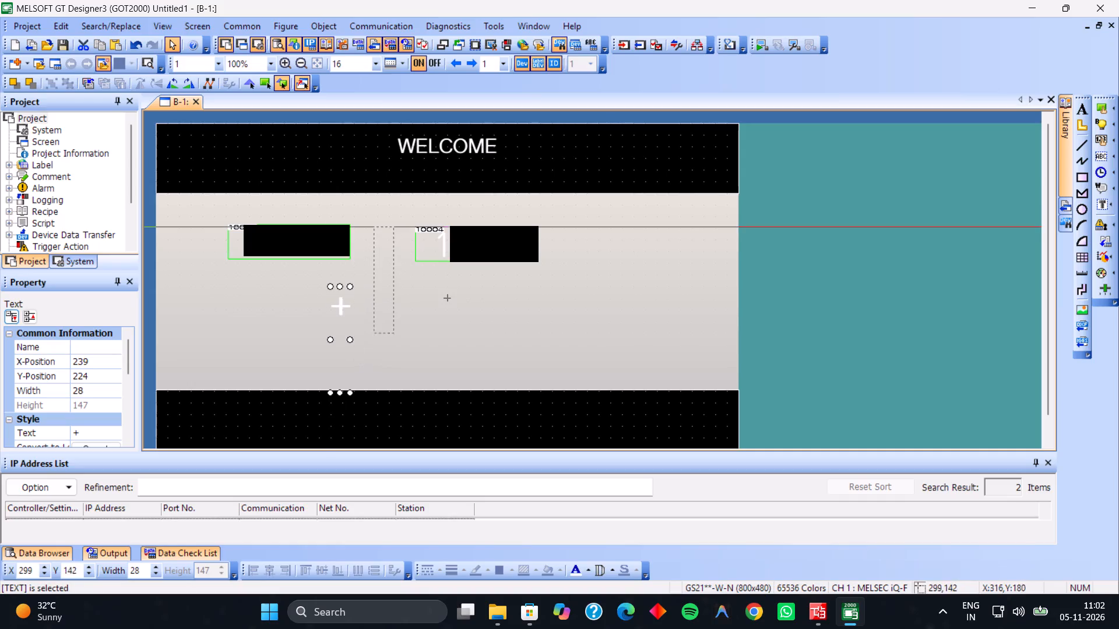
drag(386, 254, 386, 252)
right_click(387, 250)
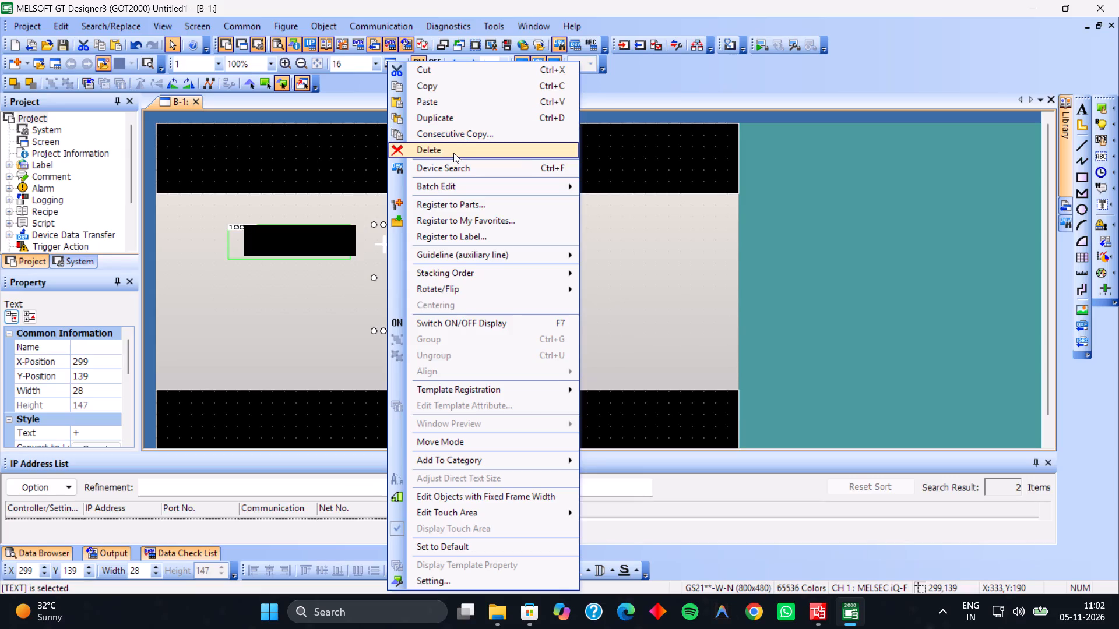
scroll(453, 153, up, 1)
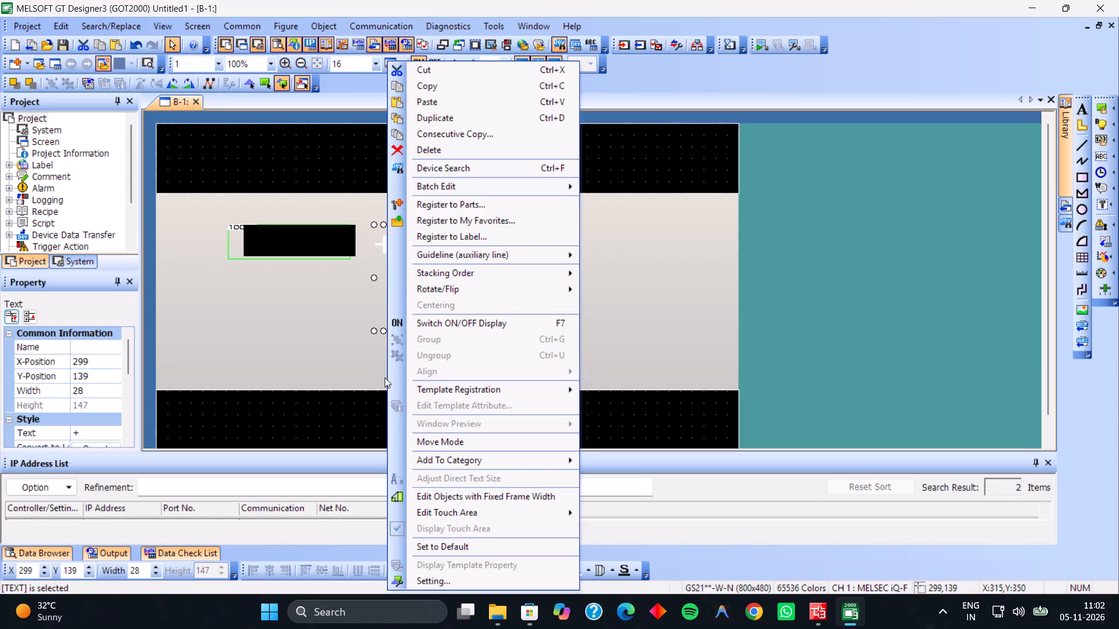
click(259, 268)
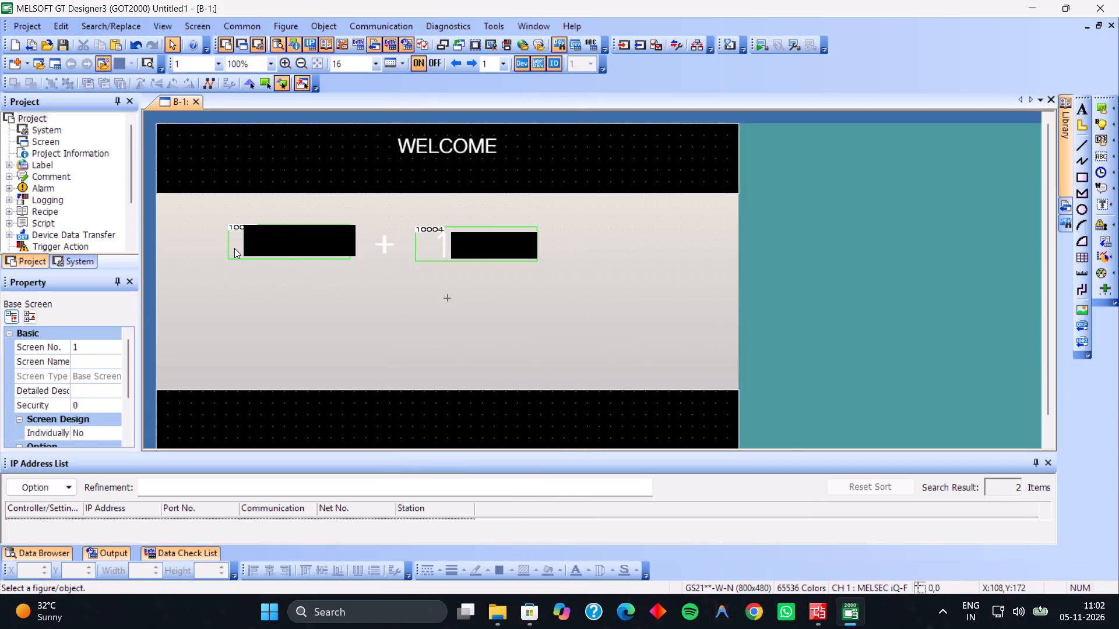
Examine the first numerical input's alignment, style, input case, extended, trigger and operation settings, discarding any changes.
double_click(234, 248)
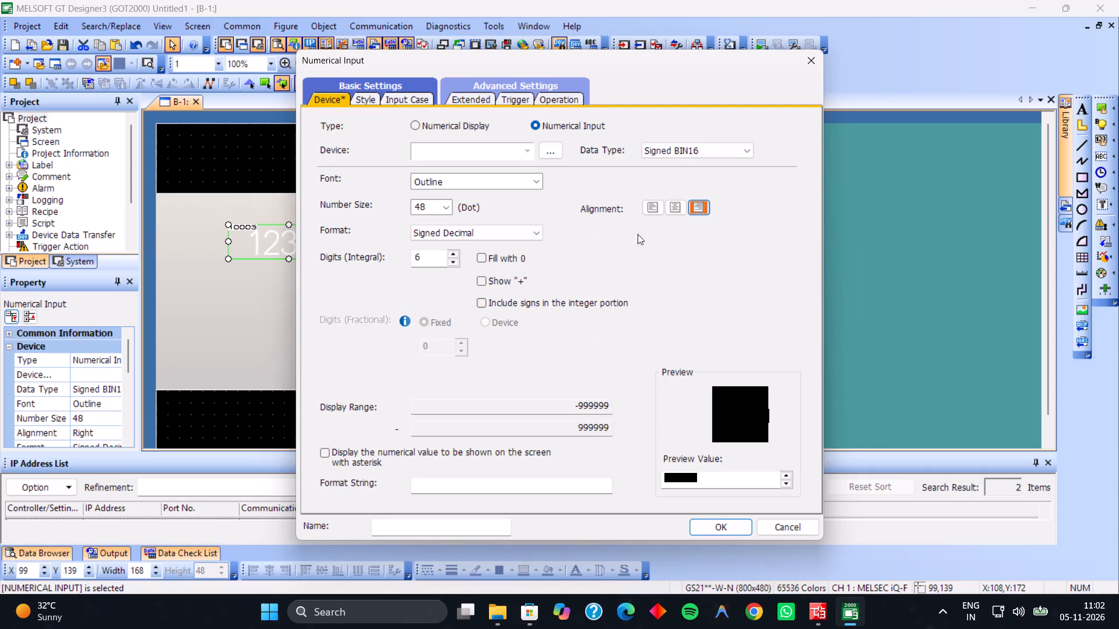
click(681, 213)
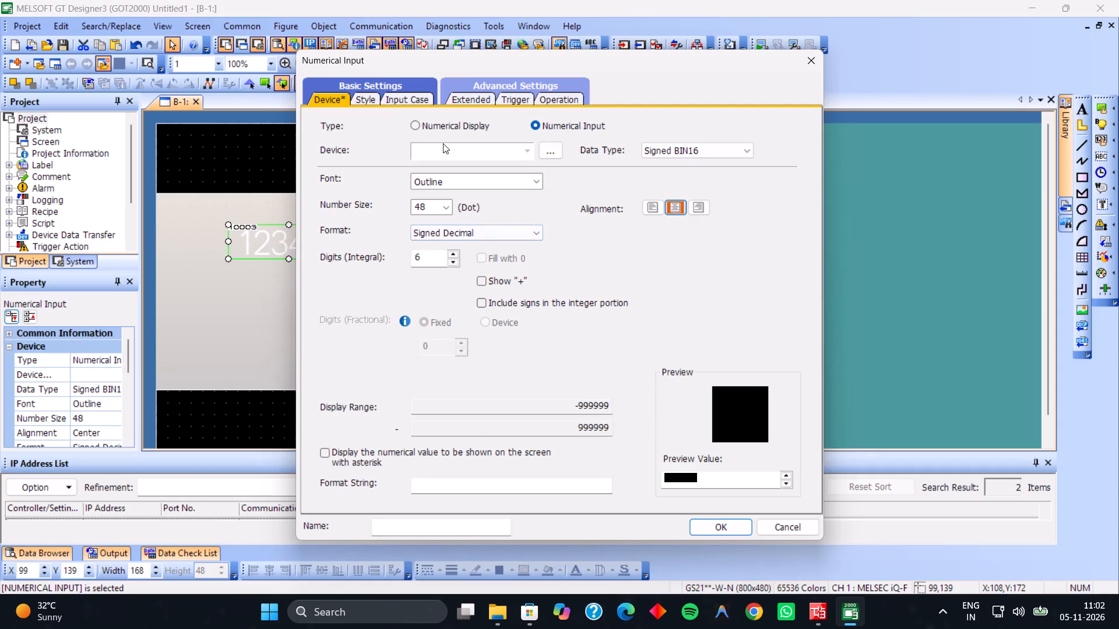
click(368, 103)
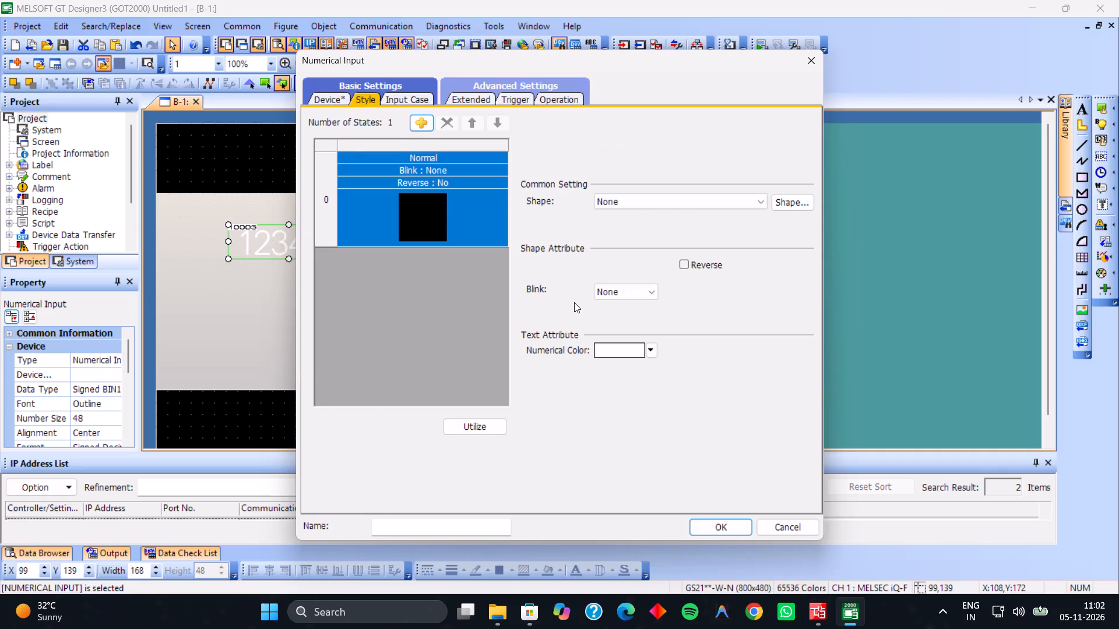
click(625, 295)
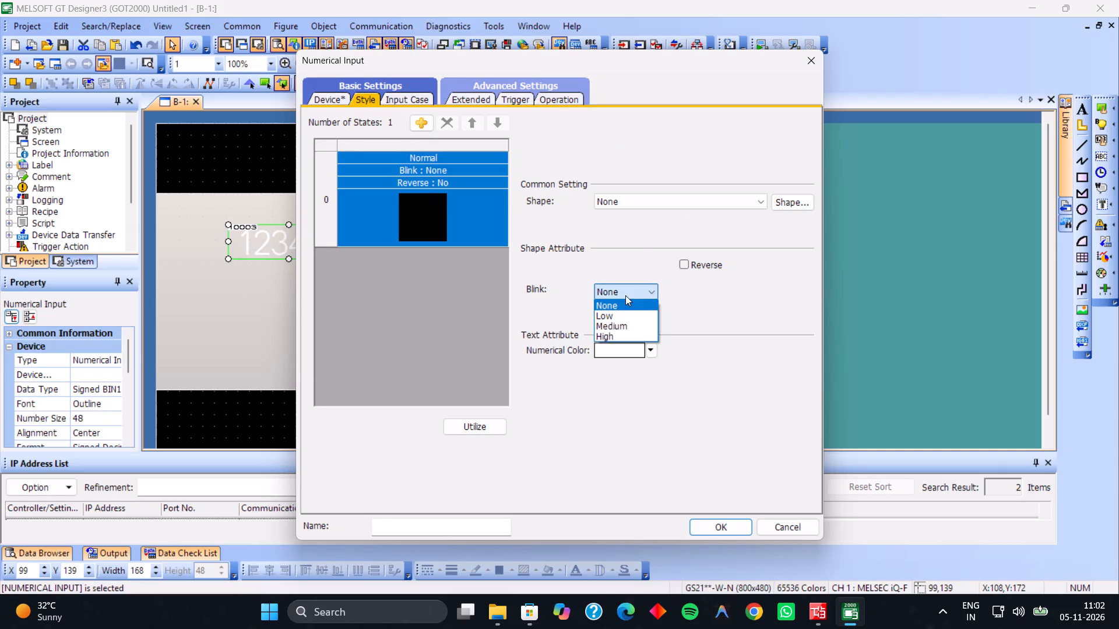
drag(625, 295, 676, 198)
click(676, 198)
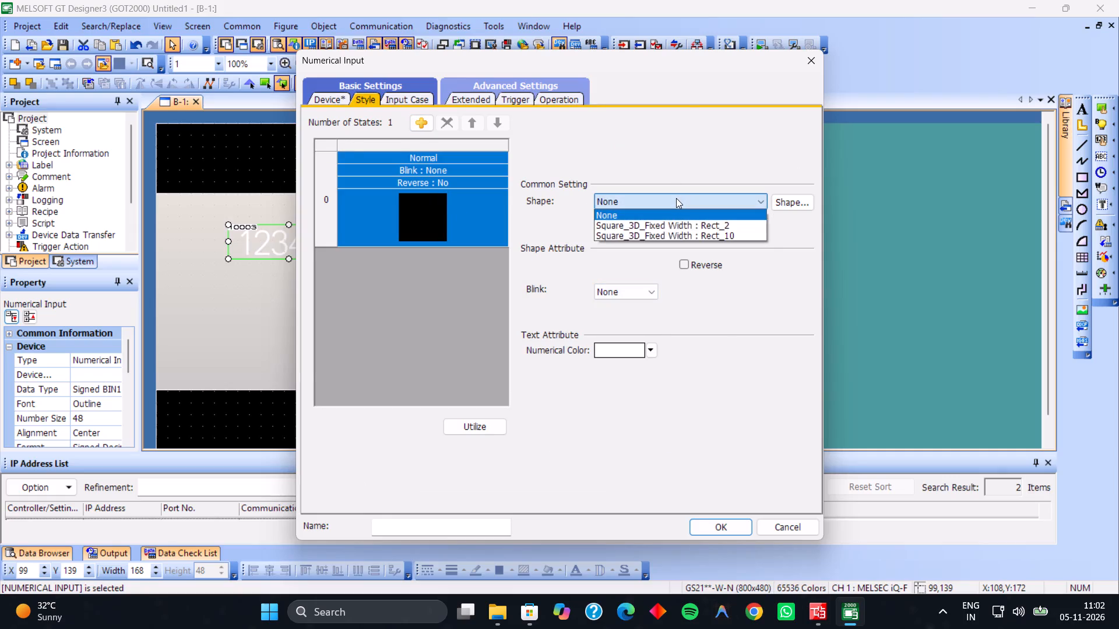
click(676, 198)
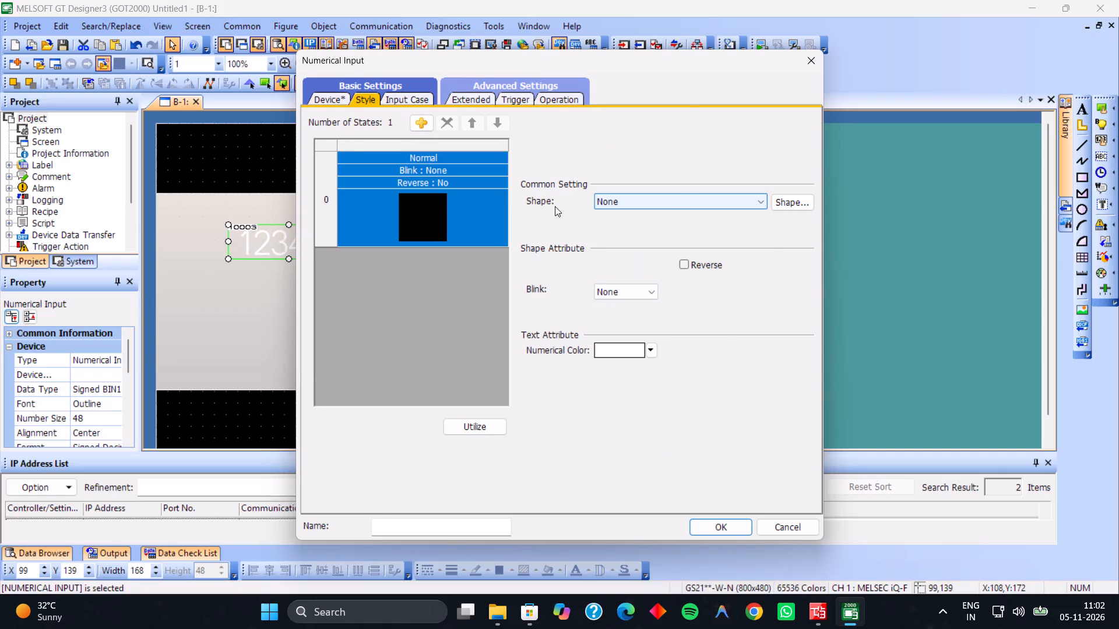
click(405, 101)
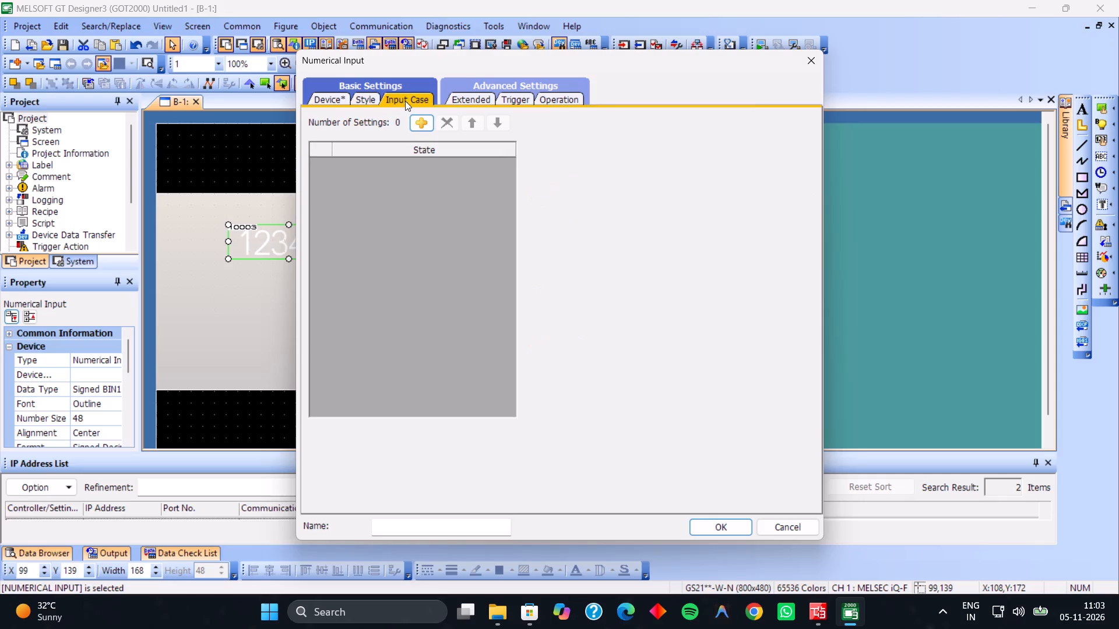
click(461, 101)
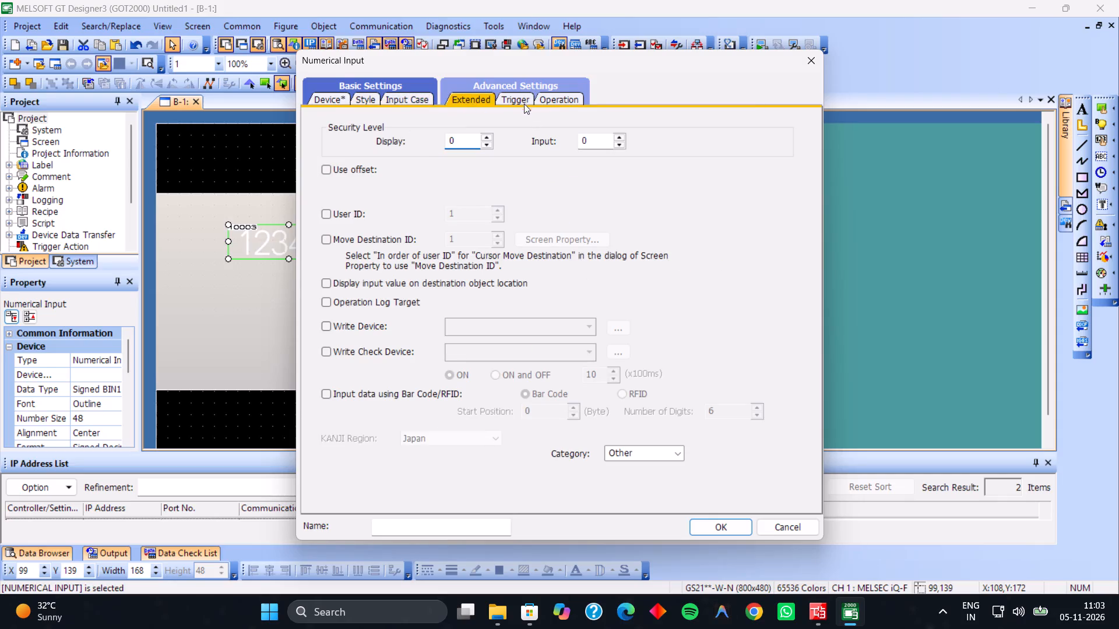
click(522, 100)
click(557, 94)
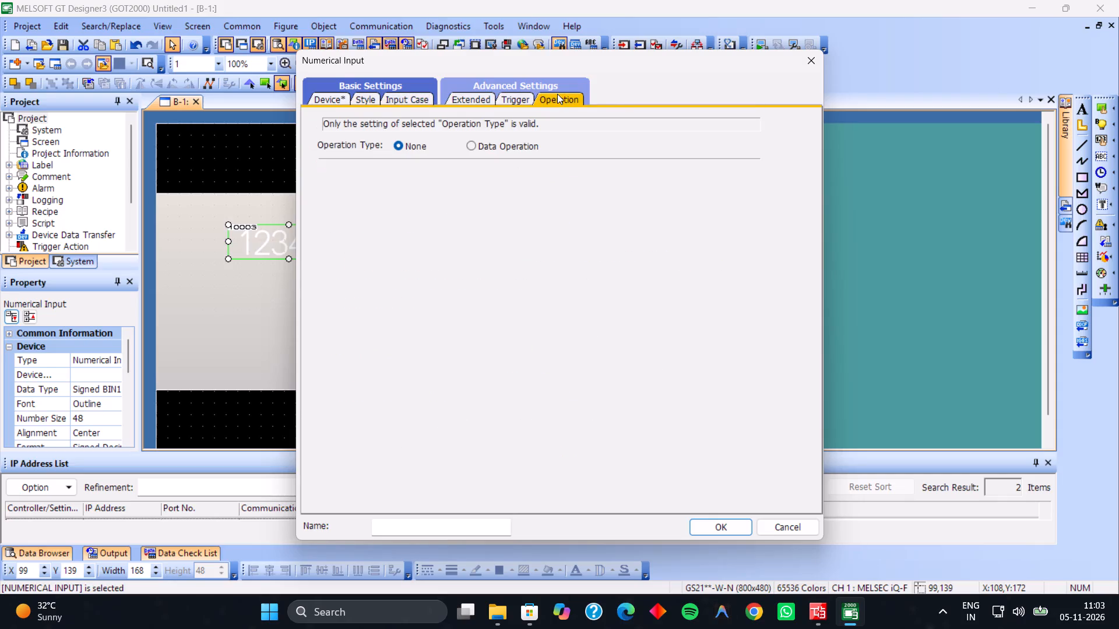
click(342, 105)
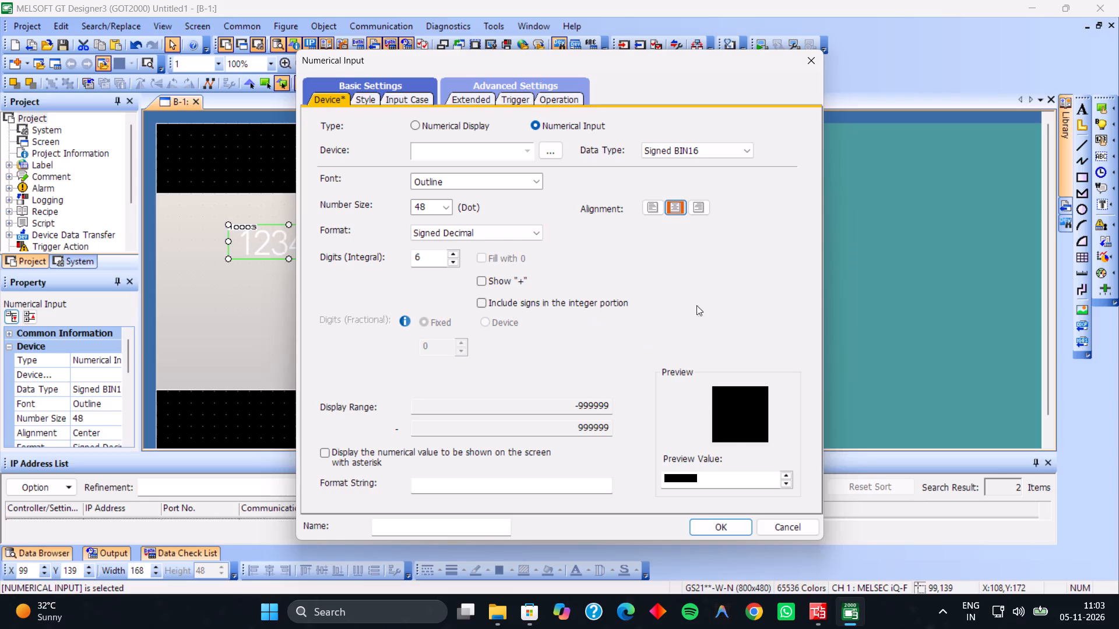
click(801, 60)
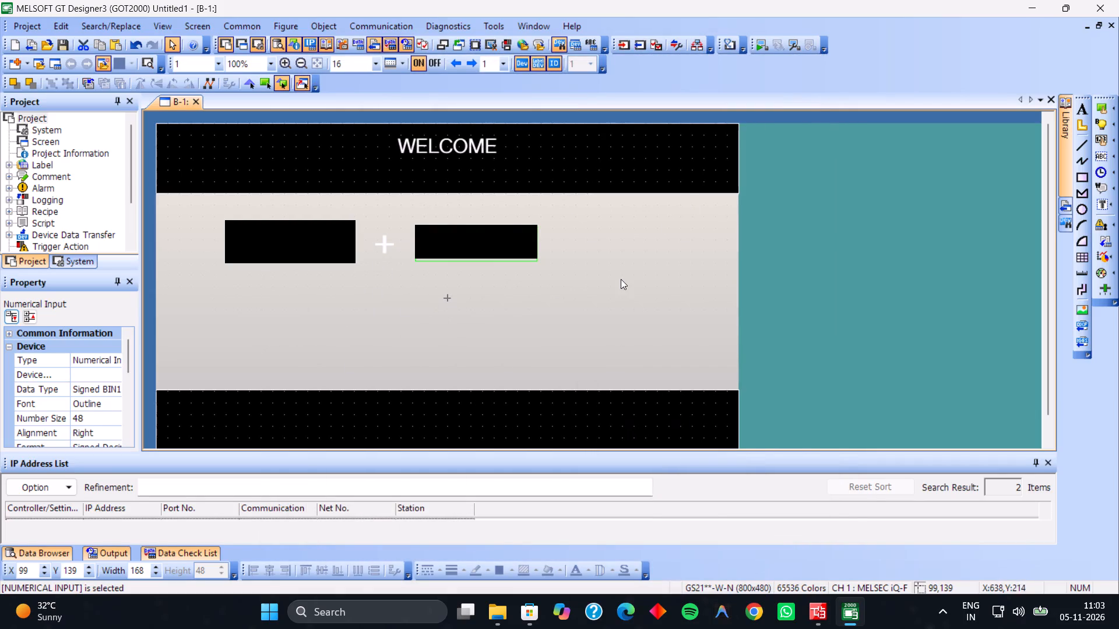
Place a switch about 99 wide by 32 high below the + text, at about X 268, Y 222.
click(1103, 104)
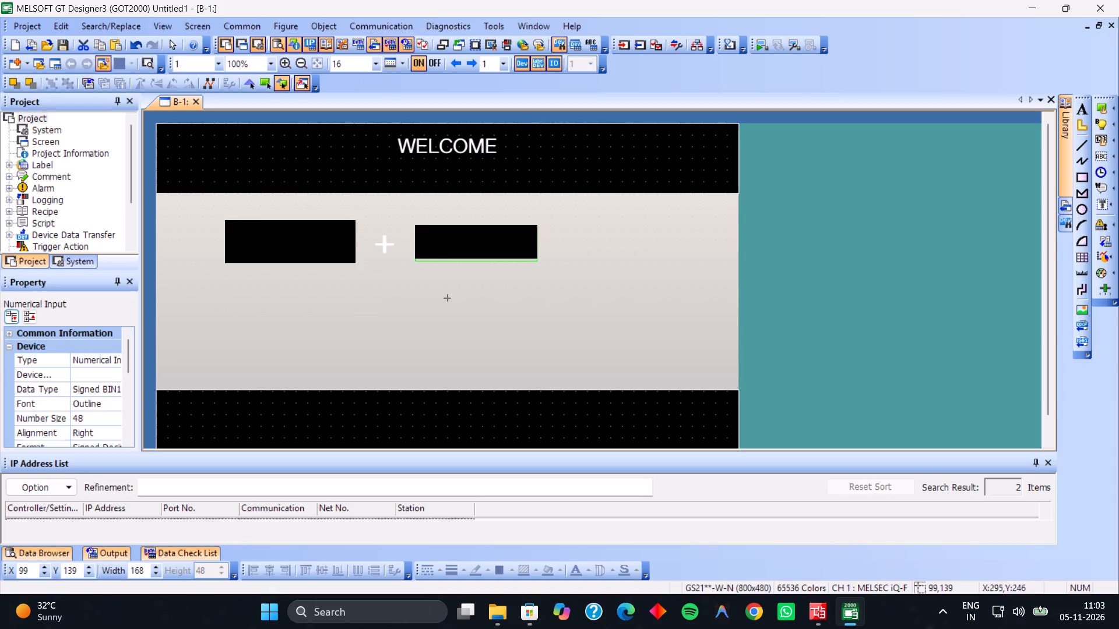
drag(351, 285, 371, 292)
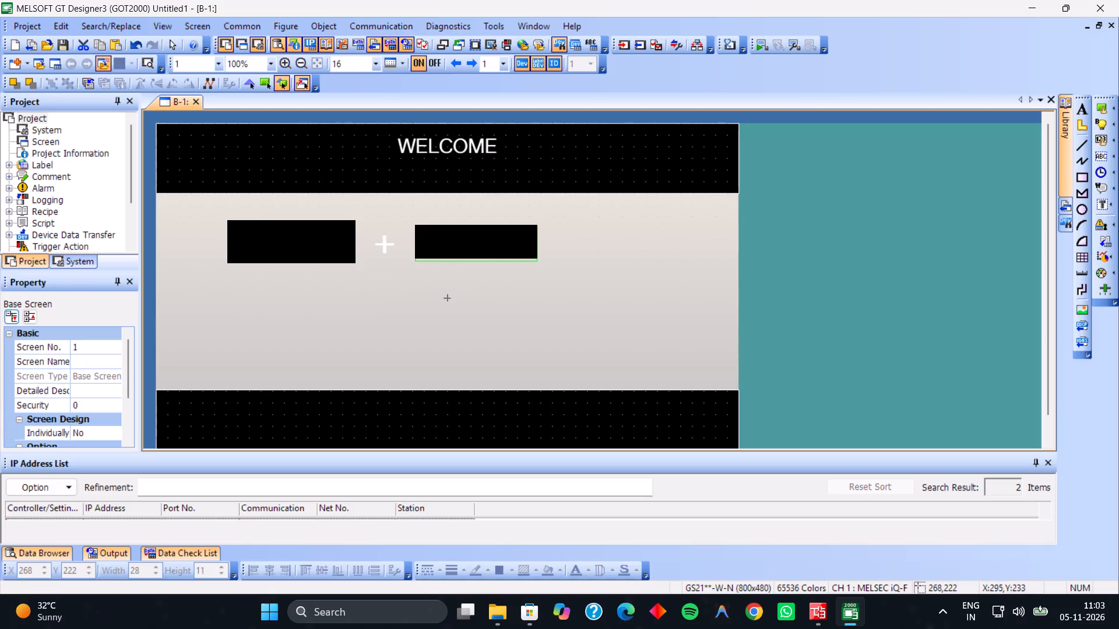
drag(371, 292, 423, 307)
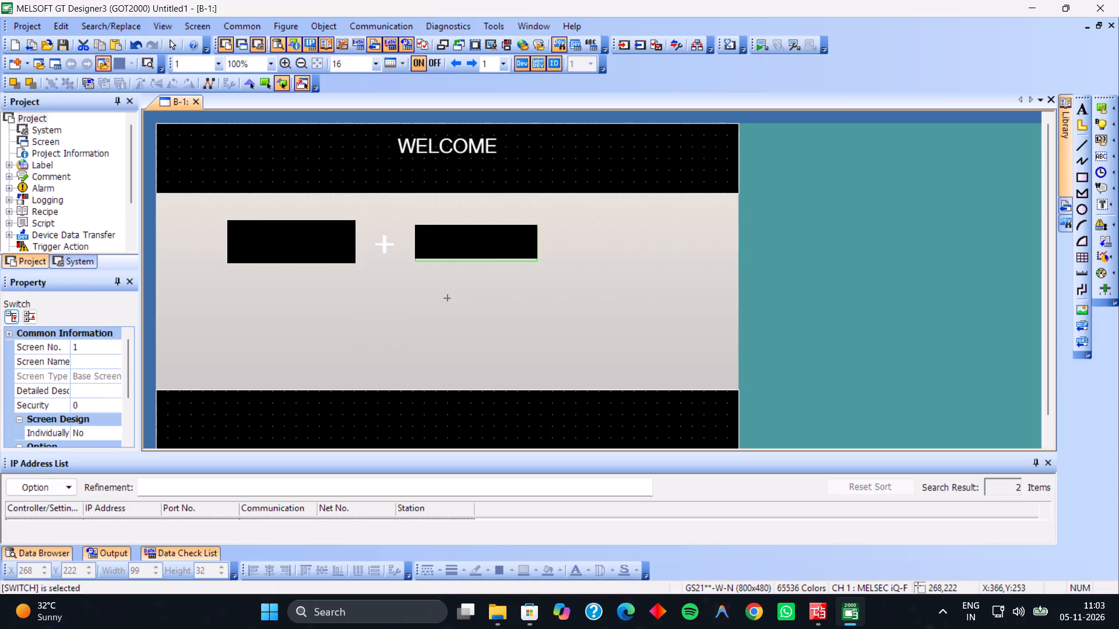
Label the new switch with an equals sign (=) at text size 26.
double_click(399, 306)
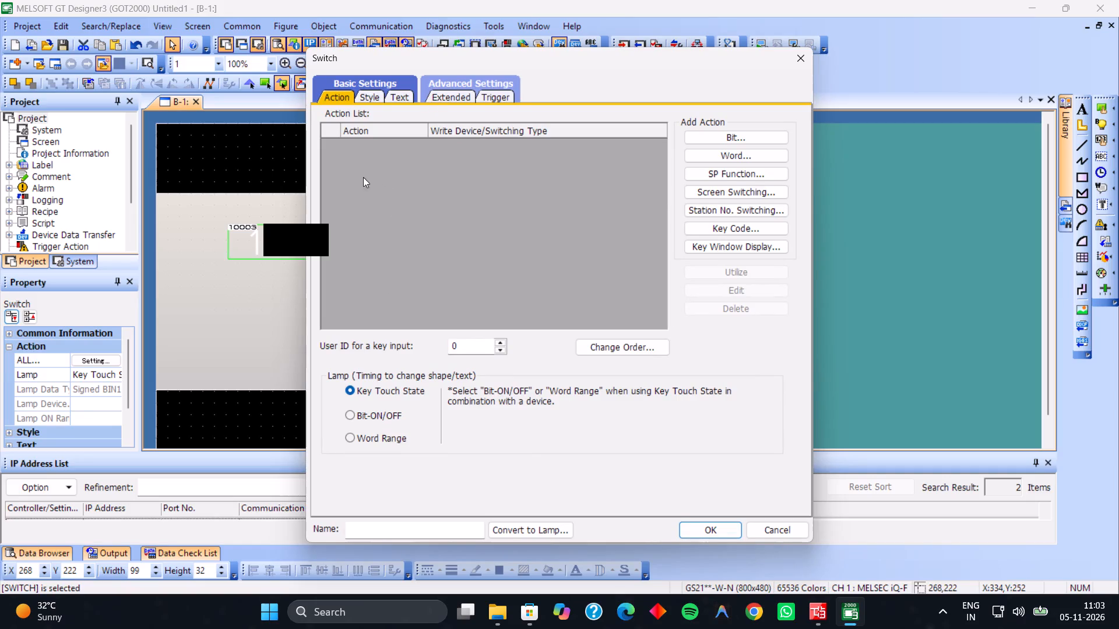
click(390, 96)
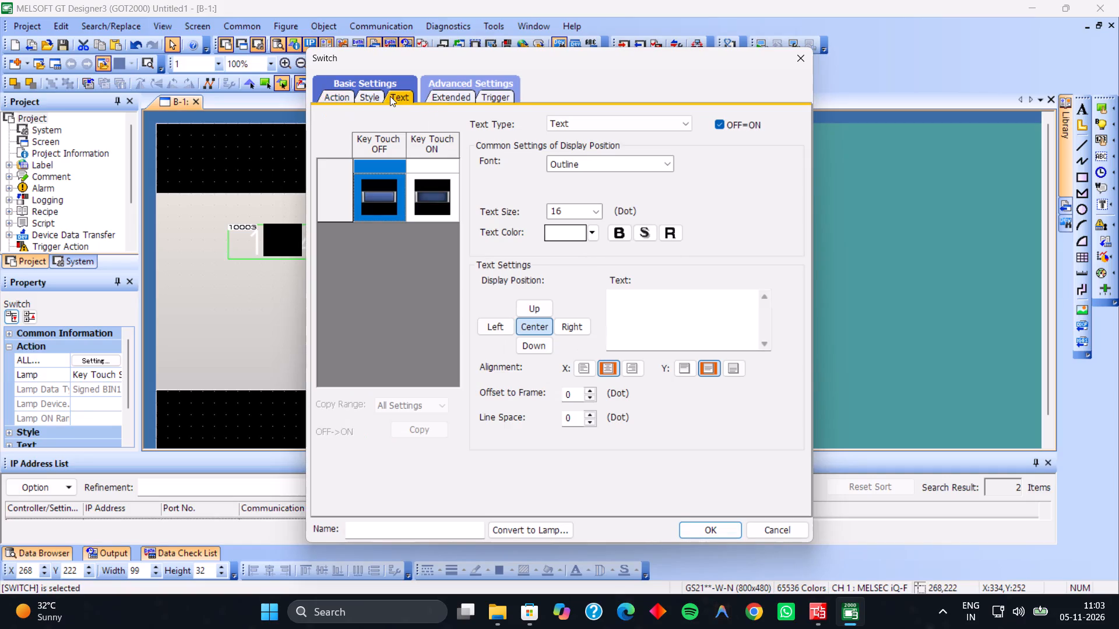
click(666, 301)
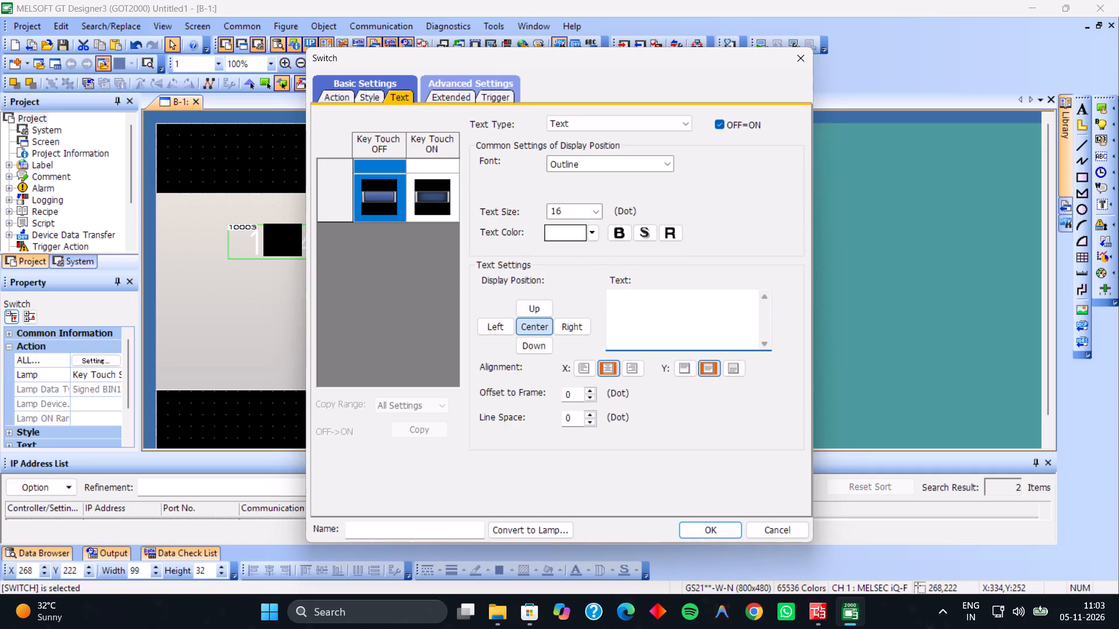
key(equal)
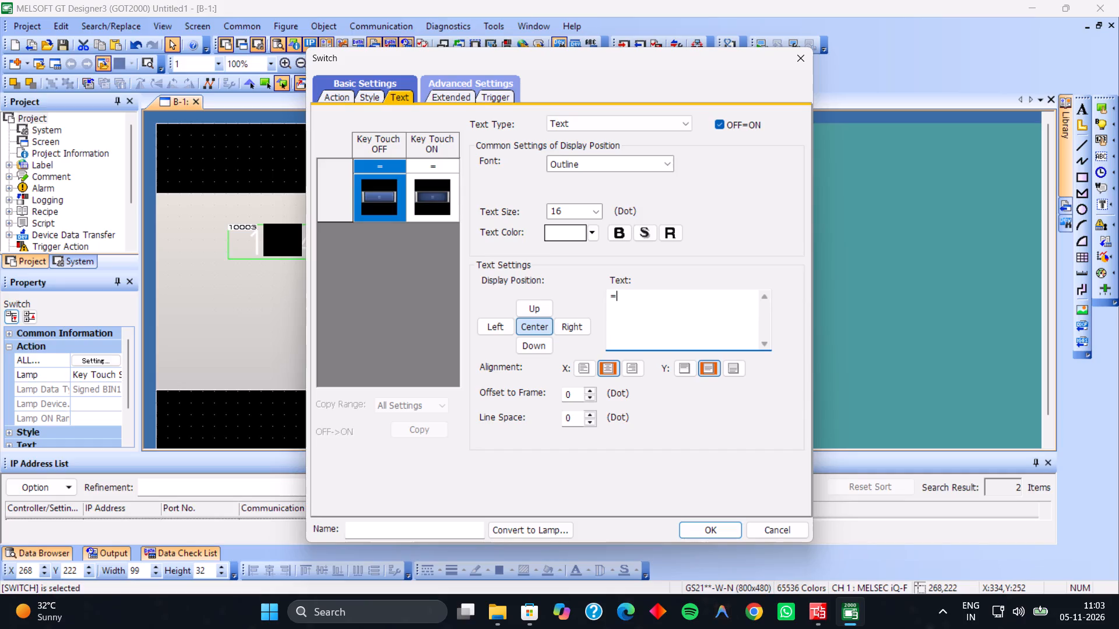
click(583, 209)
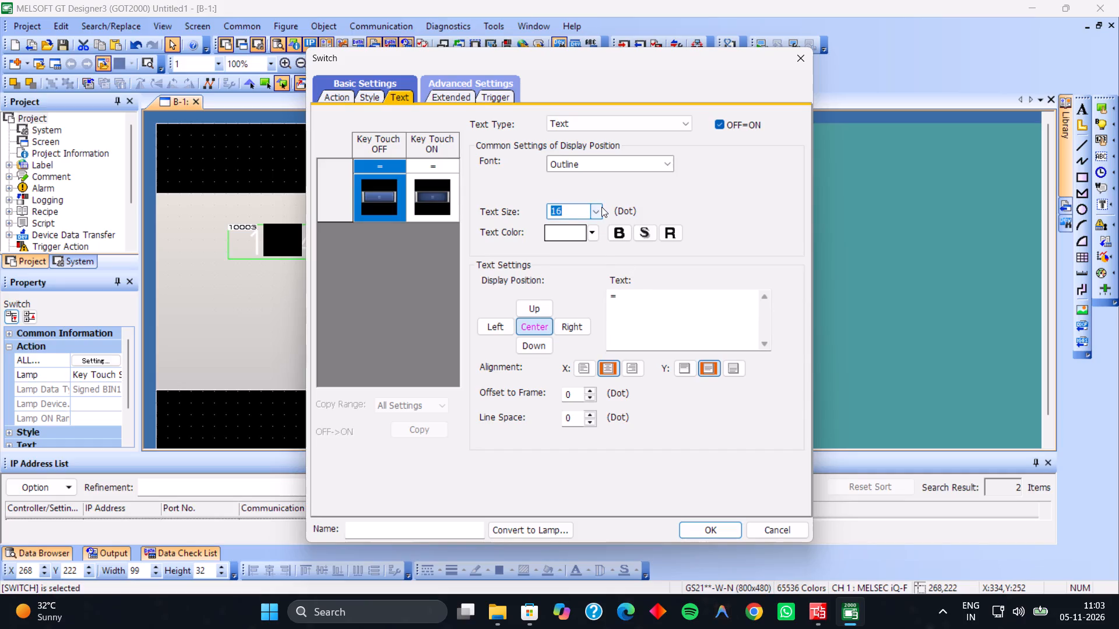
click(601, 207)
click(564, 273)
click(717, 522)
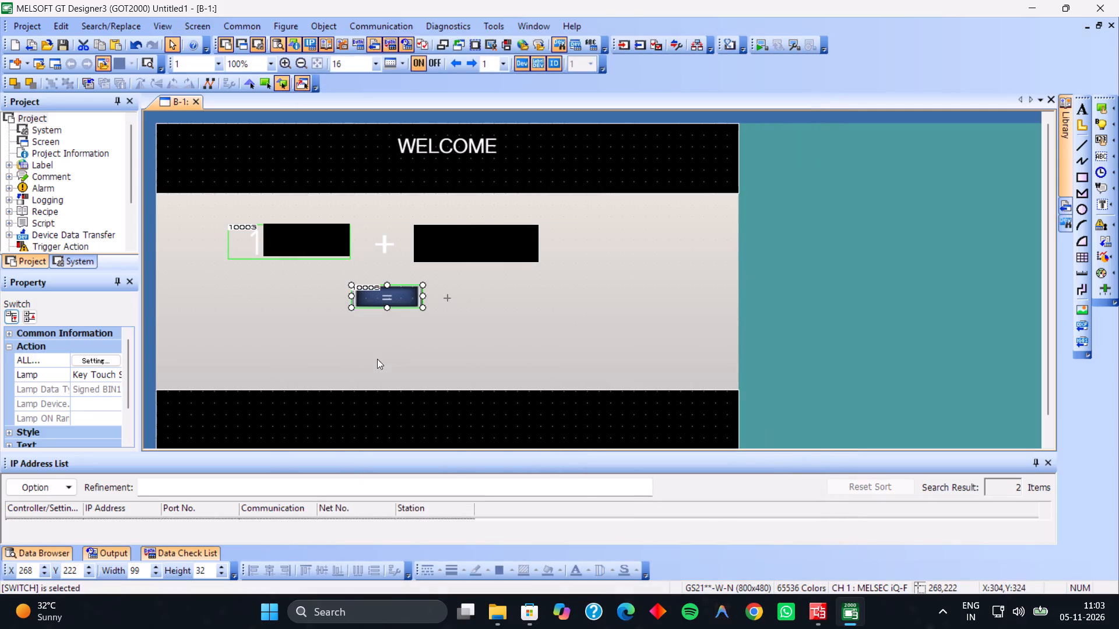
Place a numerical object about 161 wide by 45 high below the = switch, at about X 237, Y 283.
click(1098, 142)
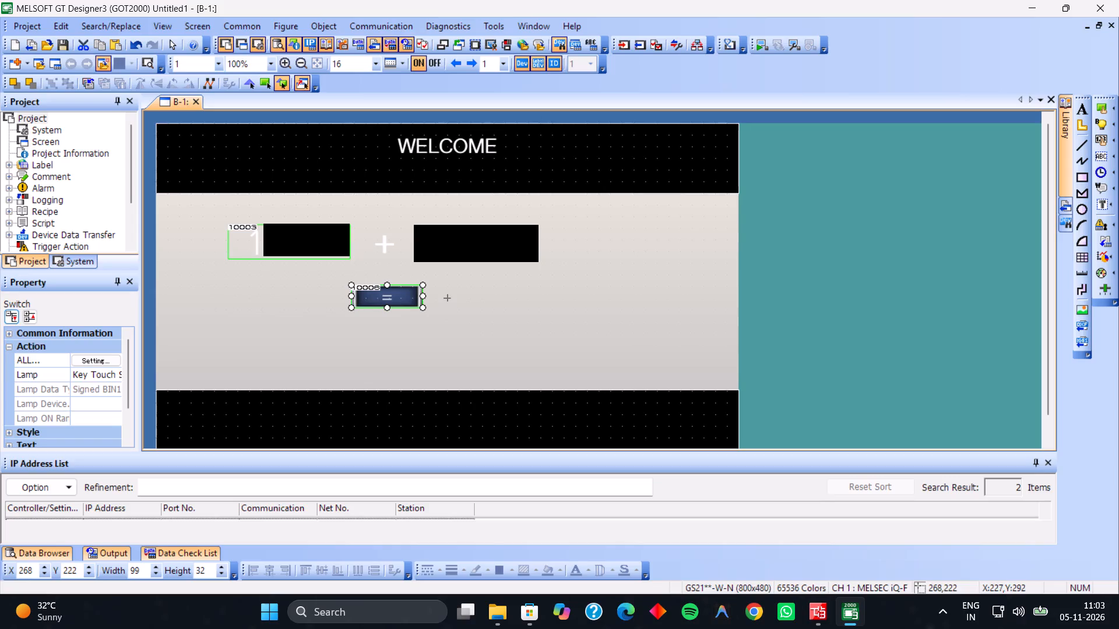
drag(298, 332, 421, 335)
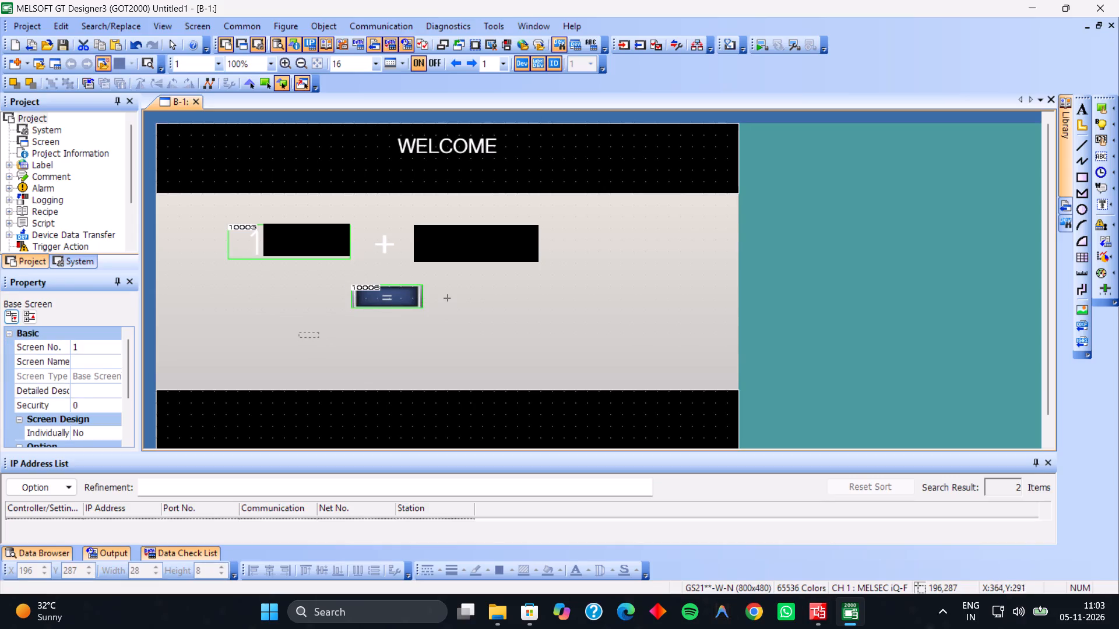
drag(421, 335, 358, 352)
drag(358, 352, 435, 365)
drag(379, 351, 410, 348)
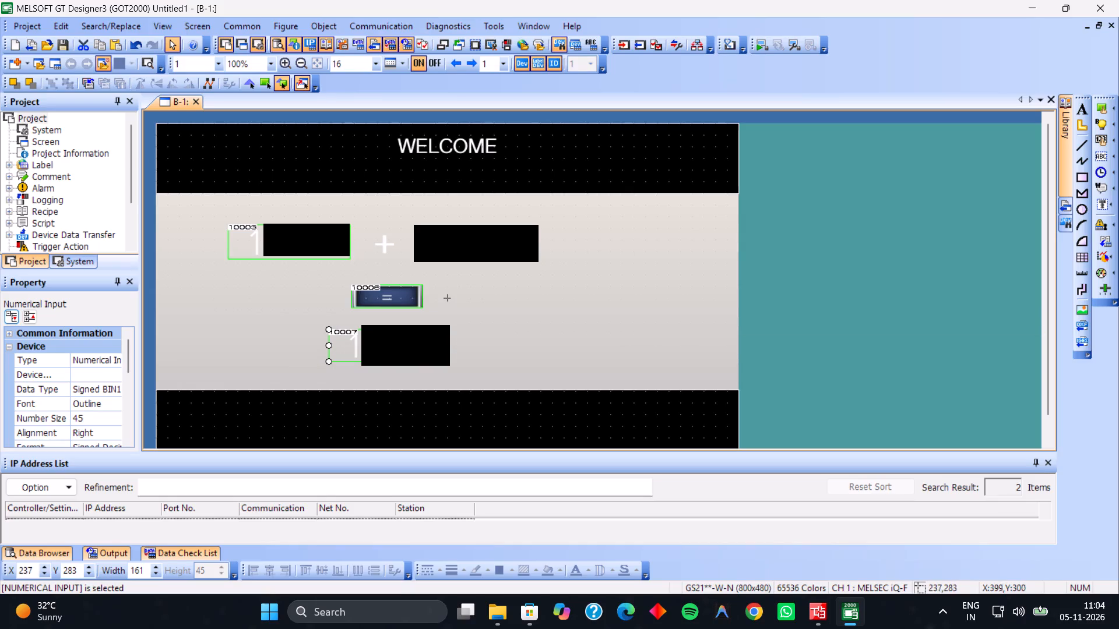
Change the numerical object below the = switch to a Numerical Display with Unsigned Decimal format.
double_click(415, 358)
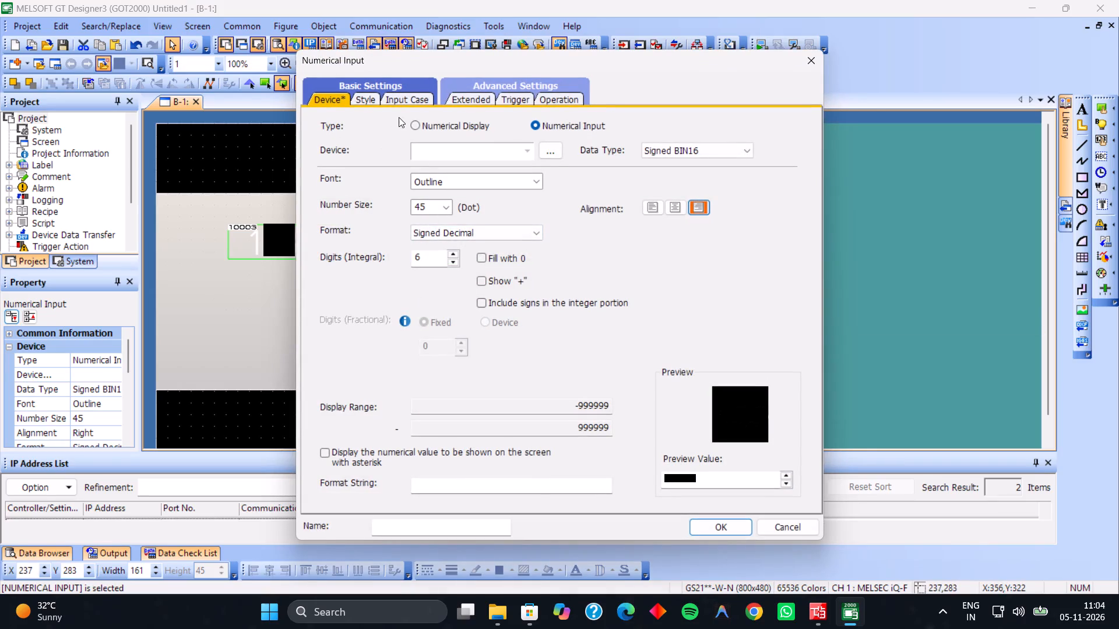
click(414, 123)
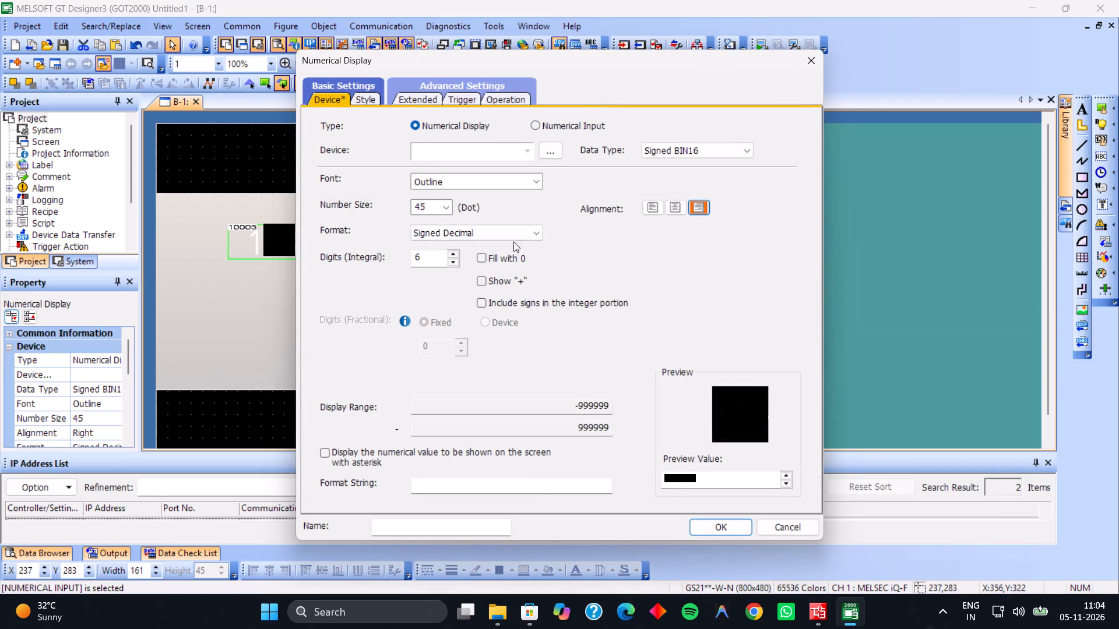
click(462, 236)
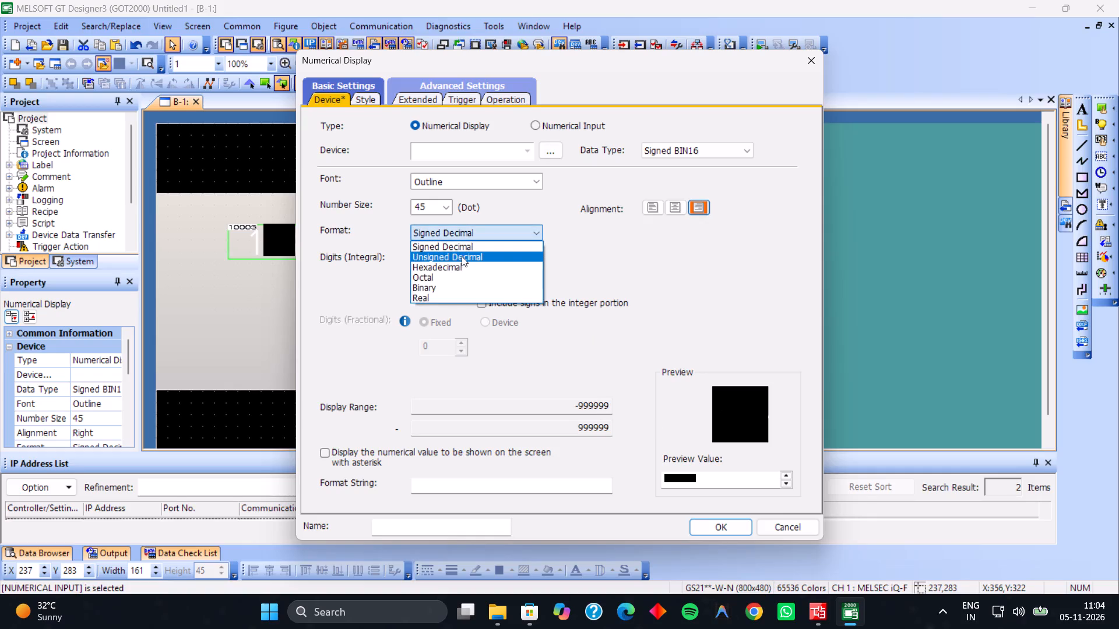
click(462, 257)
click(723, 524)
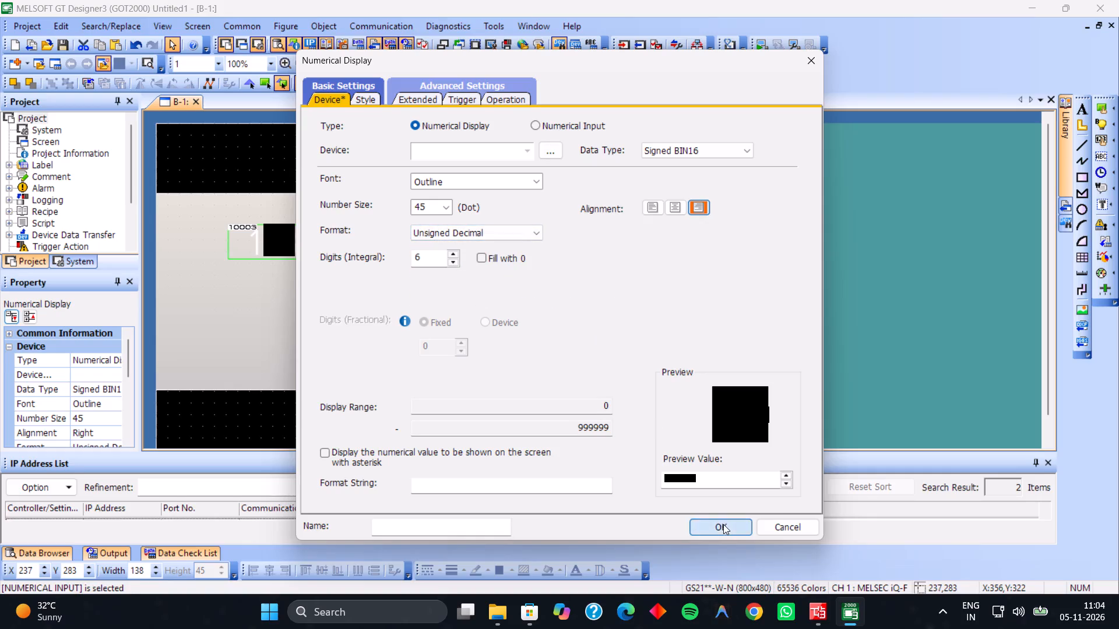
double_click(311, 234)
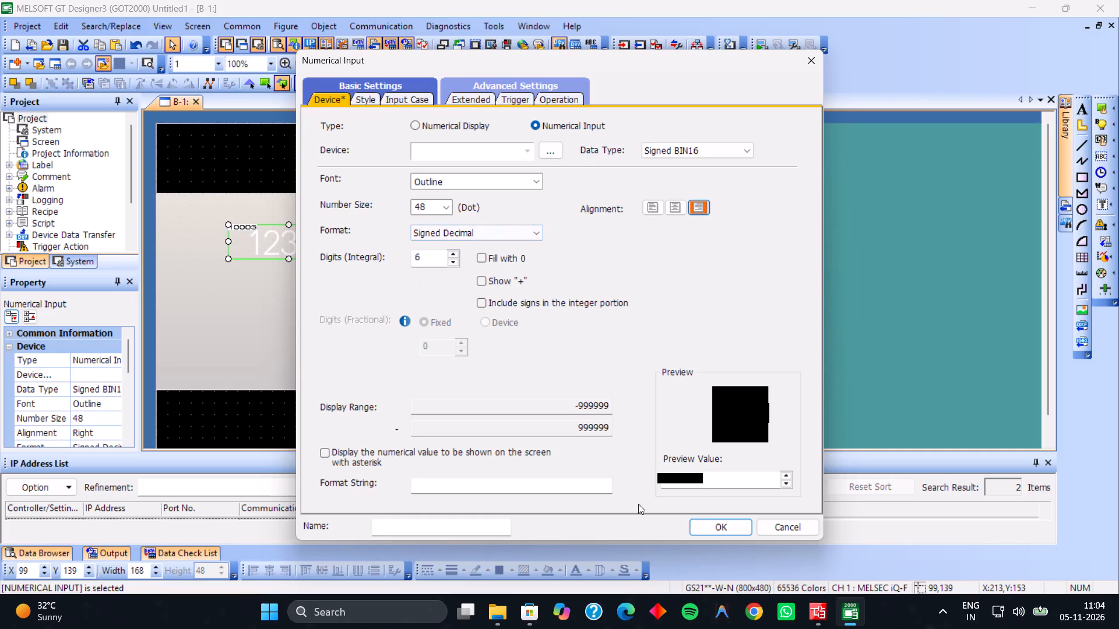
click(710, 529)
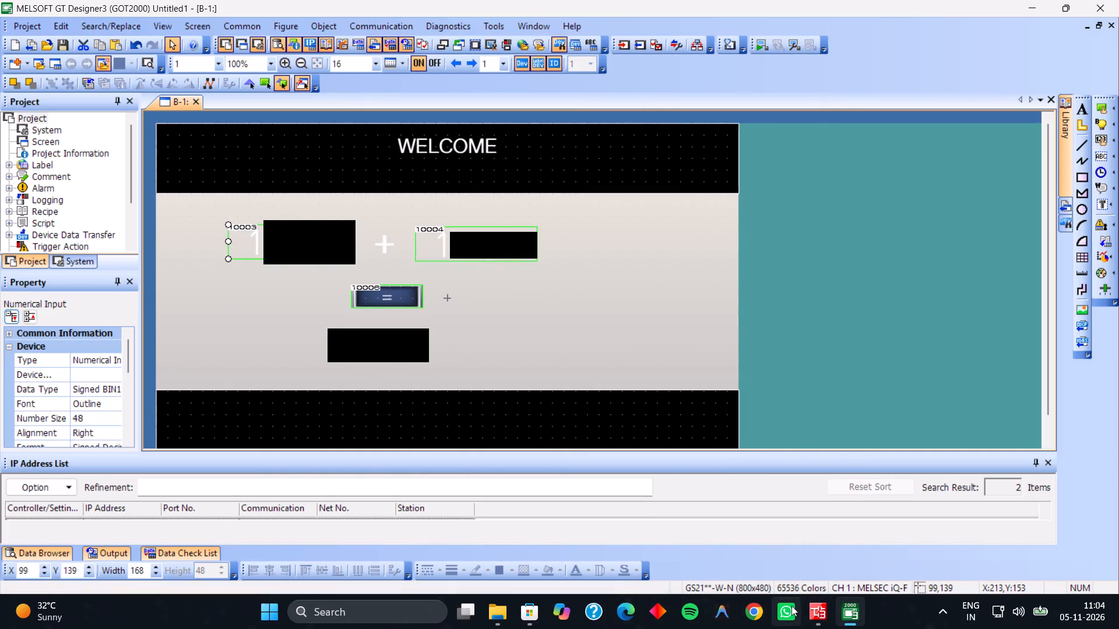
Switch to the GX Works3 project showing the ProgPou ladder program.
click(812, 607)
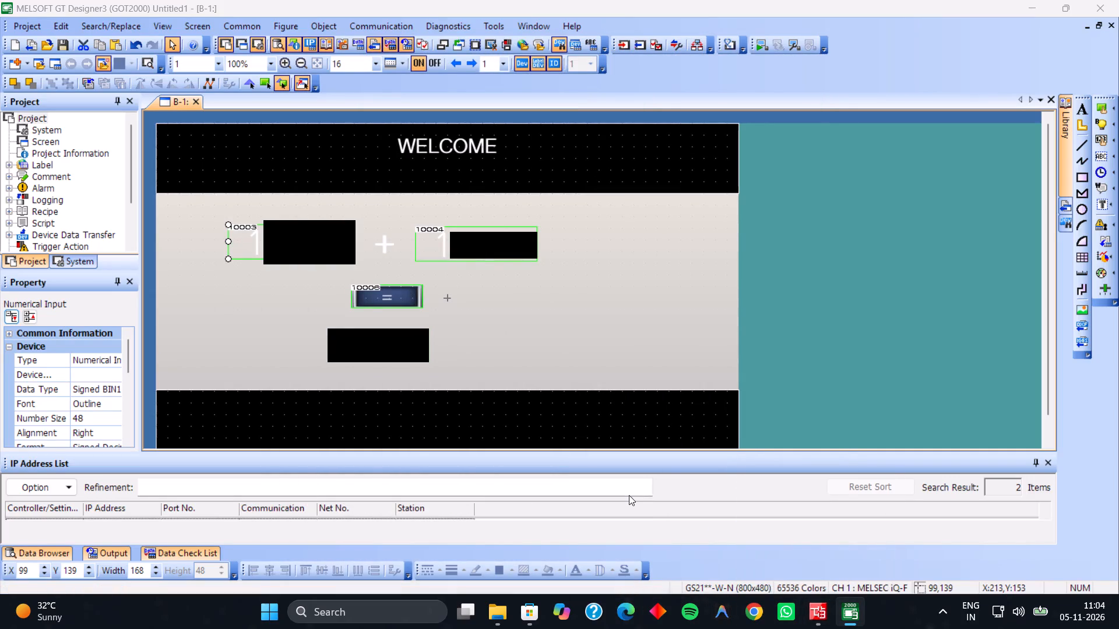
click(819, 613)
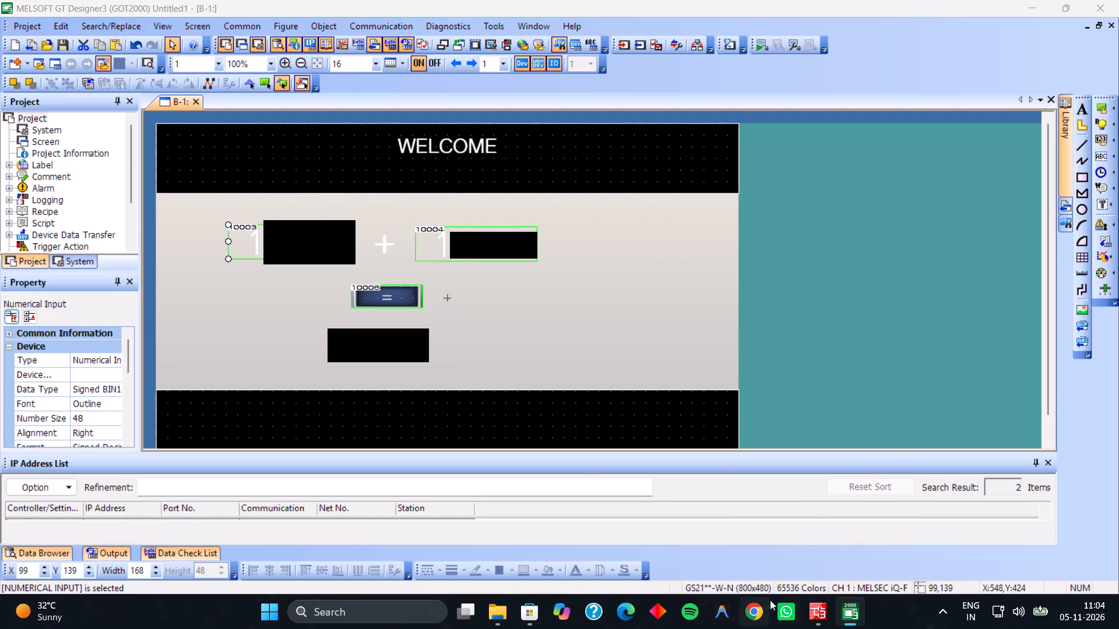
click(811, 554)
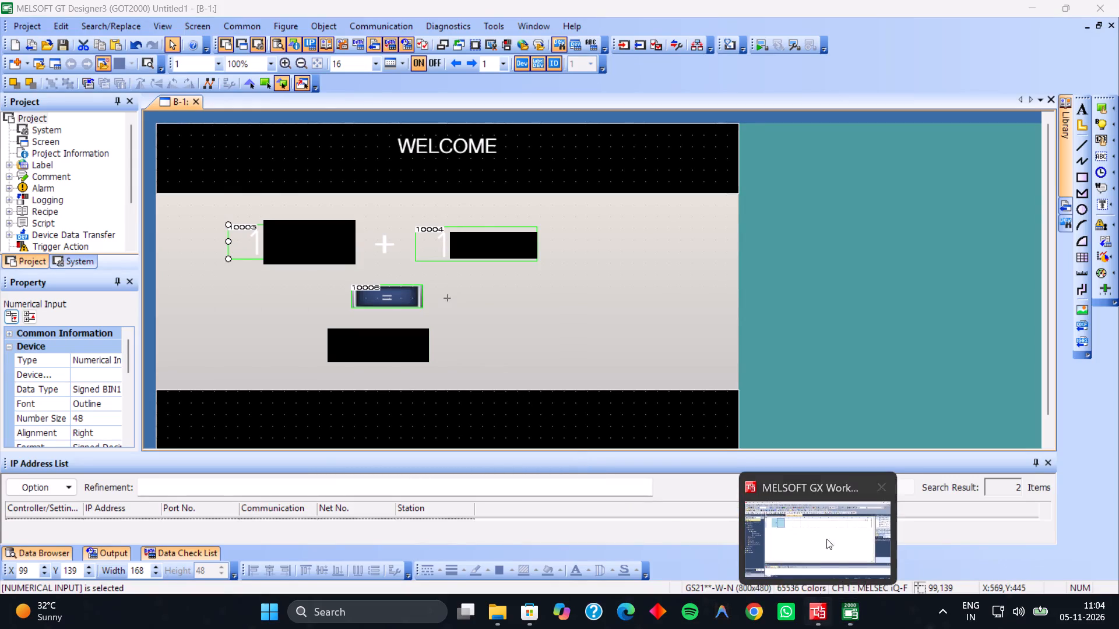
click(827, 550)
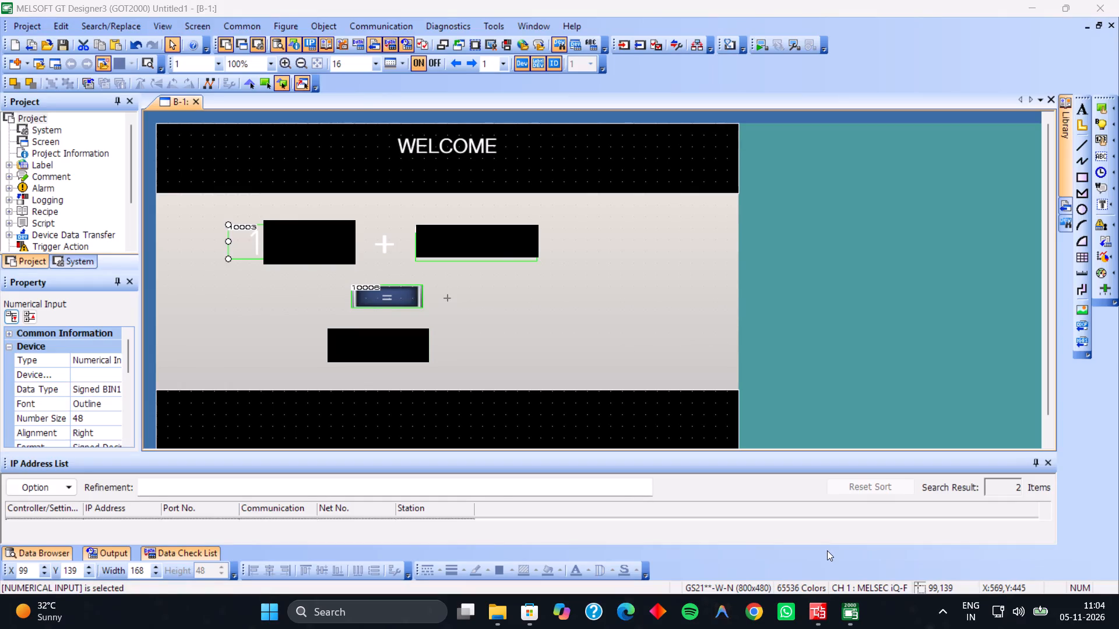
scroll(827, 550, up, 17)
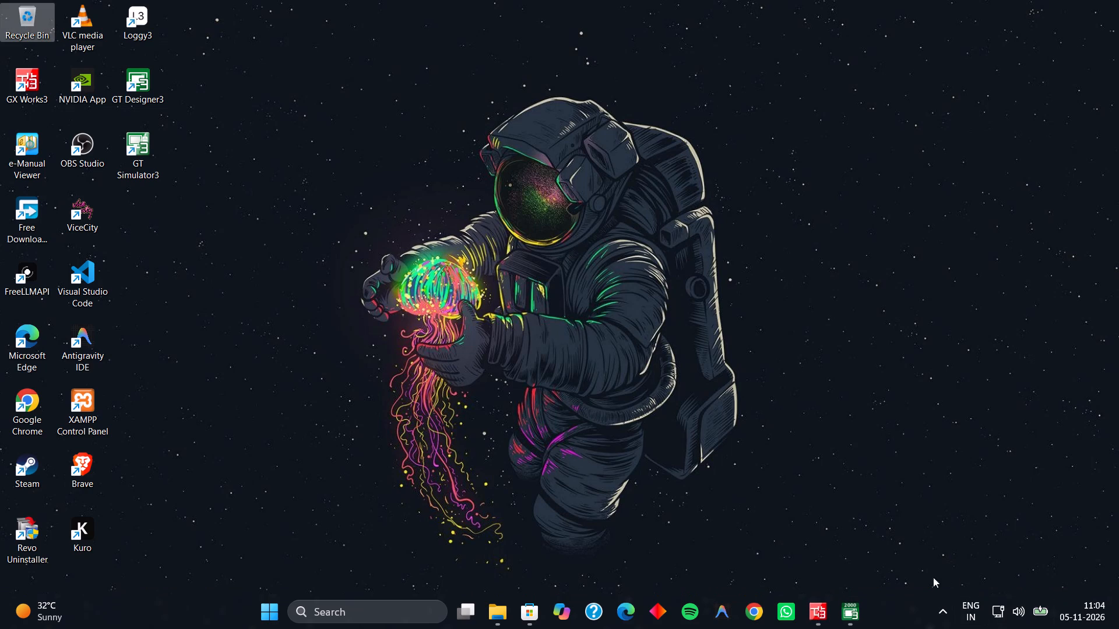
click(814, 614)
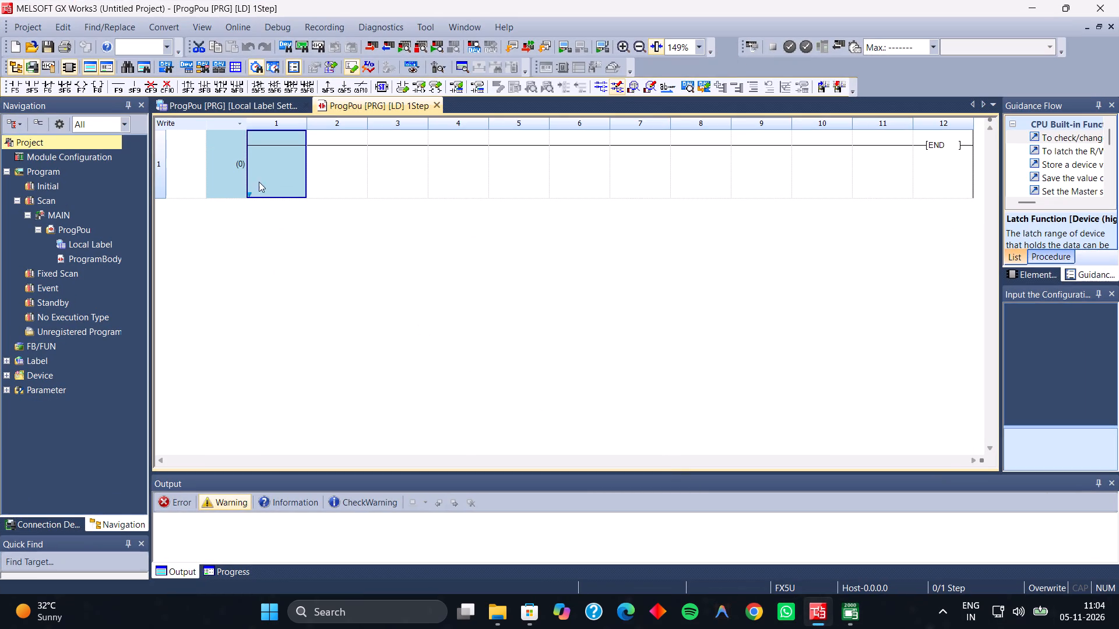
Insert a normally open contact named mo in the first cell of rung 1, without registering it as a label.
double_click(277, 160)
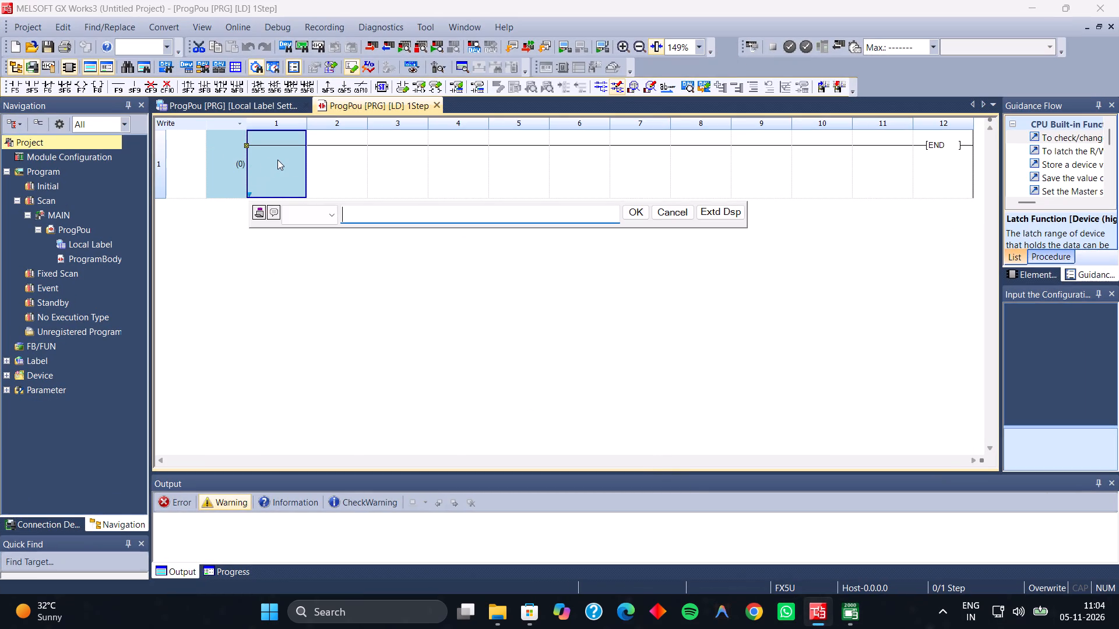
click(316, 218)
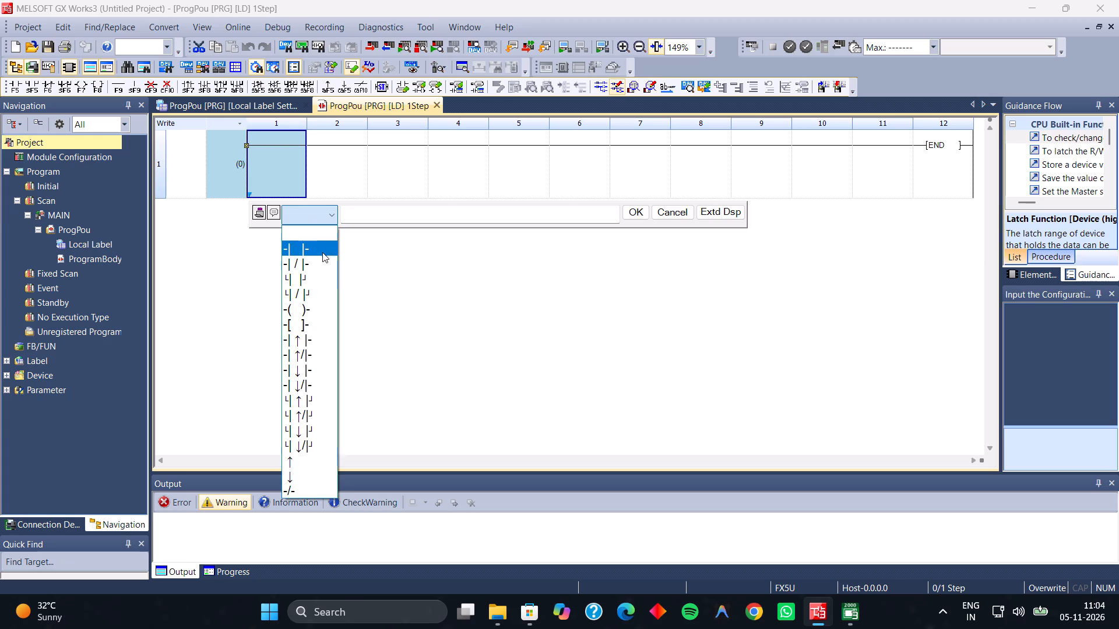
click(322, 250)
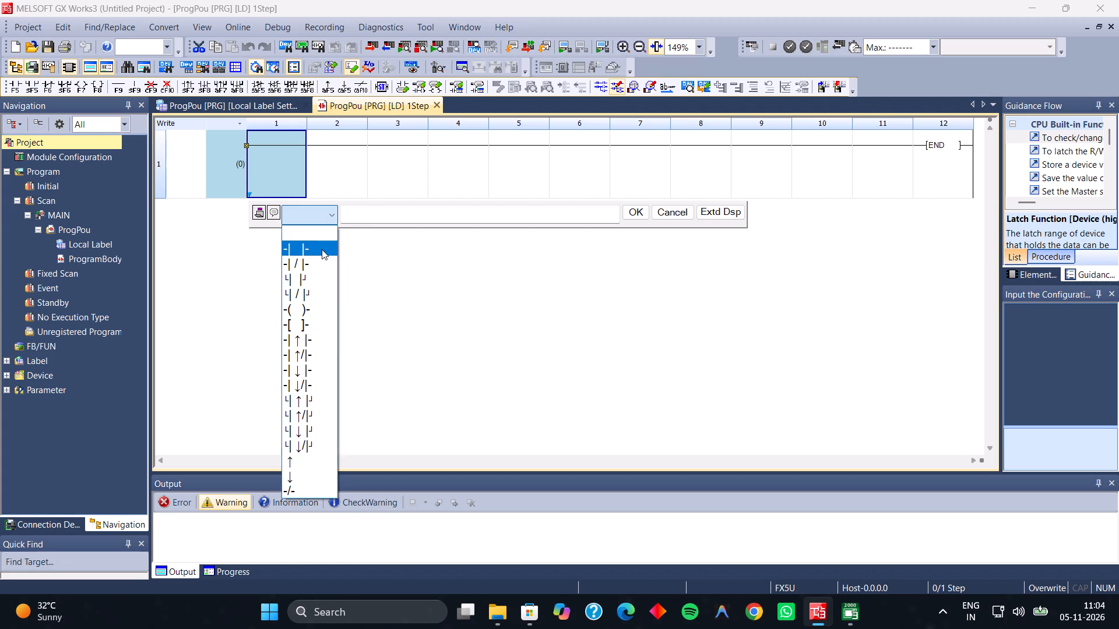
click(322, 249)
click(371, 220)
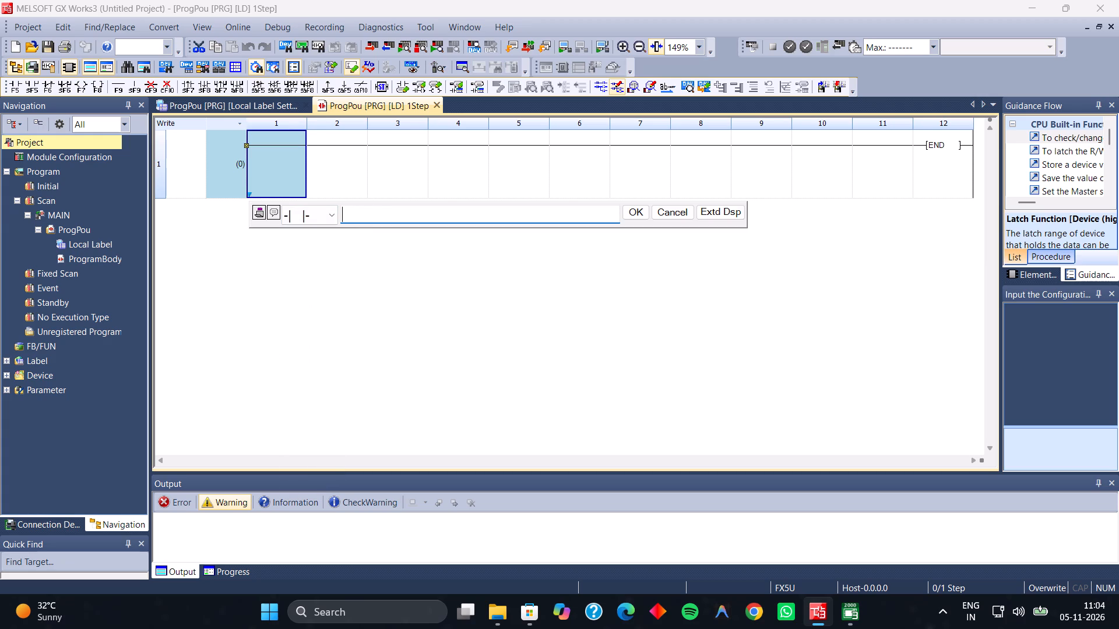
text(mo)
click(633, 210)
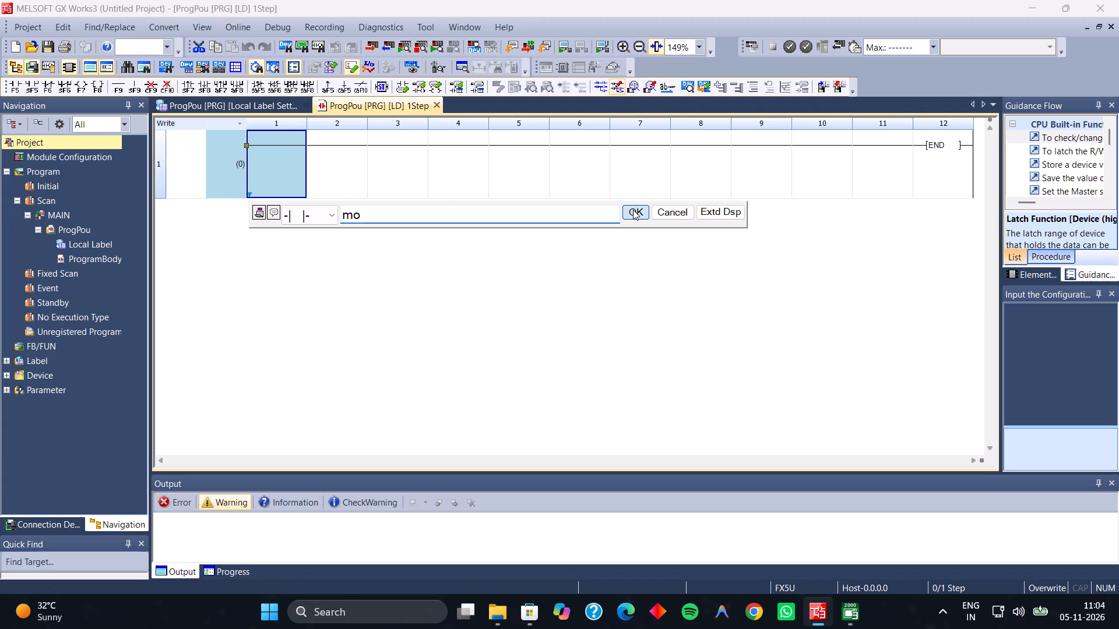
click(633, 210)
click(501, 209)
click(501, 209)
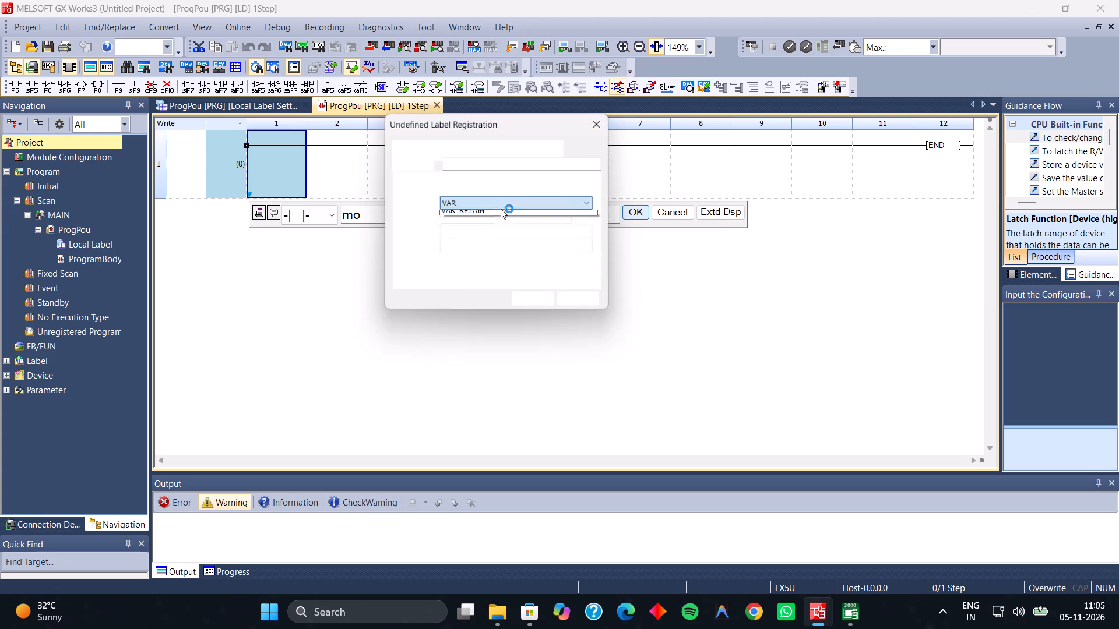
click(606, 122)
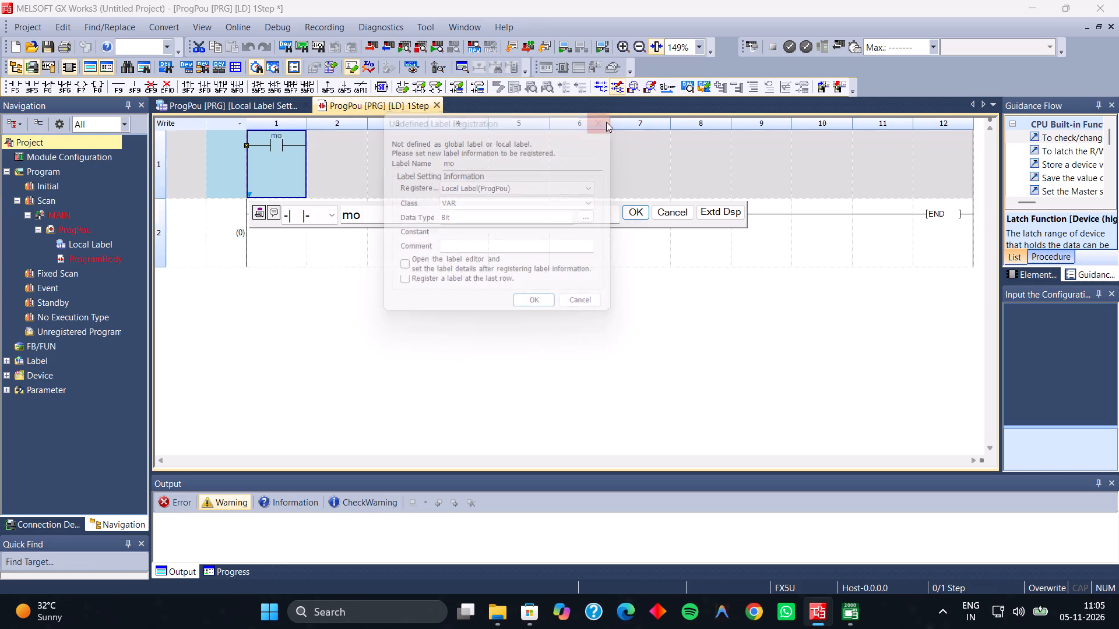
Change the device of the contact in rung 1 to M0.
double_click(279, 158)
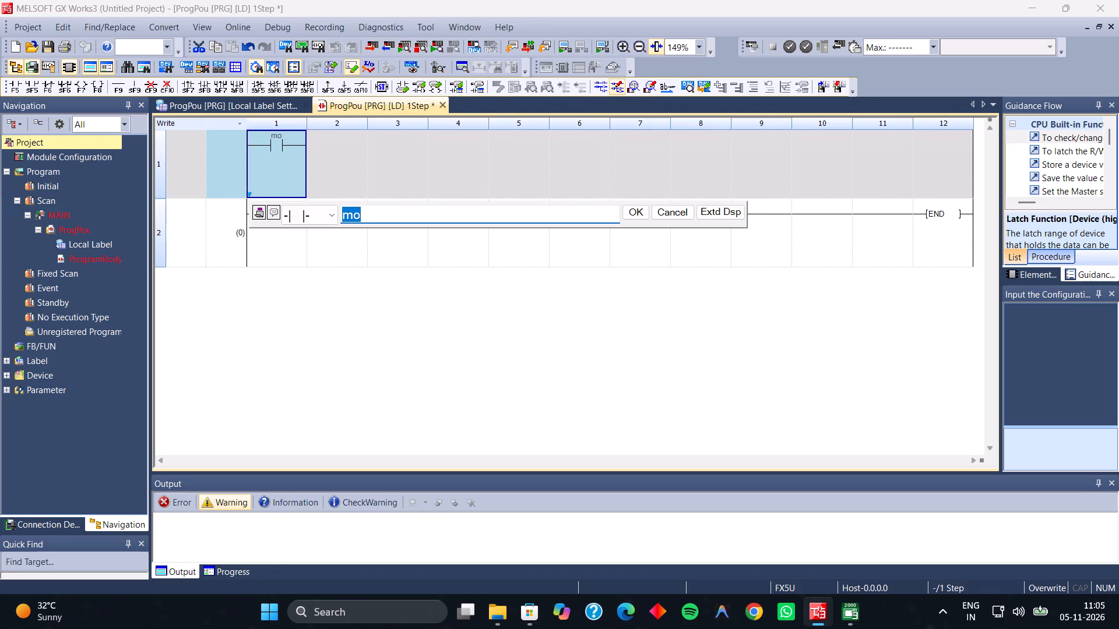
click(350, 217)
key(BackSpace)
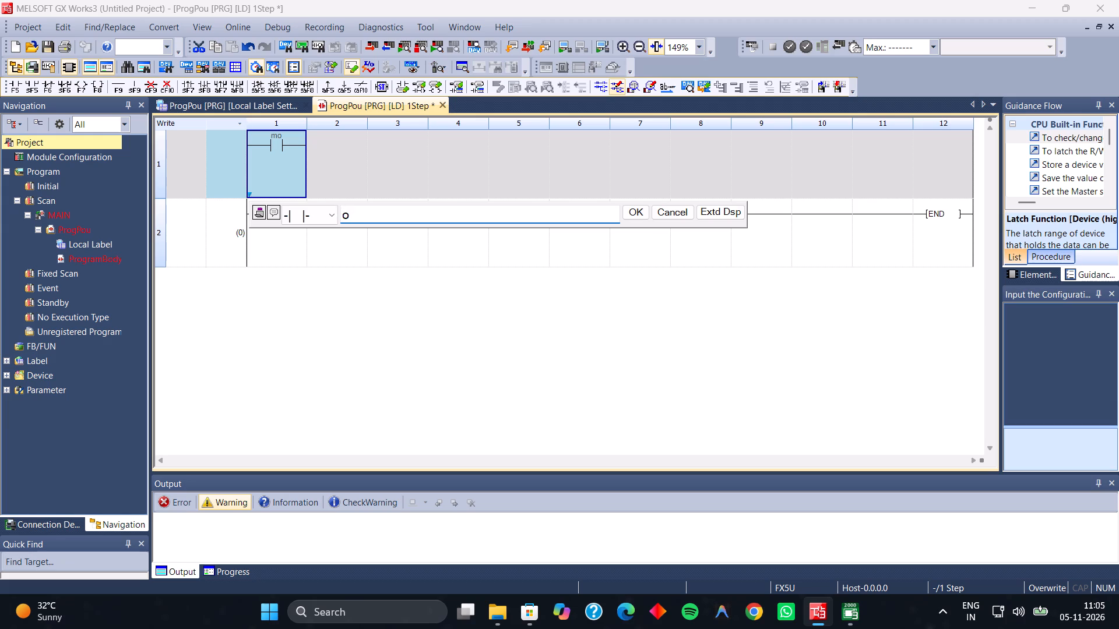
key(shift+m)
click(362, 213)
key(BackSpace)
key(0)
click(634, 214)
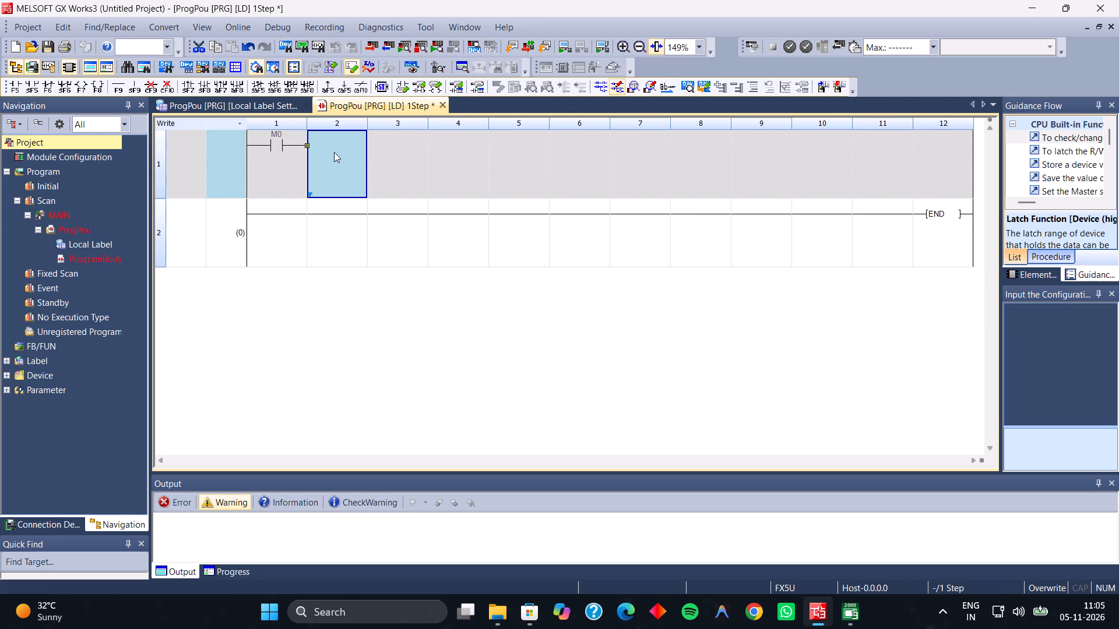
Add the instruction ADD d0 d2 d4 after the M0 contact in rung 1.
text(ADD)
key(space)
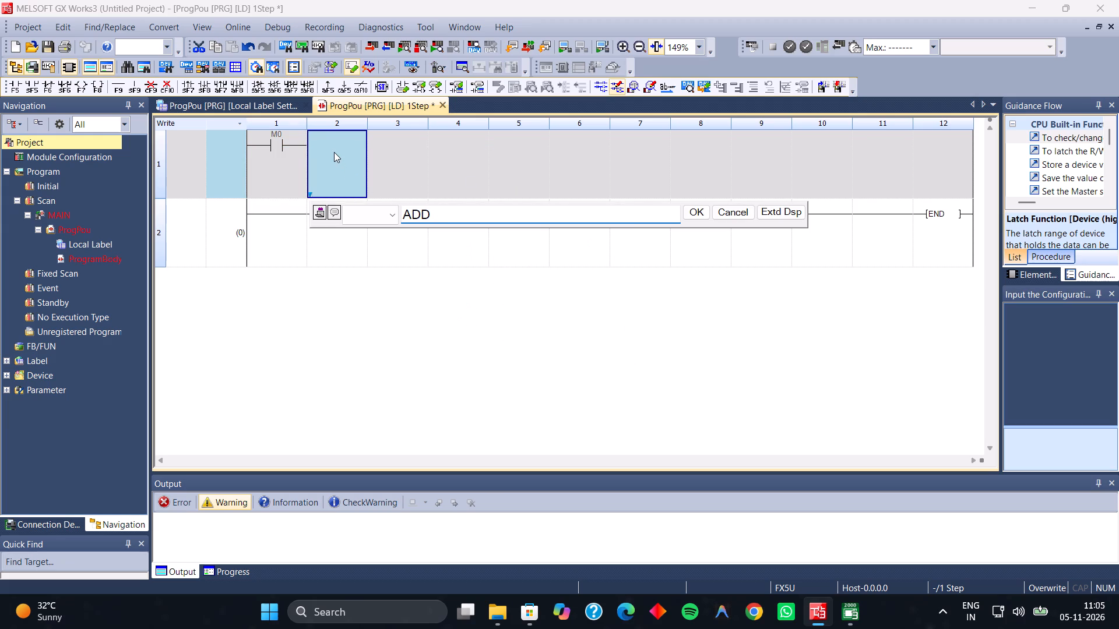
key(d)
key(0)
key(space)
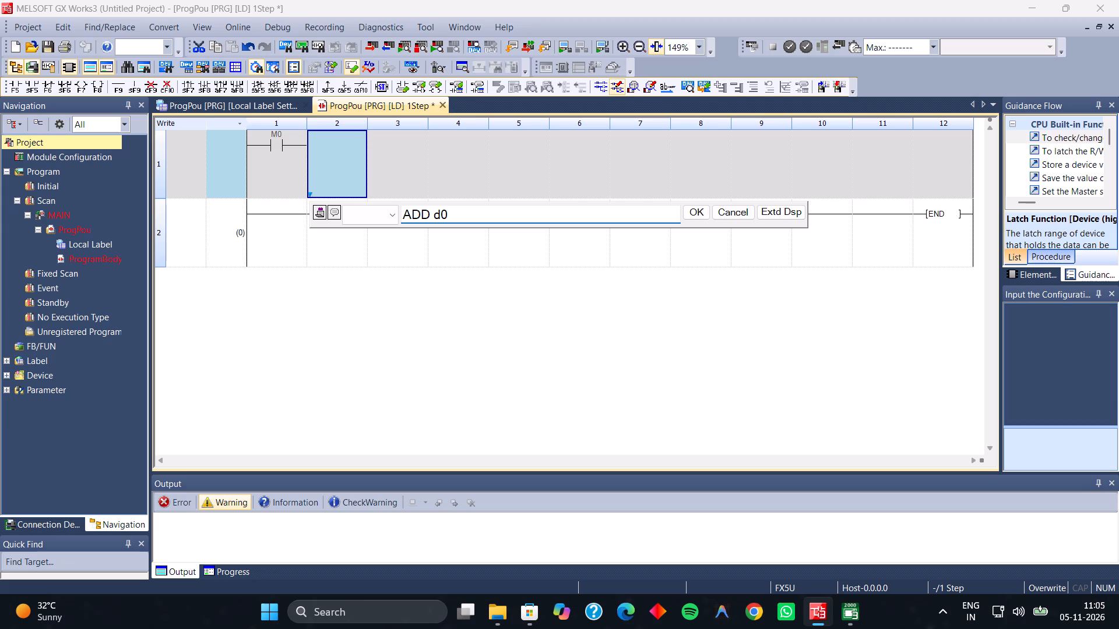
click(334, 152)
text(d1)
key(space)
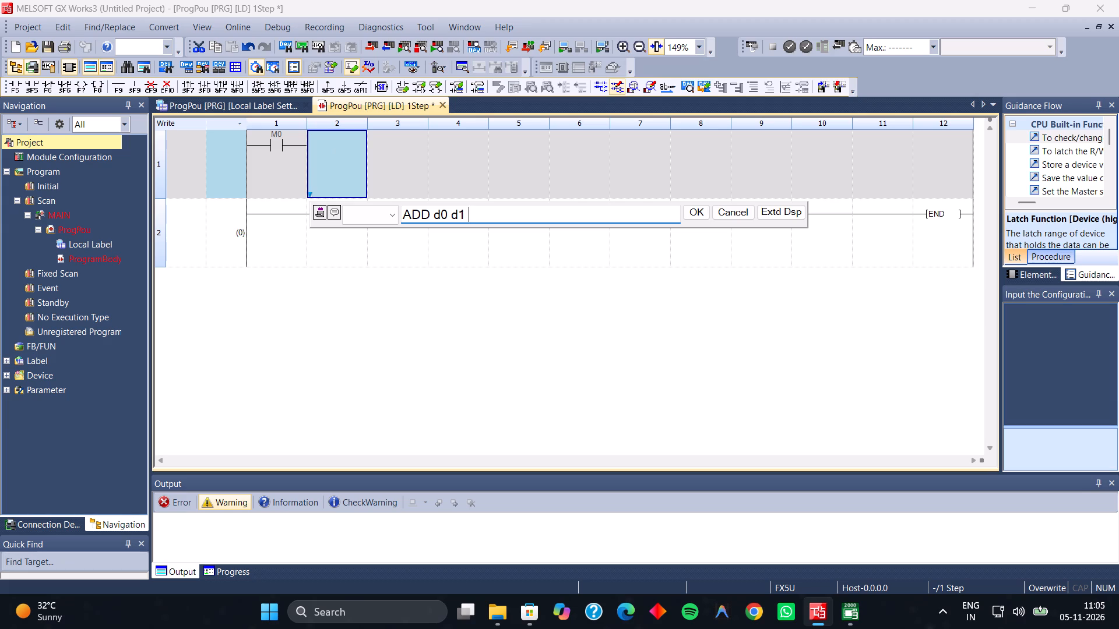
key(BackSpace)
key(BackSpace)
key(2)
key(space)
key(d)
key(4)
click(692, 214)
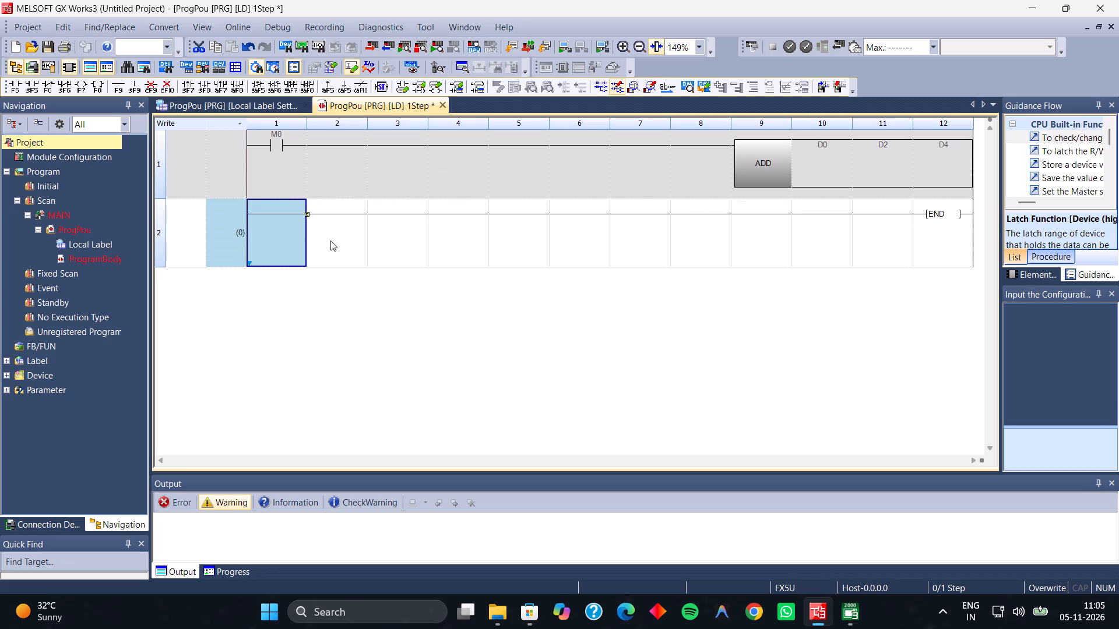
Insert a normally open contact M1 in the first cell of rung 2.
double_click(277, 233)
click(309, 281)
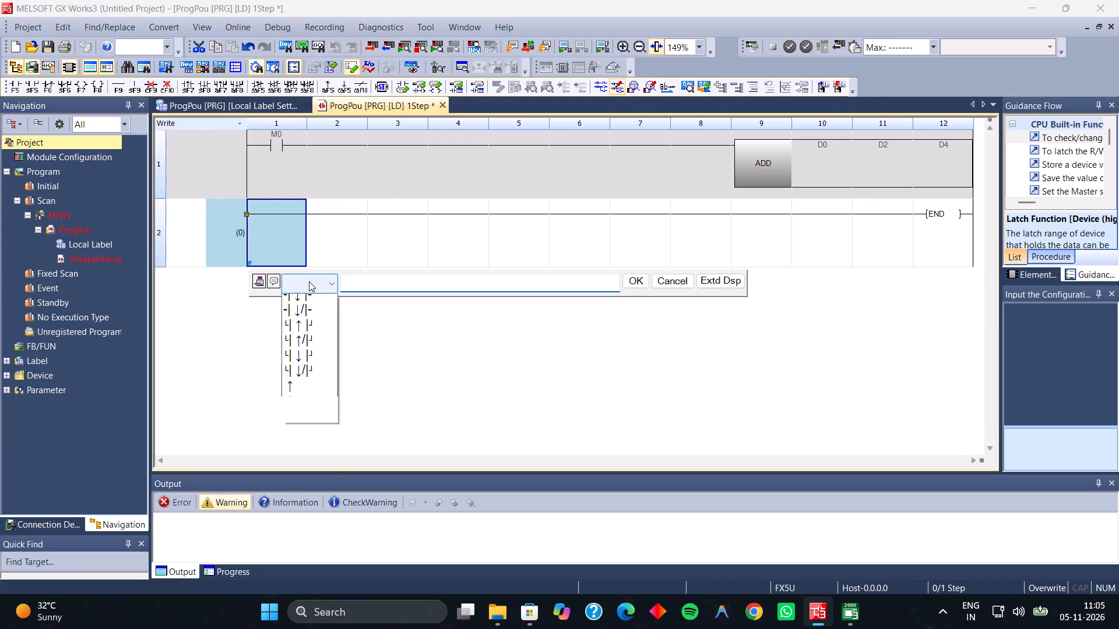
click(313, 313)
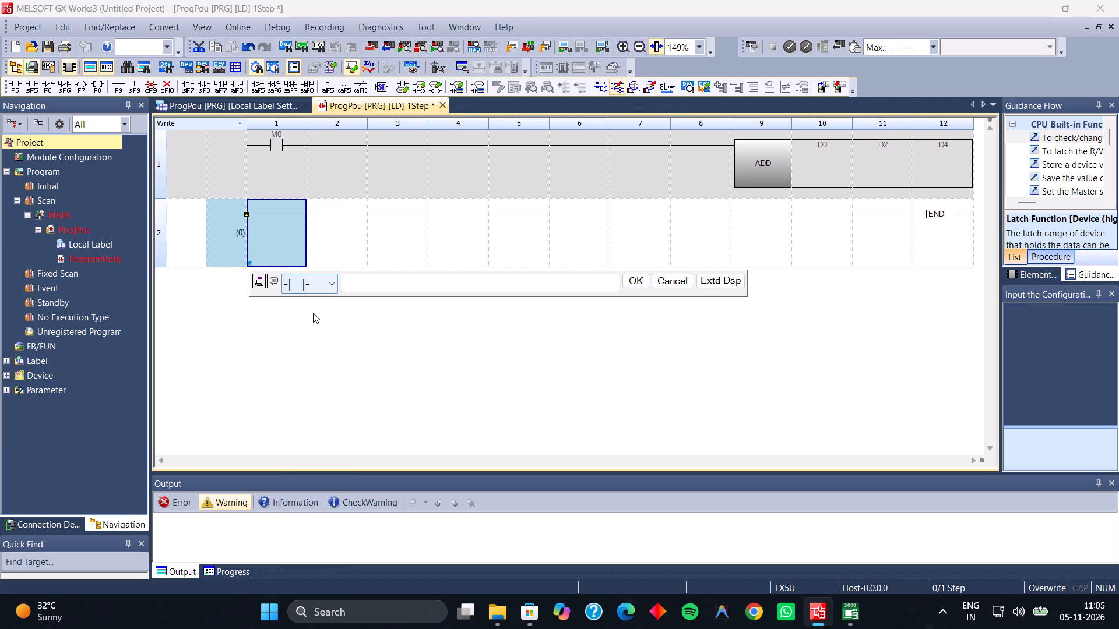
click(361, 282)
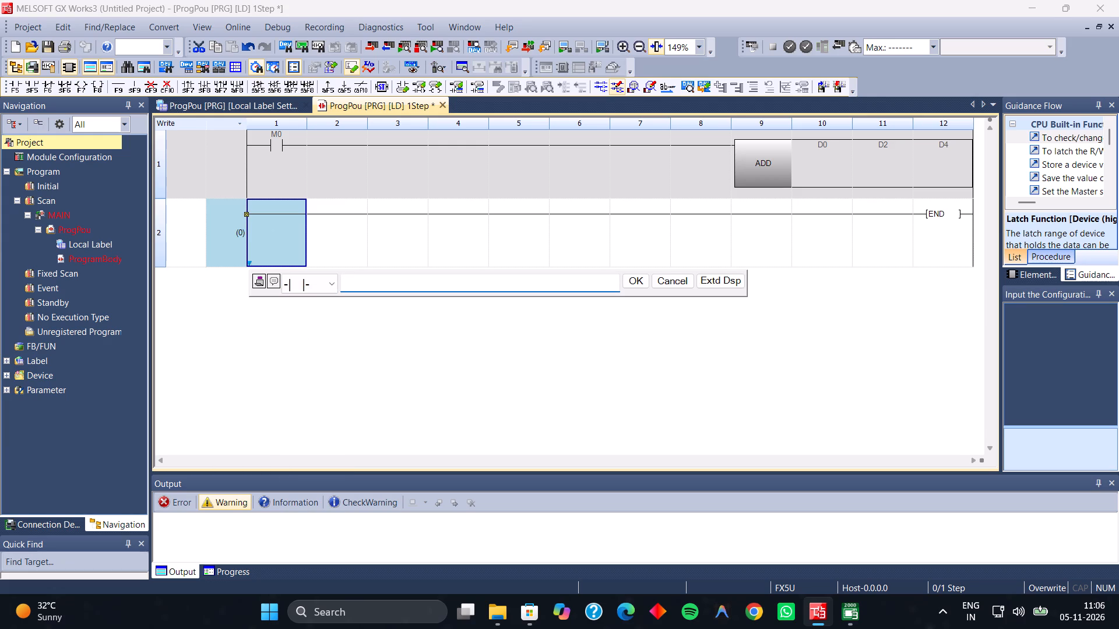
text(M1)
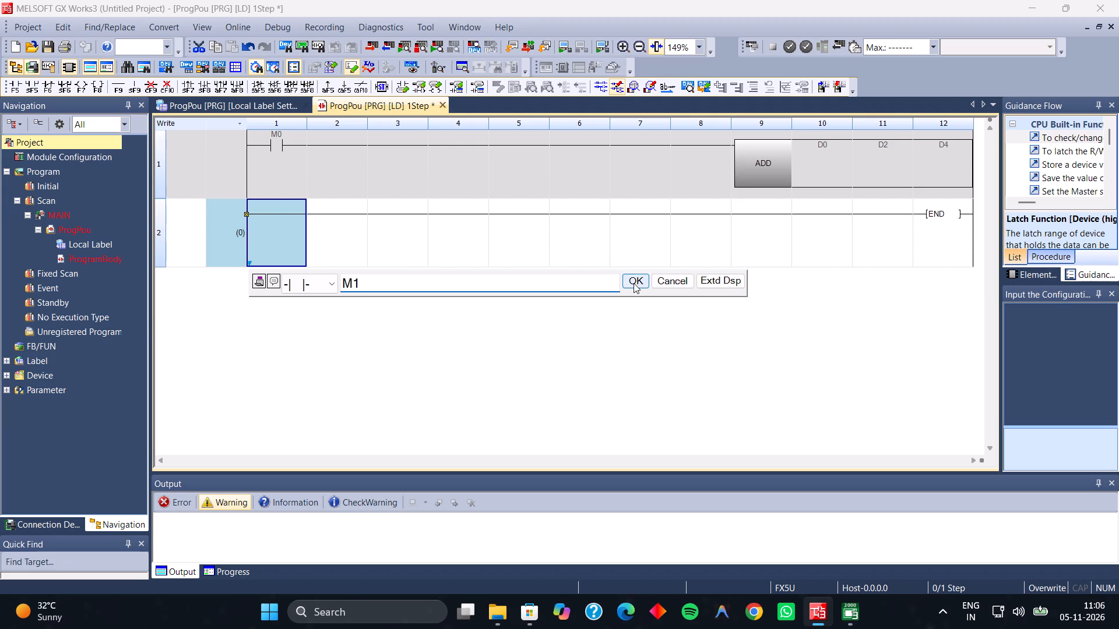
click(634, 283)
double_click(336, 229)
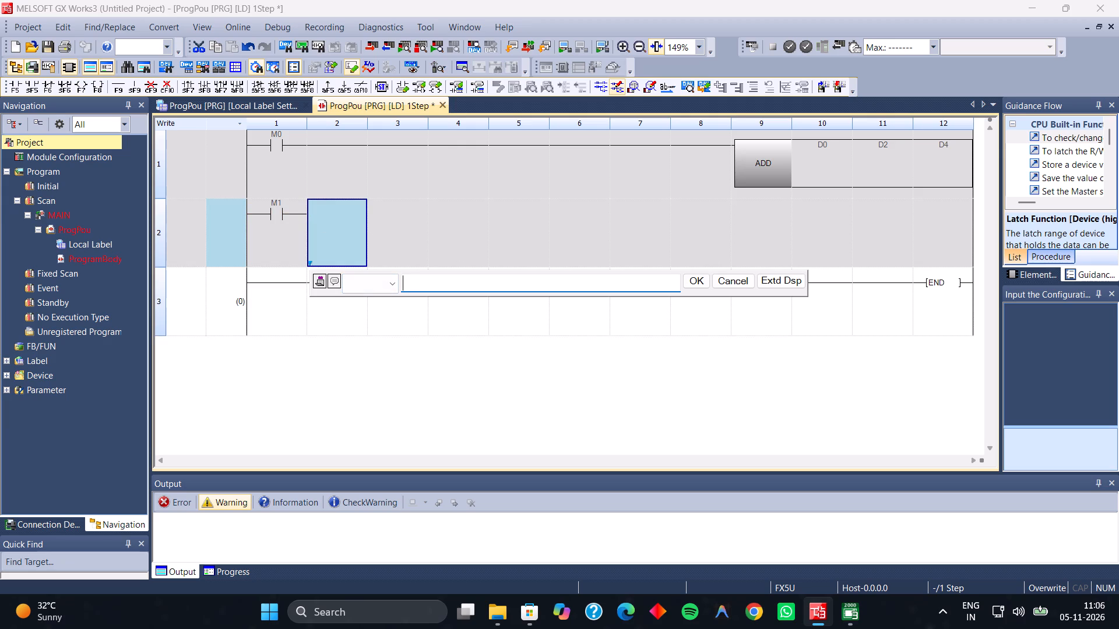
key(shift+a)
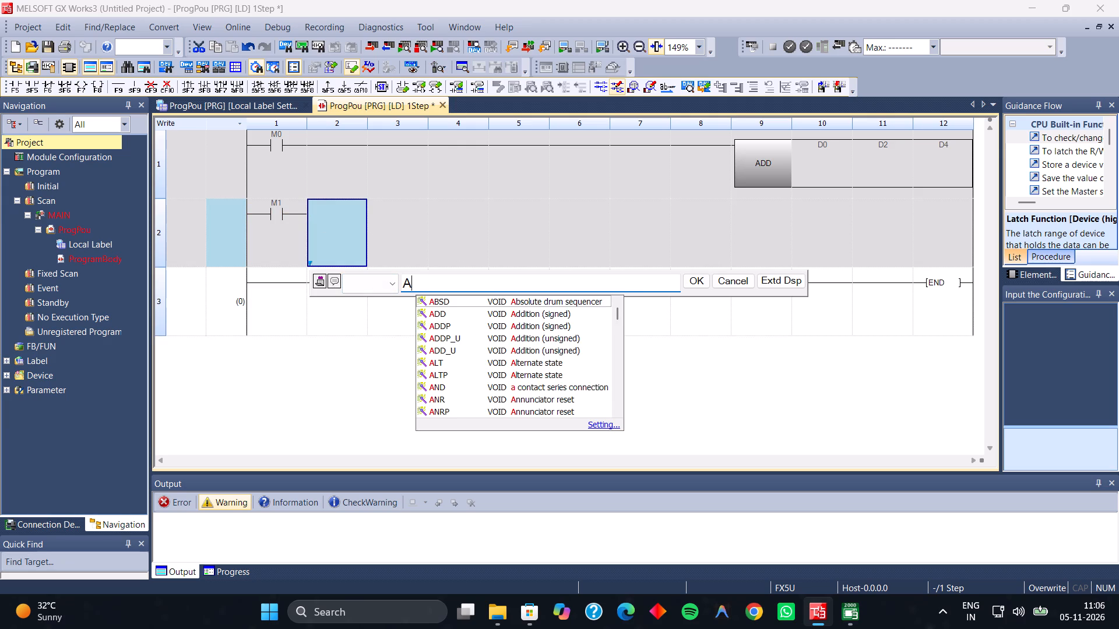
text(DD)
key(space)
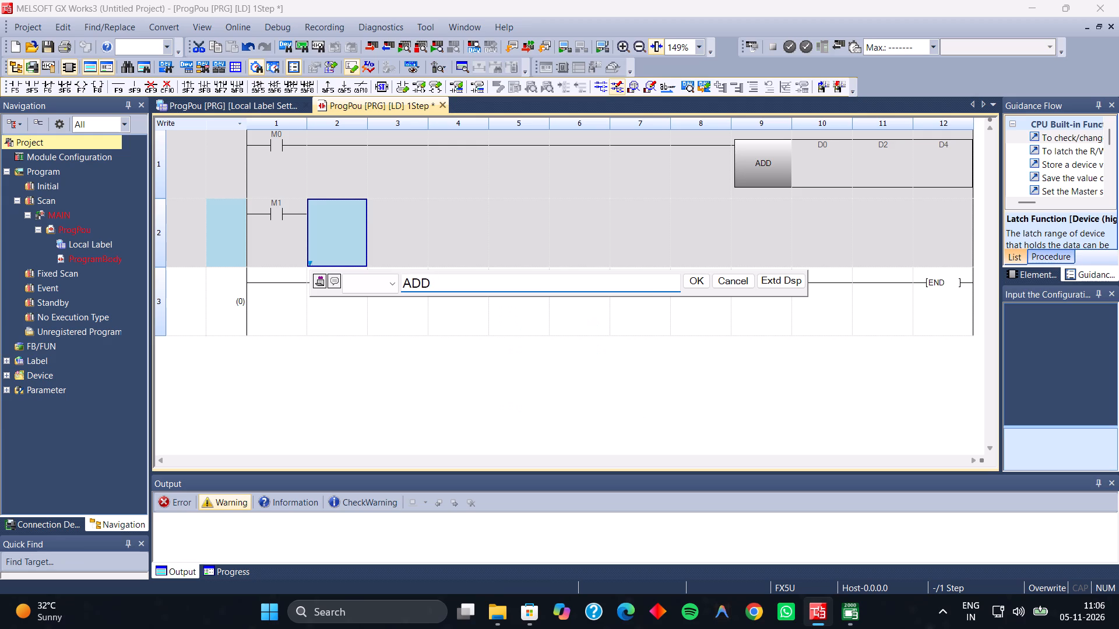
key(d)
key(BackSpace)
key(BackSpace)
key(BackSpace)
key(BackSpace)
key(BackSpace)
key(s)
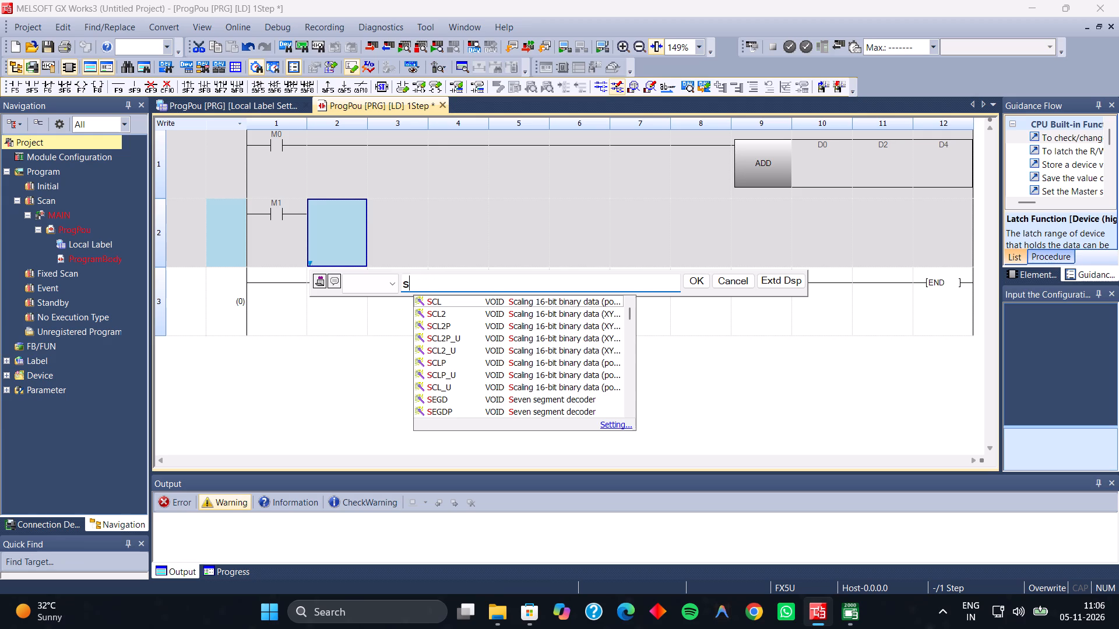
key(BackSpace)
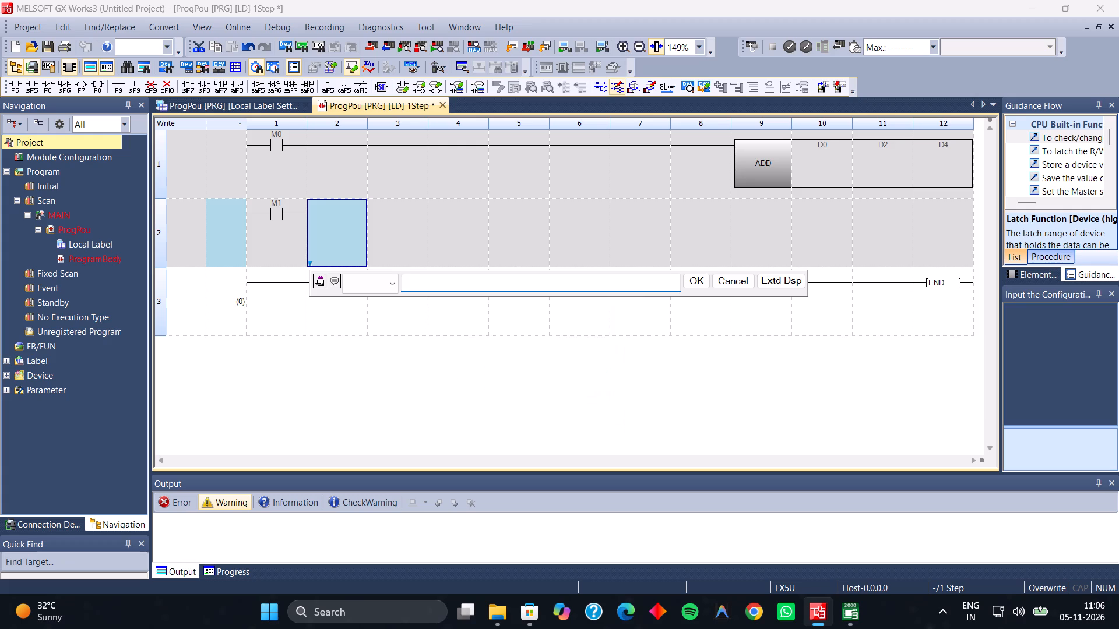
Add the instruction SUB d6 d8 d10 after the M1 contact in rung 2.
key(shift+s)
key(shift+u)
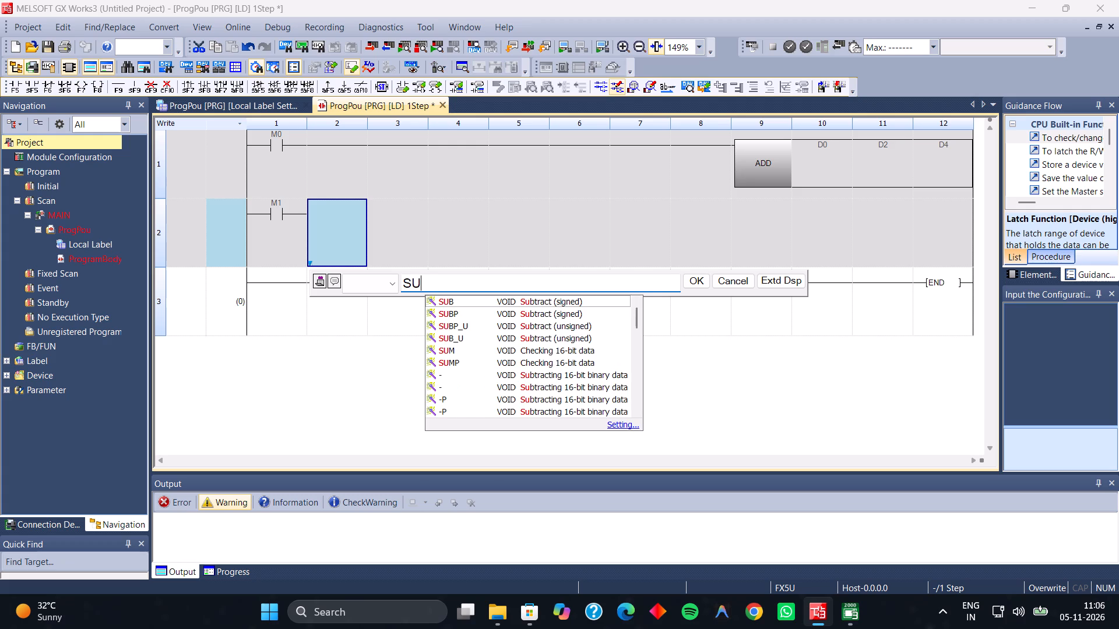
key(shift+b)
key(space)
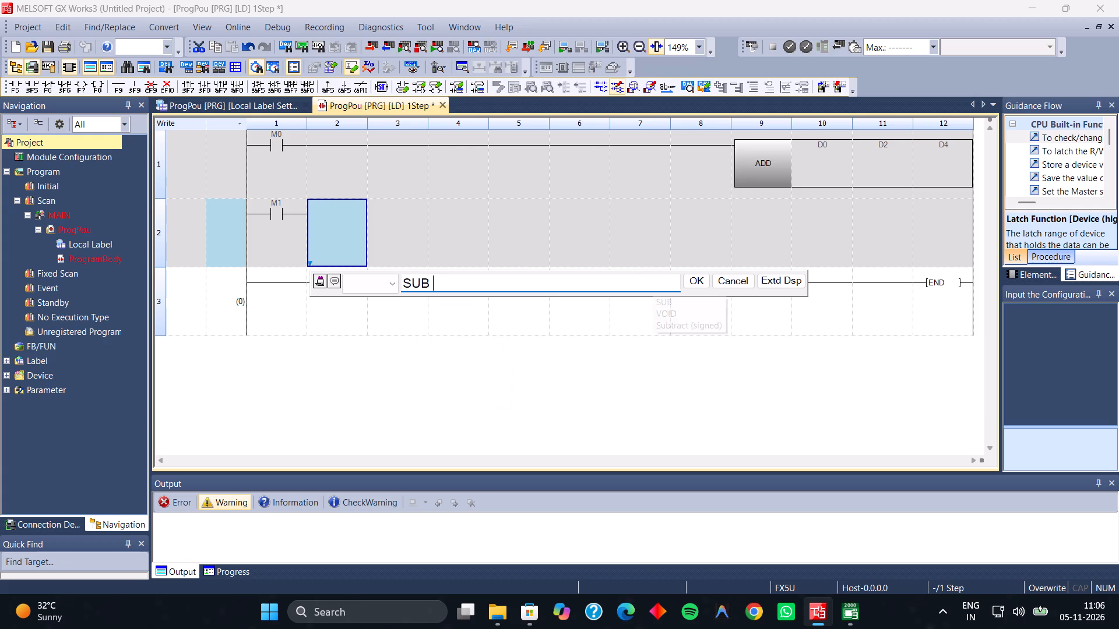
key(d)
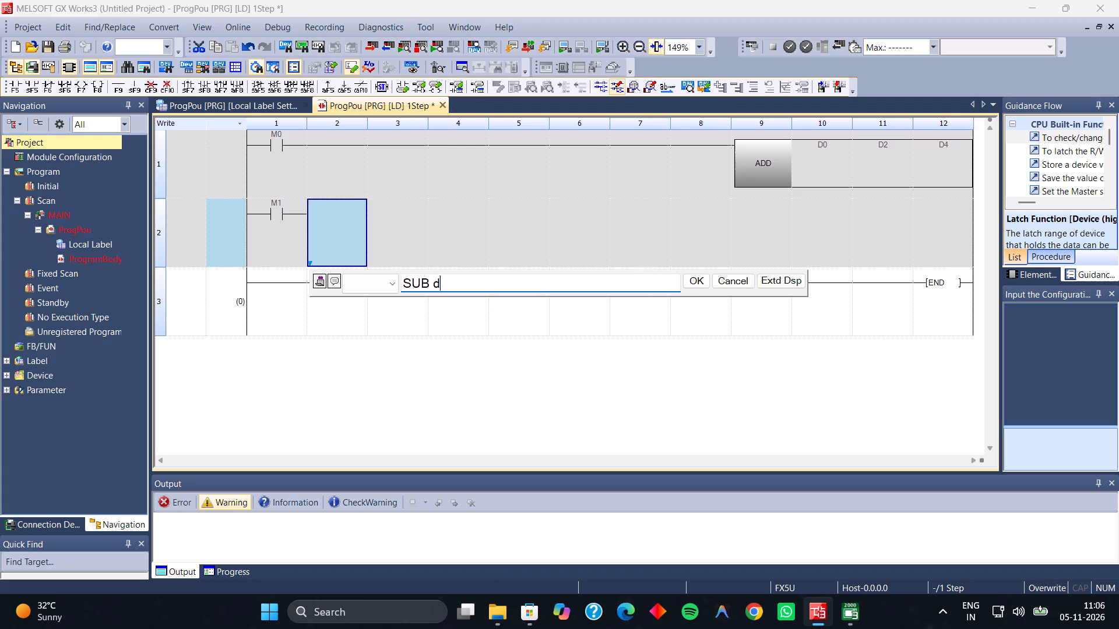
text(6 d)
text(8 d1)
key(0)
click(701, 285)
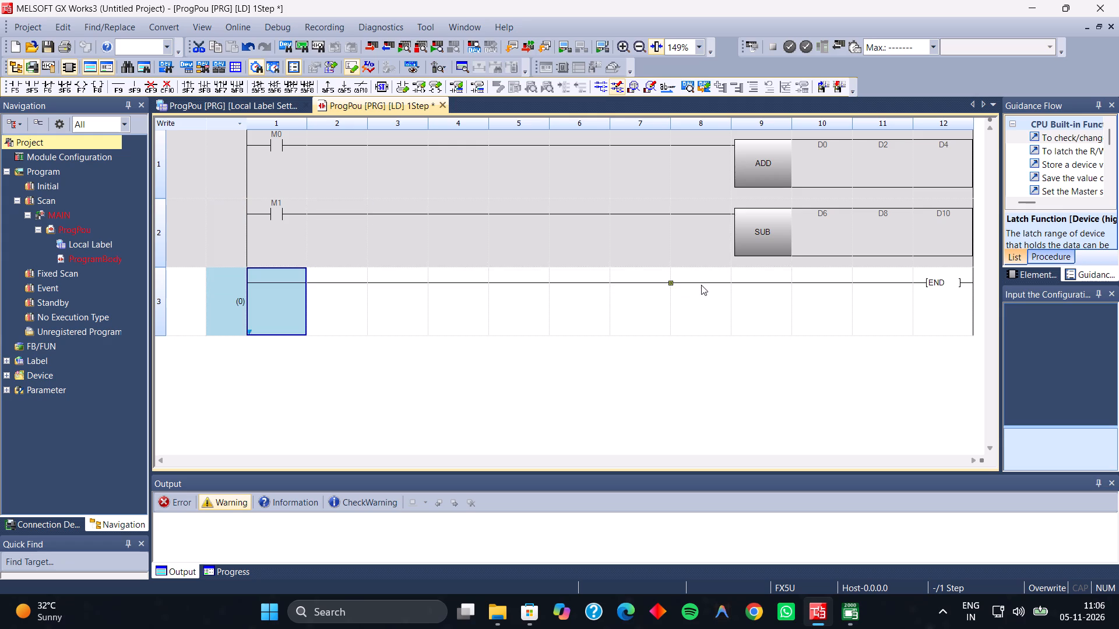
Insert a normally open contact M2 in the first cell of rung 3.
double_click(280, 303)
click(303, 357)
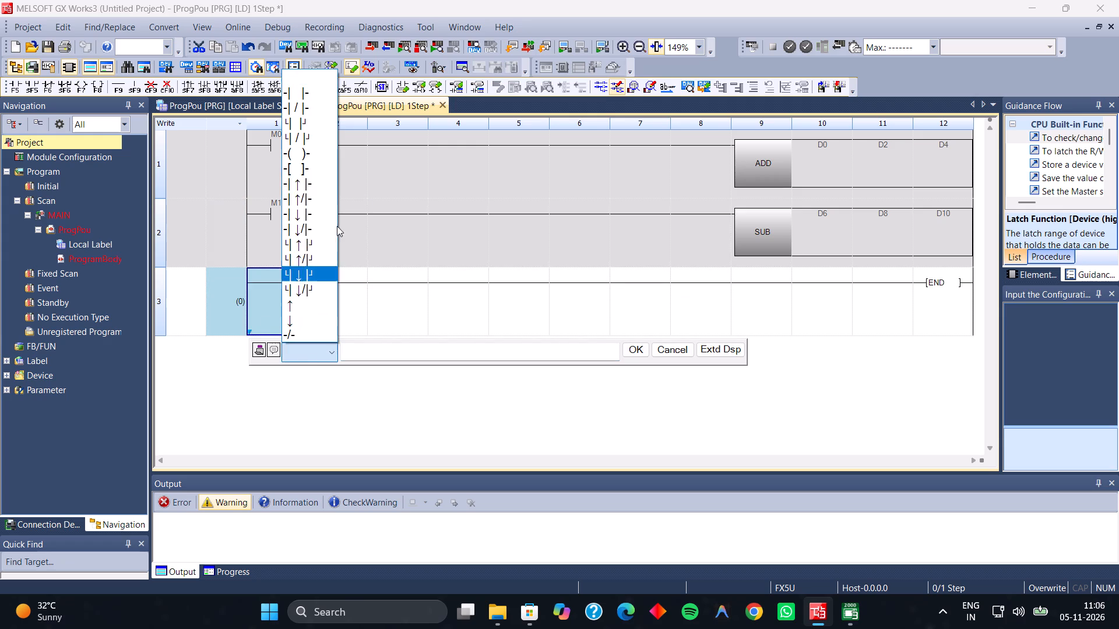
drag(323, 91, 314, 99)
click(314, 99)
click(371, 354)
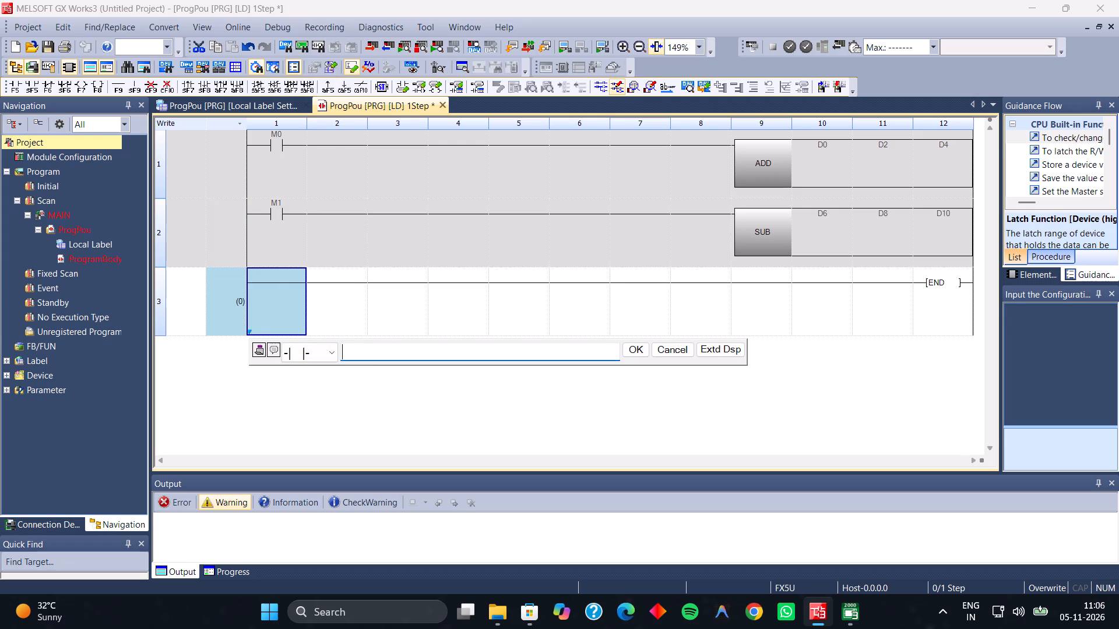
key(m)
key(2)
key(Return)
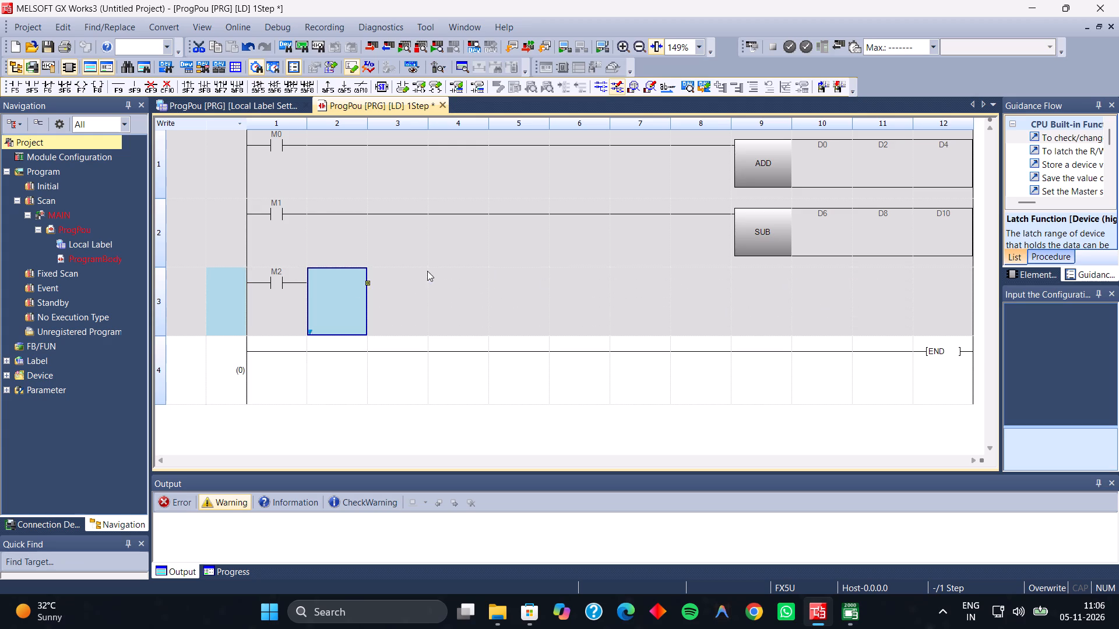
Add the instruction DIV d12 d14 d16 after the M2 contact in rung 3.
double_click(342, 303)
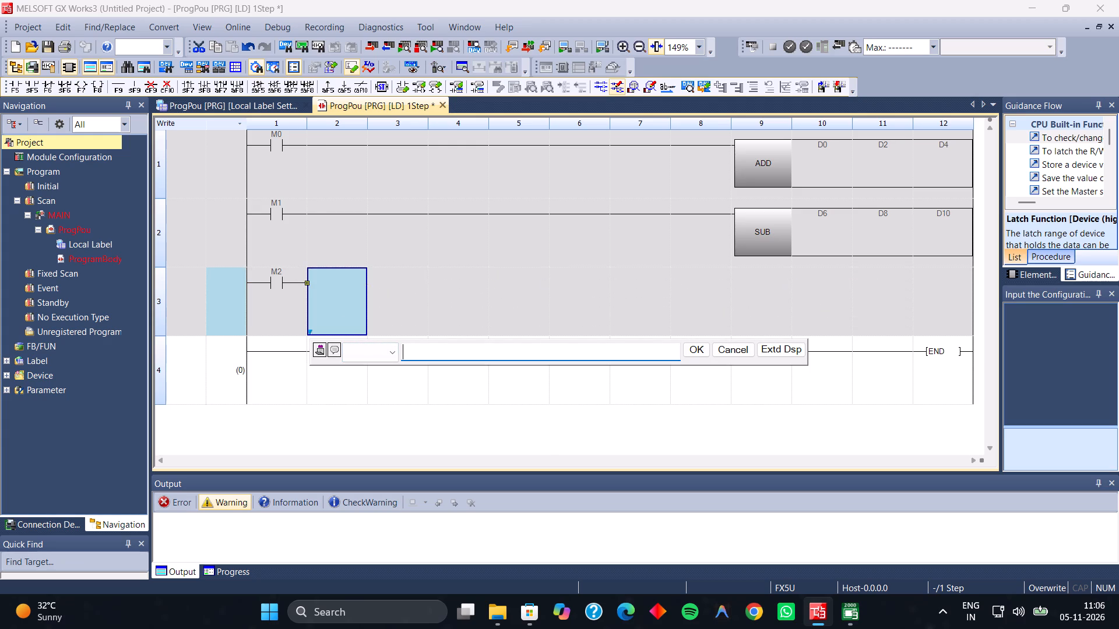
text(DIV)
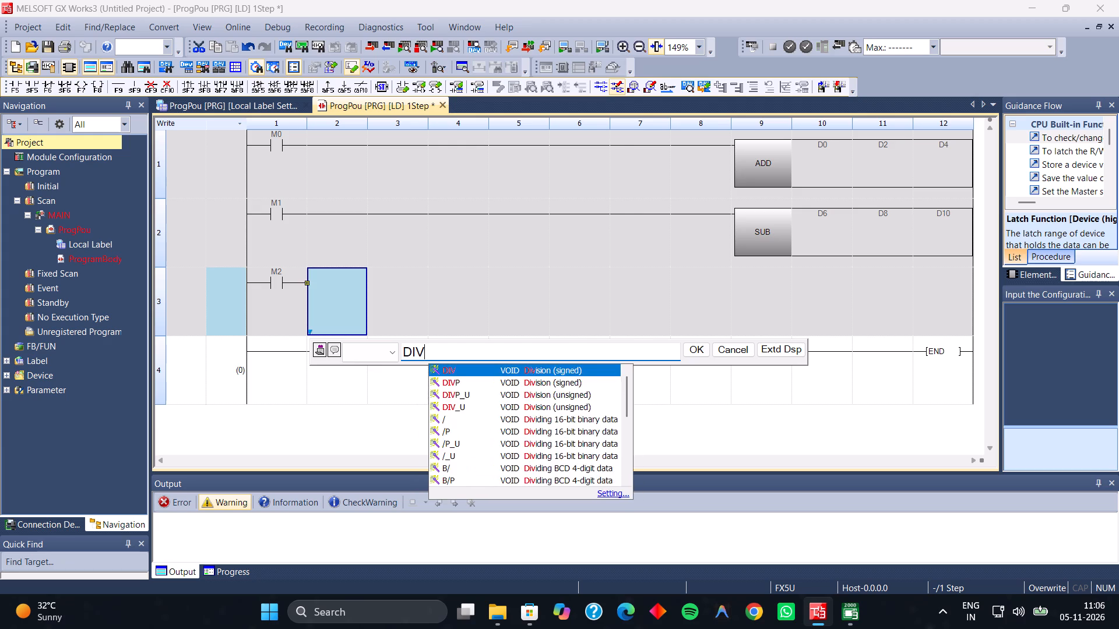
key(space)
text(d12 d14 d16)
key(Return)
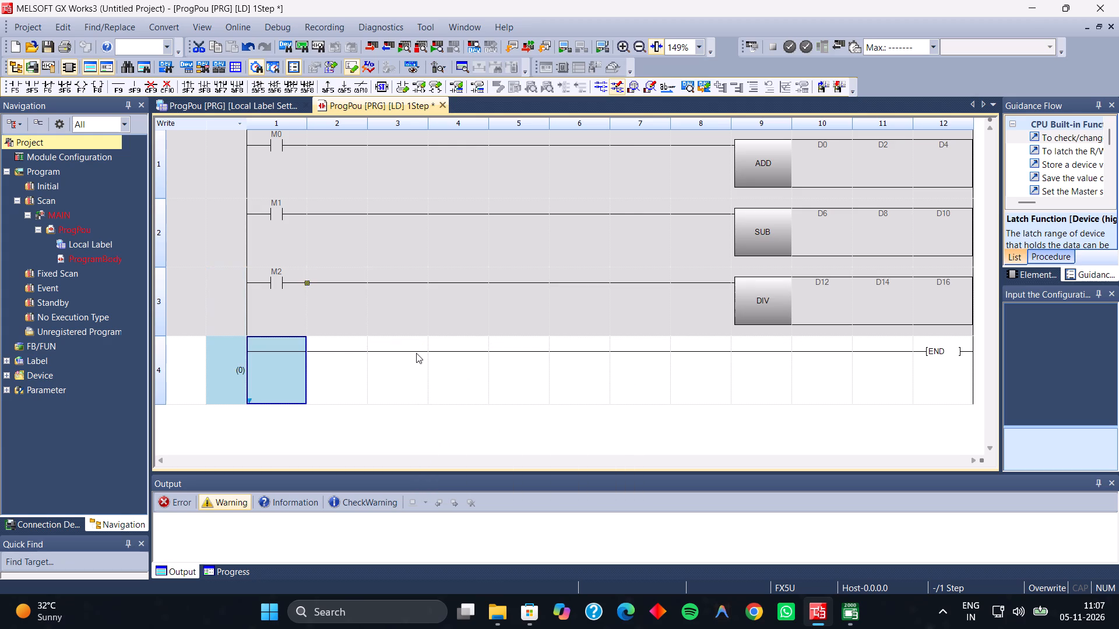
Insert a normally open contact M3 in the first cell of rung 4.
text(m3)
key(Return)
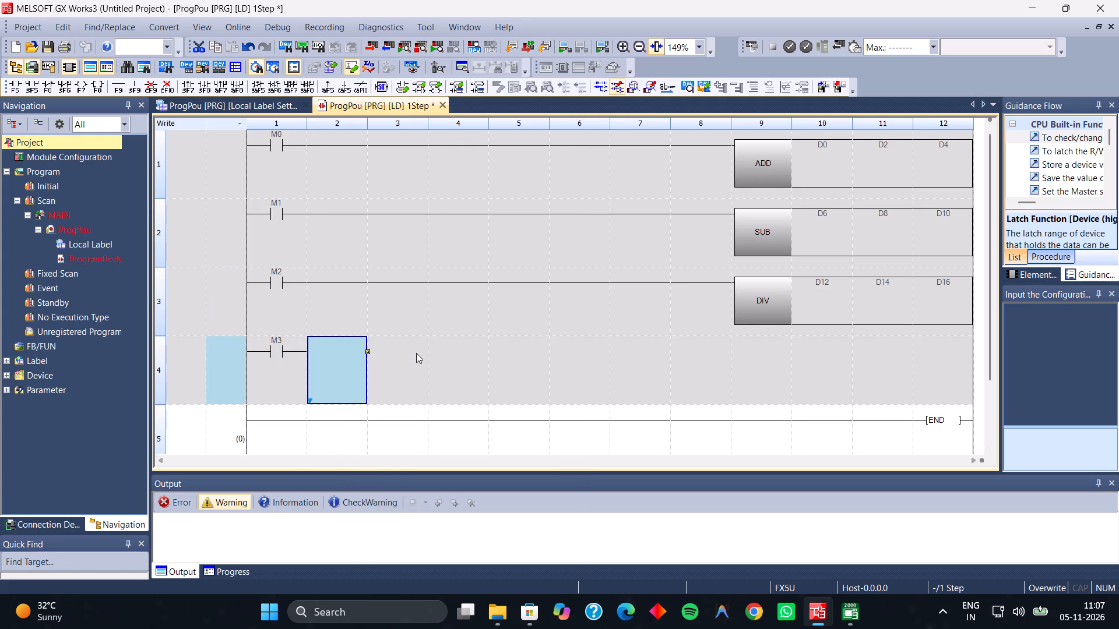
Add the instruction MUL d18 d20 d22 after the M3 contact in rung 4.
text(mul d)
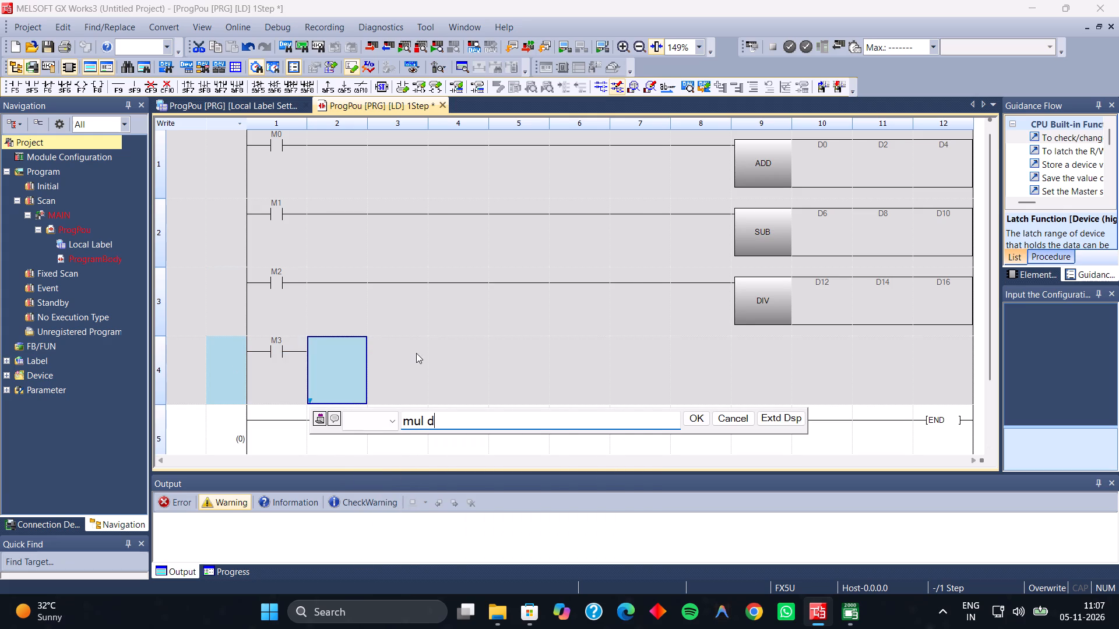
text(18)
key(space)
text(d20)
key(space)
text(d22)
key(Return)
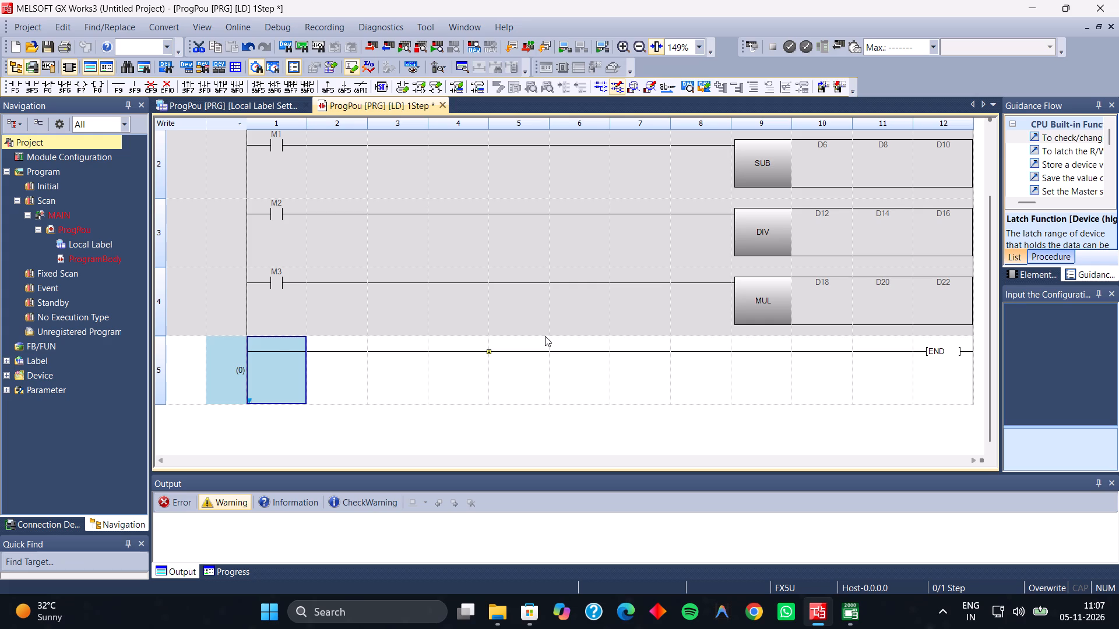
Convert the ProgPou ladder program containing the ADD, SUB, DIV and MUL rungs.
scroll(545, 336, up, 1)
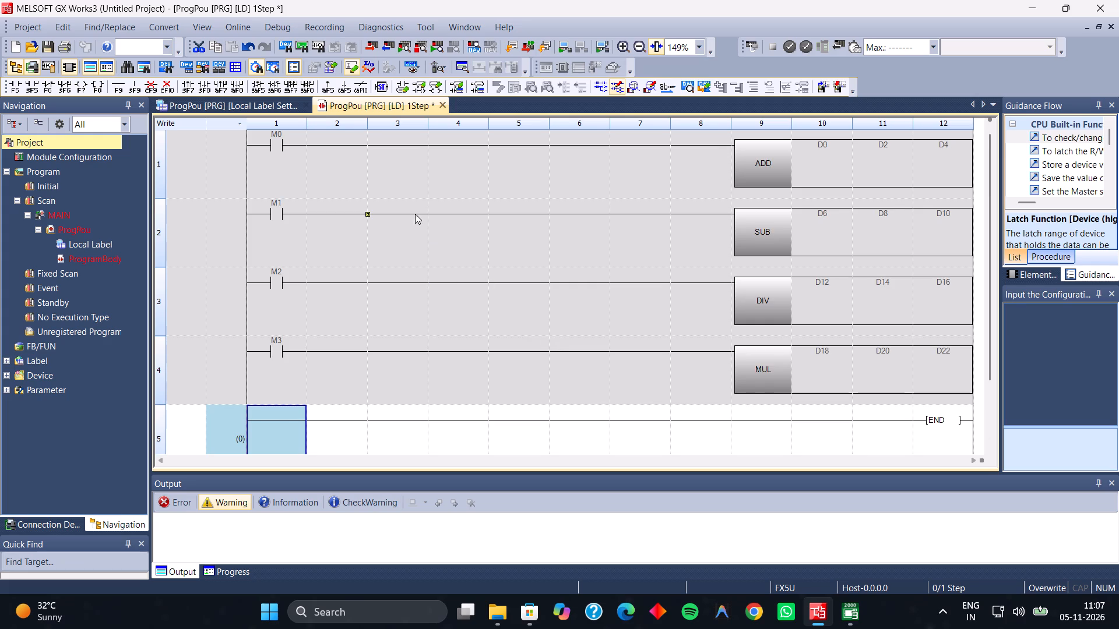
click(175, 23)
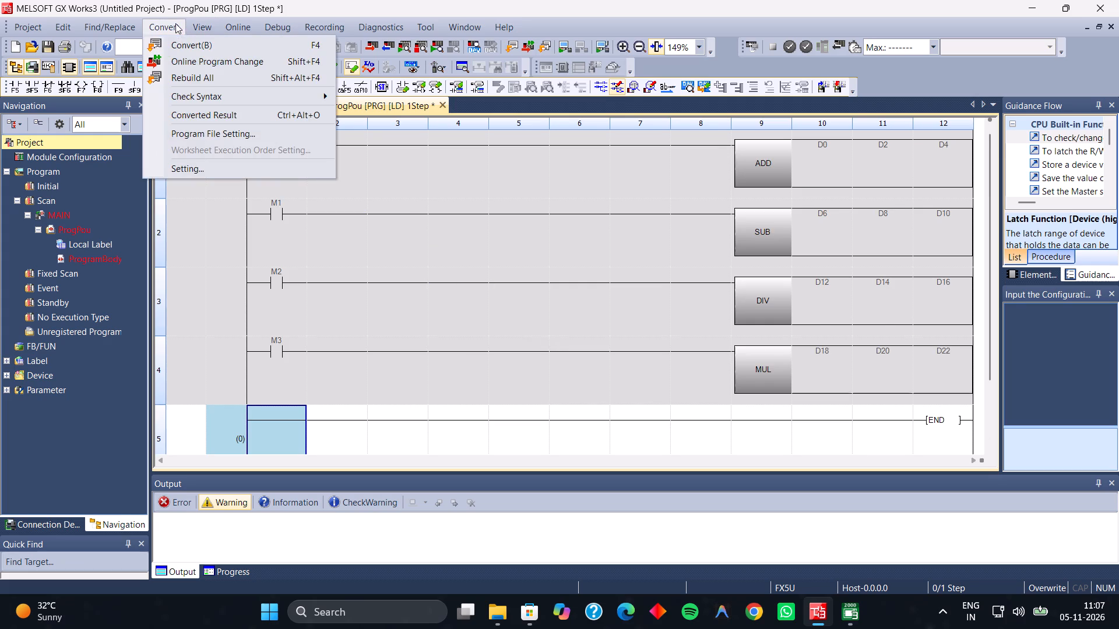
click(182, 40)
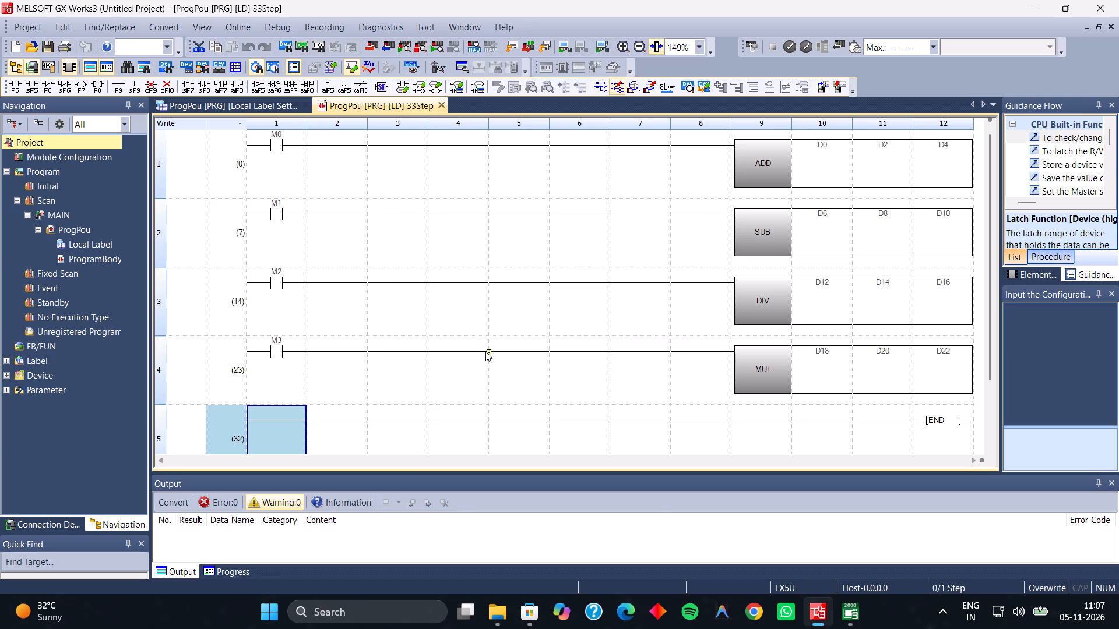
Switch to the GT Designer3 project showing the WELCOME screen B-1.
click(860, 615)
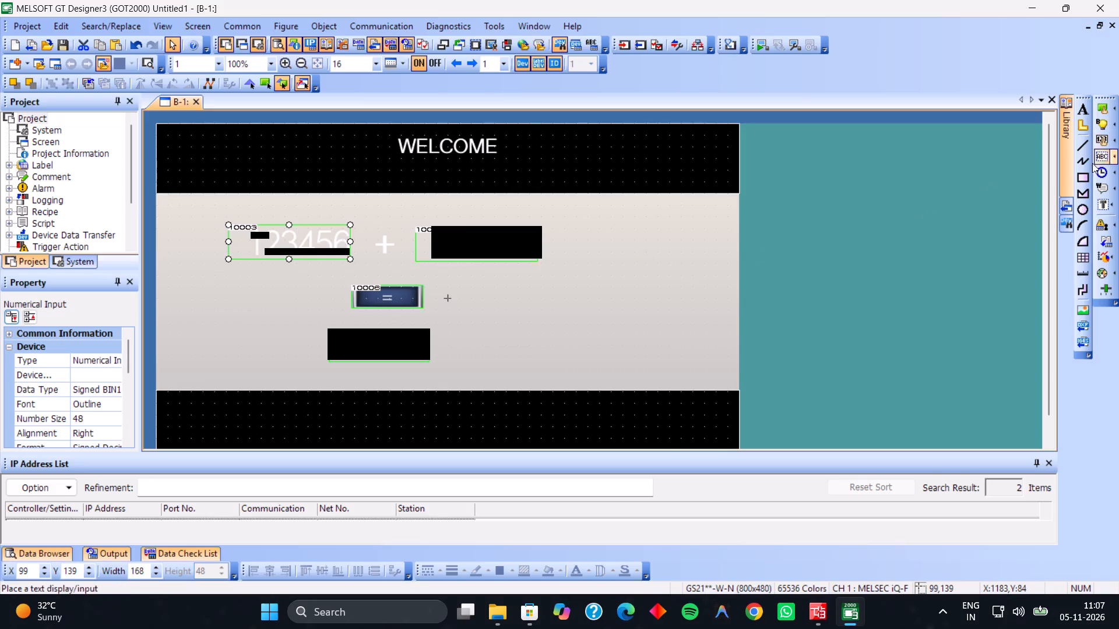
Place a switch about 163 by 42 in the lower black band of screen B-1 and move it to about X 424, Y 383.
click(1100, 109)
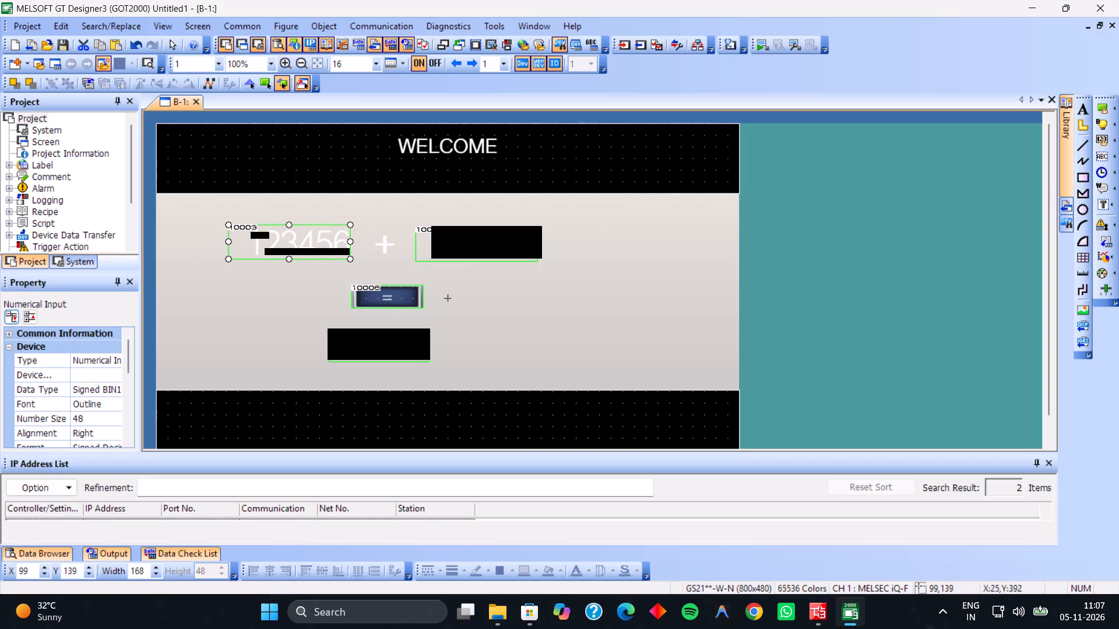
drag(173, 409, 251, 431)
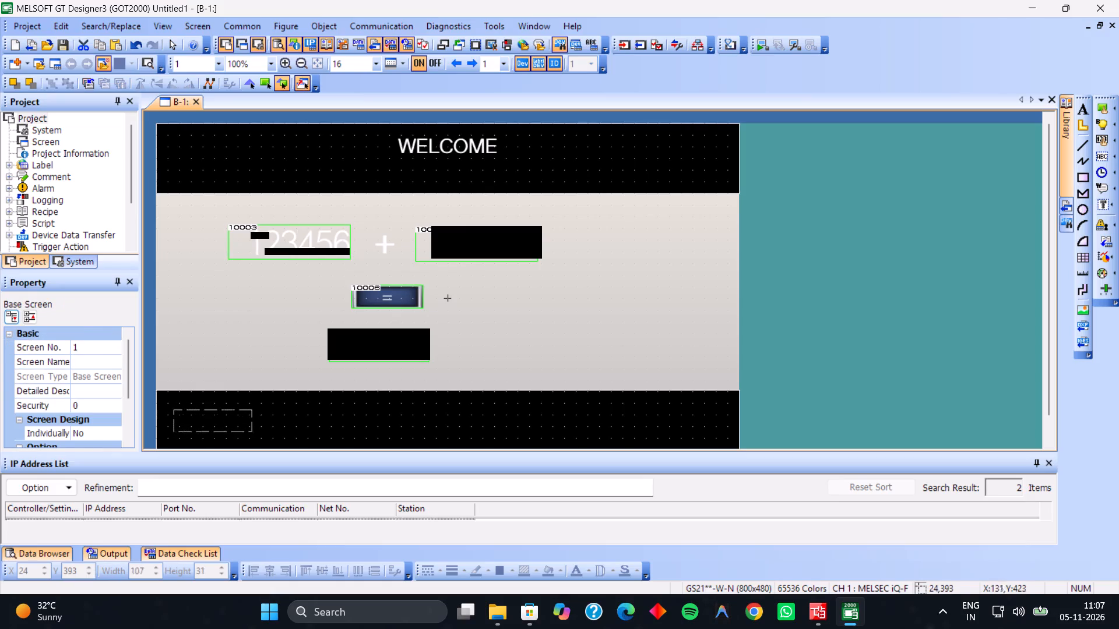
drag(251, 431, 291, 439)
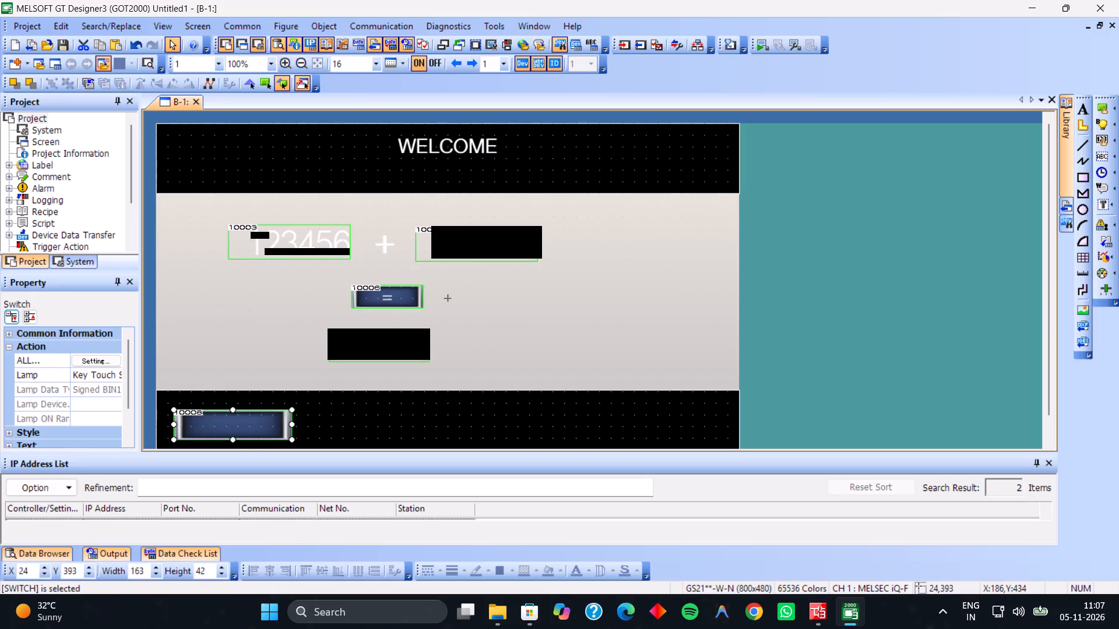
click(241, 440)
drag(243, 430, 415, 429)
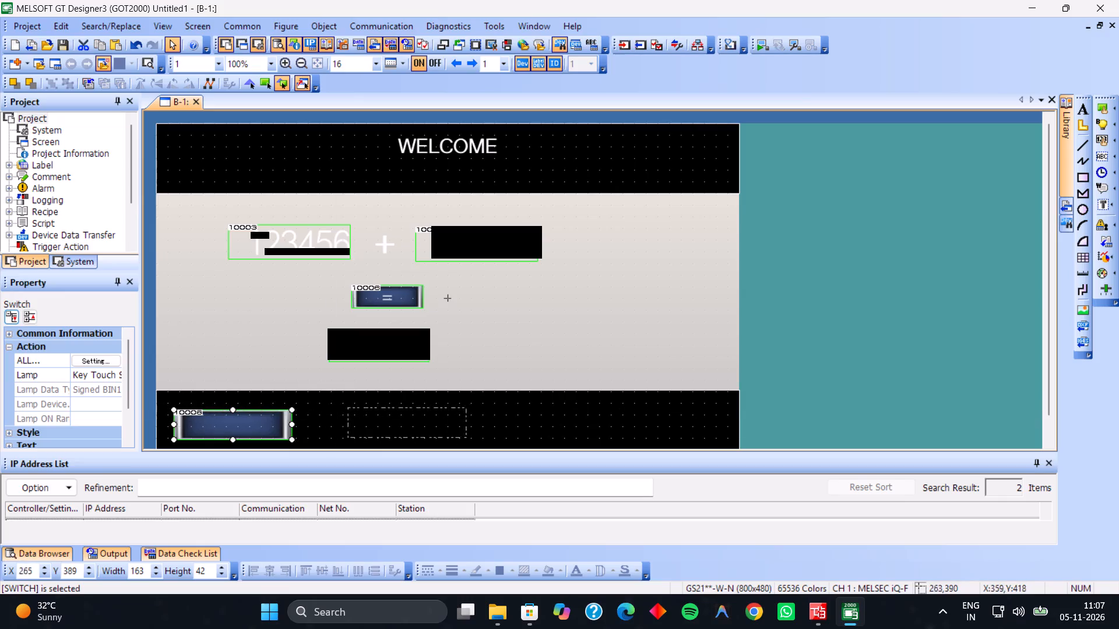
drag(415, 429, 535, 422)
Give the new switch a Screen Switching action to fixed base screen number 1.
double_click(523, 426)
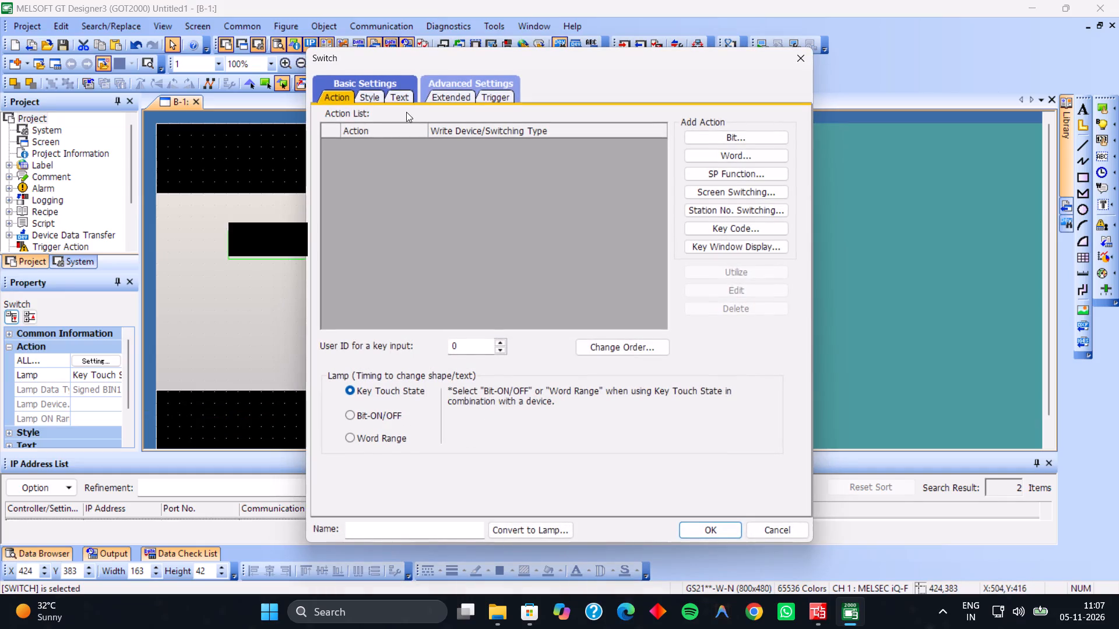
click(706, 188)
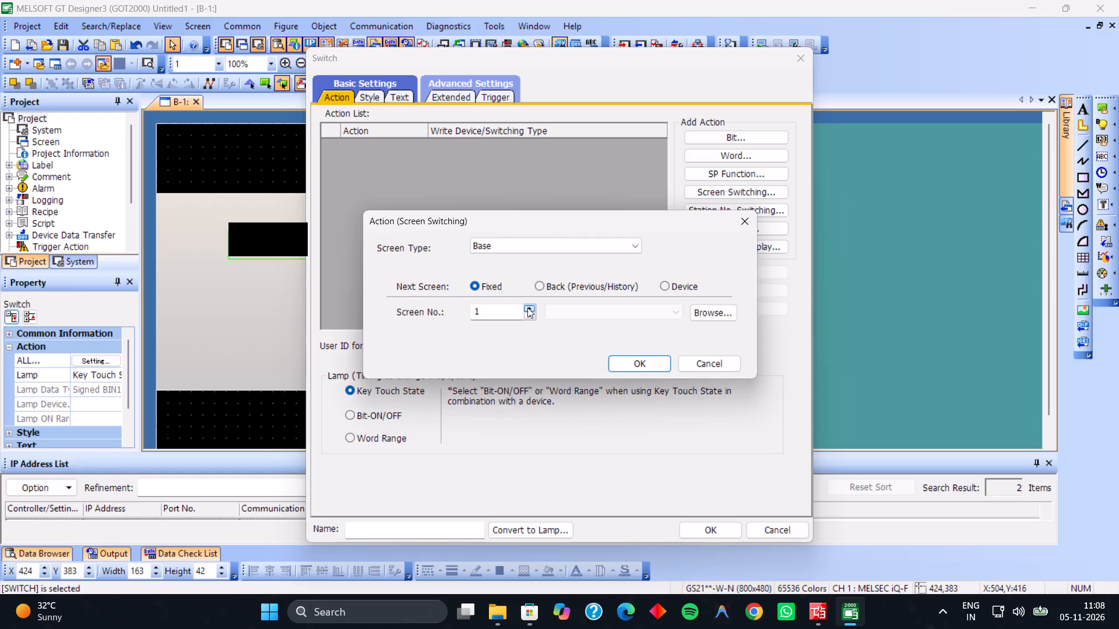
click(527, 308)
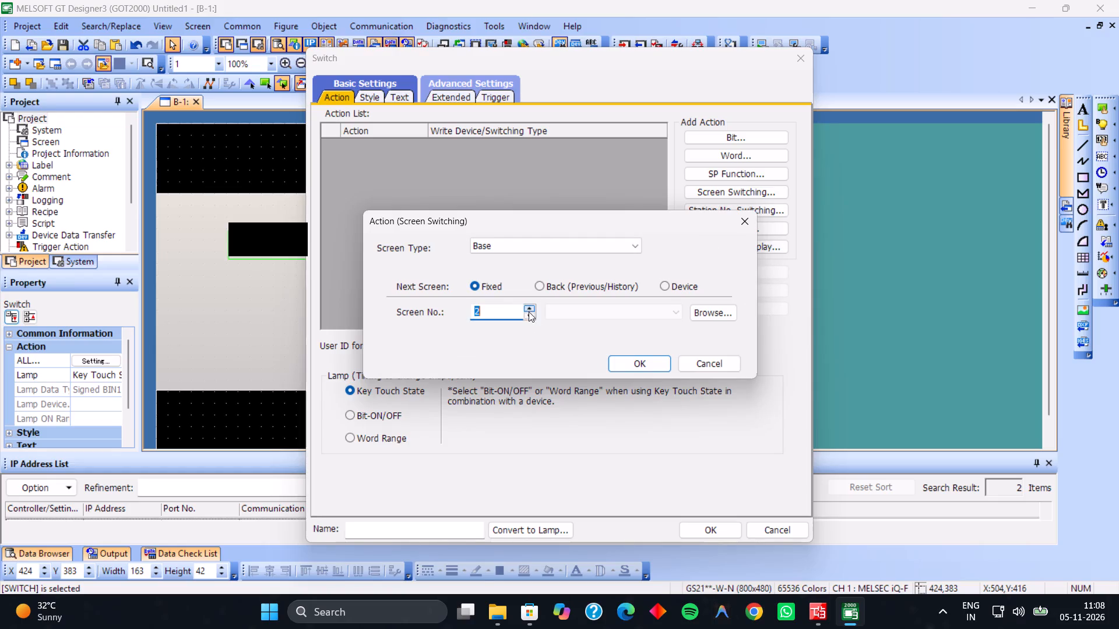
click(531, 314)
click(614, 365)
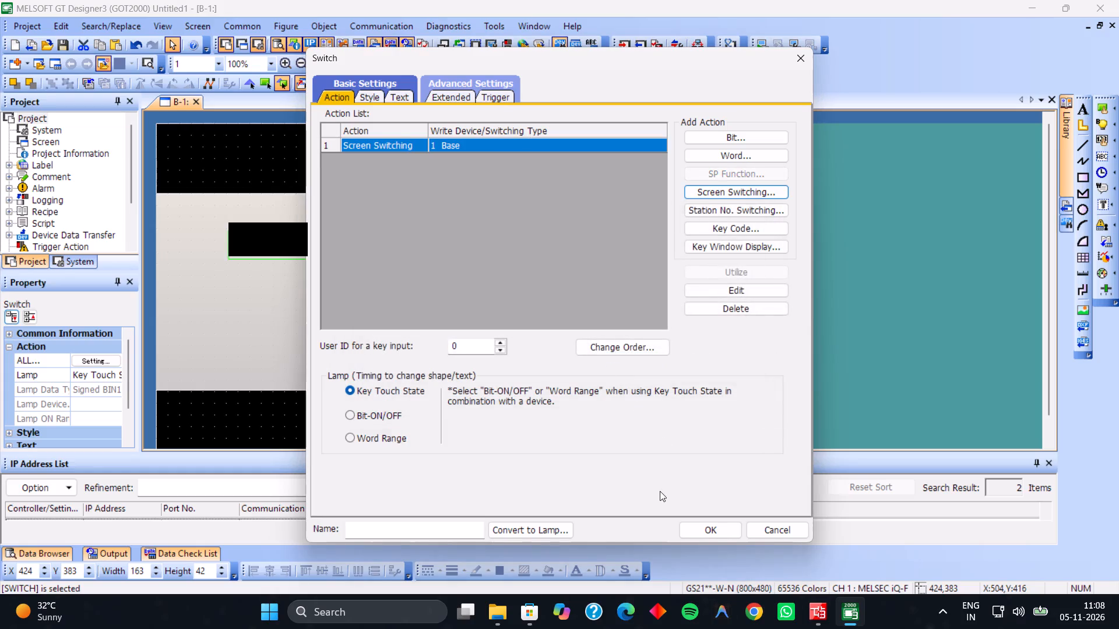
click(692, 529)
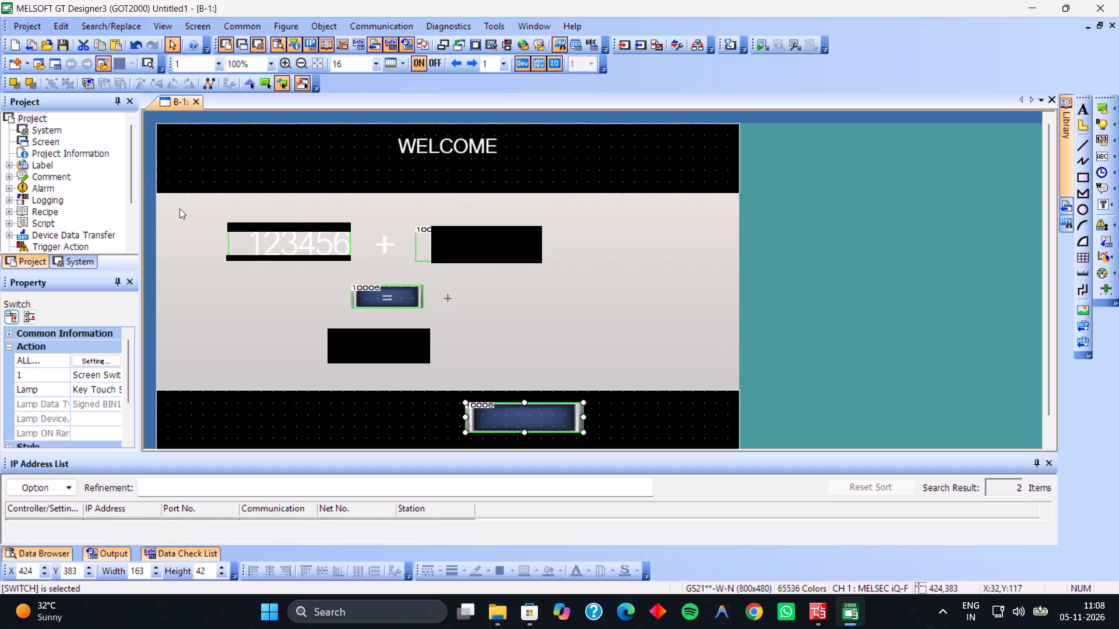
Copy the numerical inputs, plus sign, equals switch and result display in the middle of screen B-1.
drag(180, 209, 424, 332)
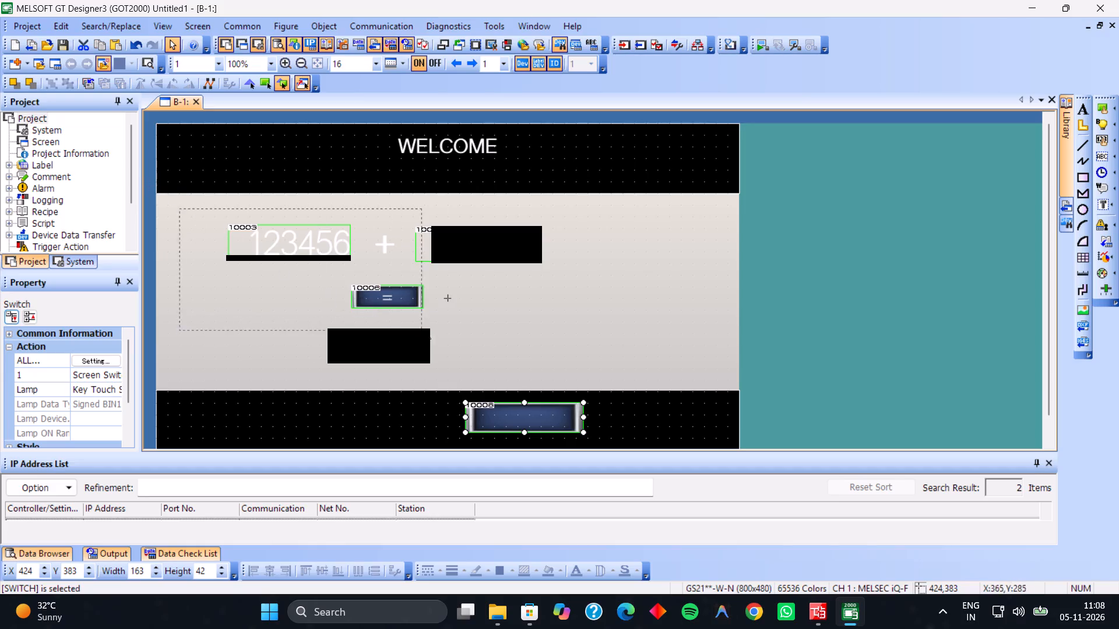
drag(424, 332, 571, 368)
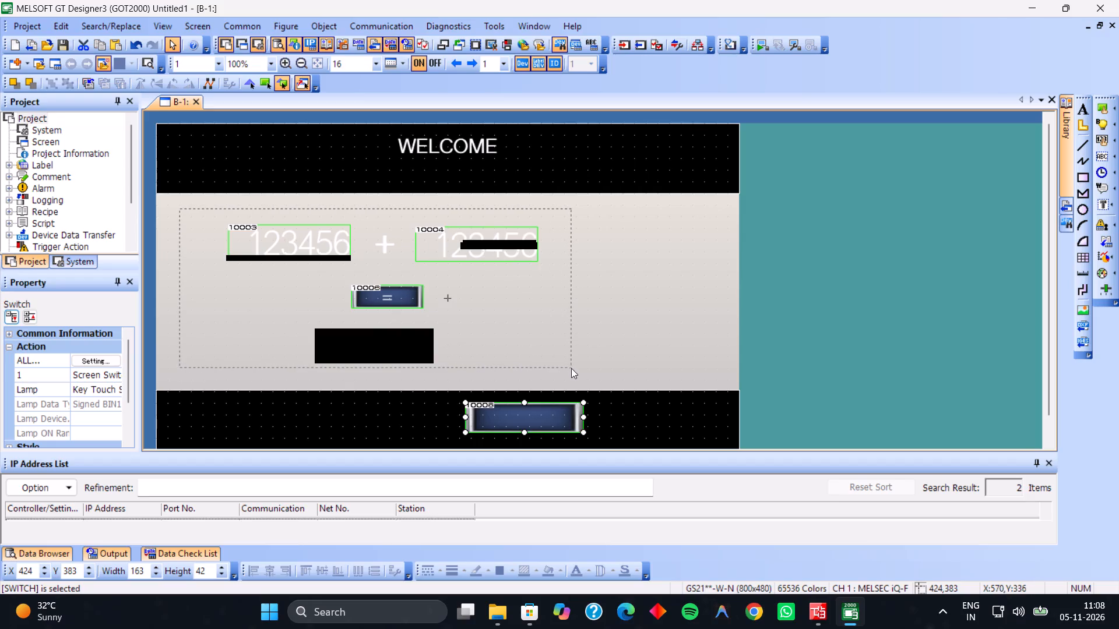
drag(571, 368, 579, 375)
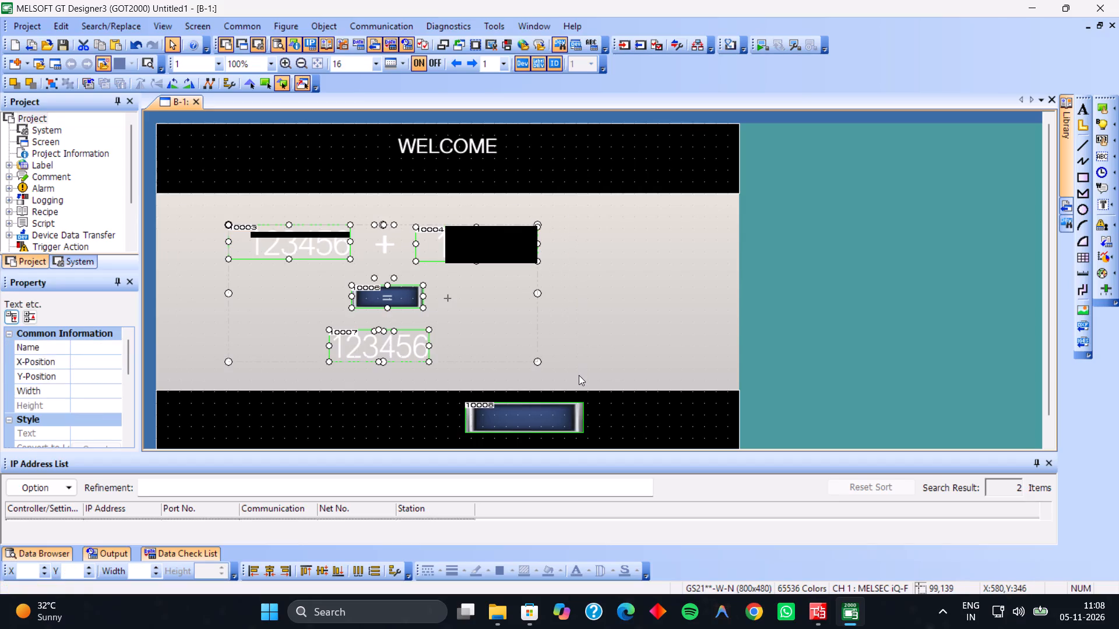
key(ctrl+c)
Create a new base screen with screen number 2.
click(44, 139)
double_click(44, 139)
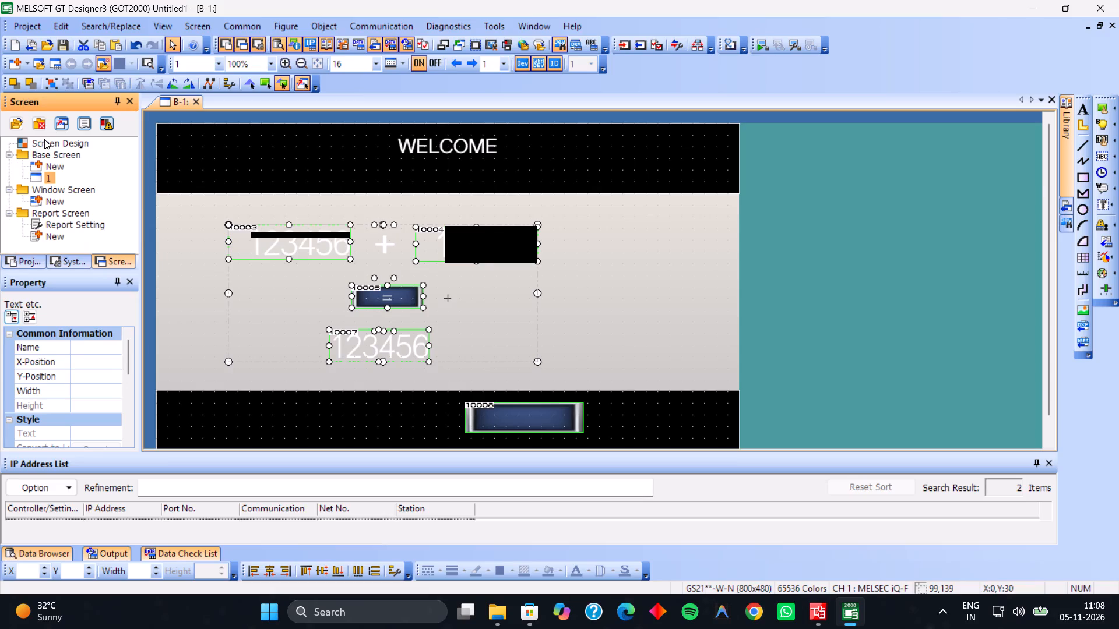
double_click(37, 164)
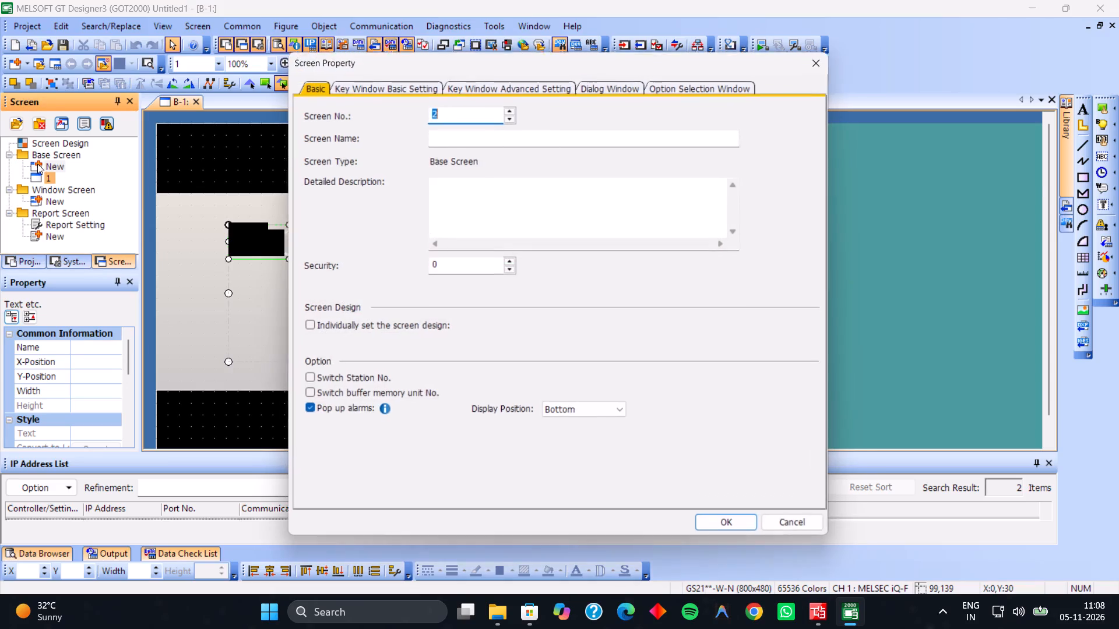
click(715, 525)
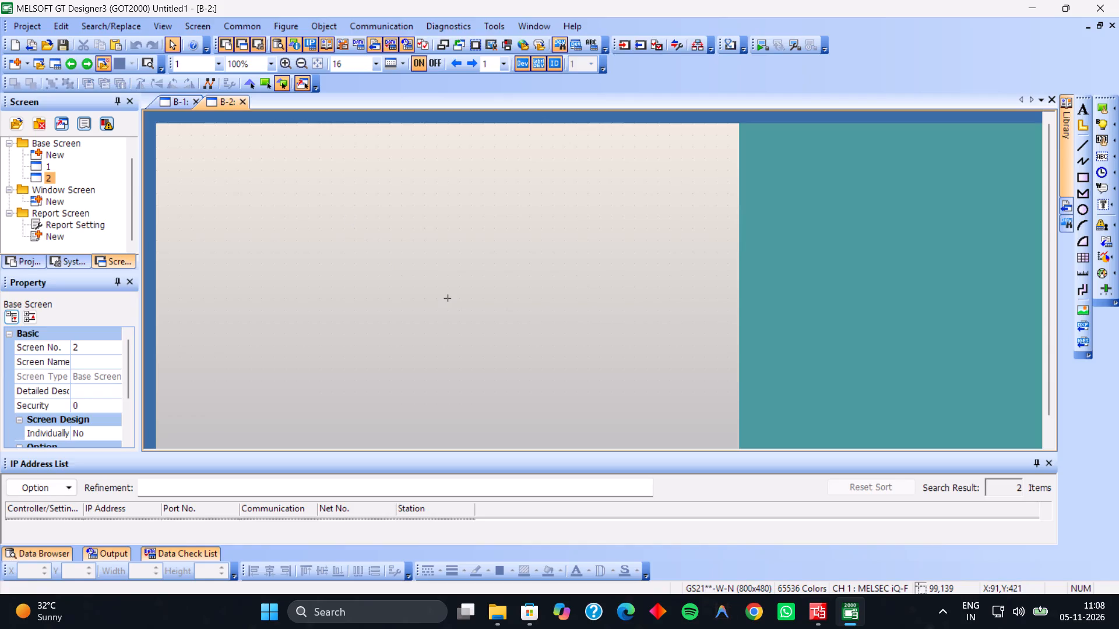
Copy all objects from screen B-1 and paste them onto screen B-2 at the same positions.
click(158, 103)
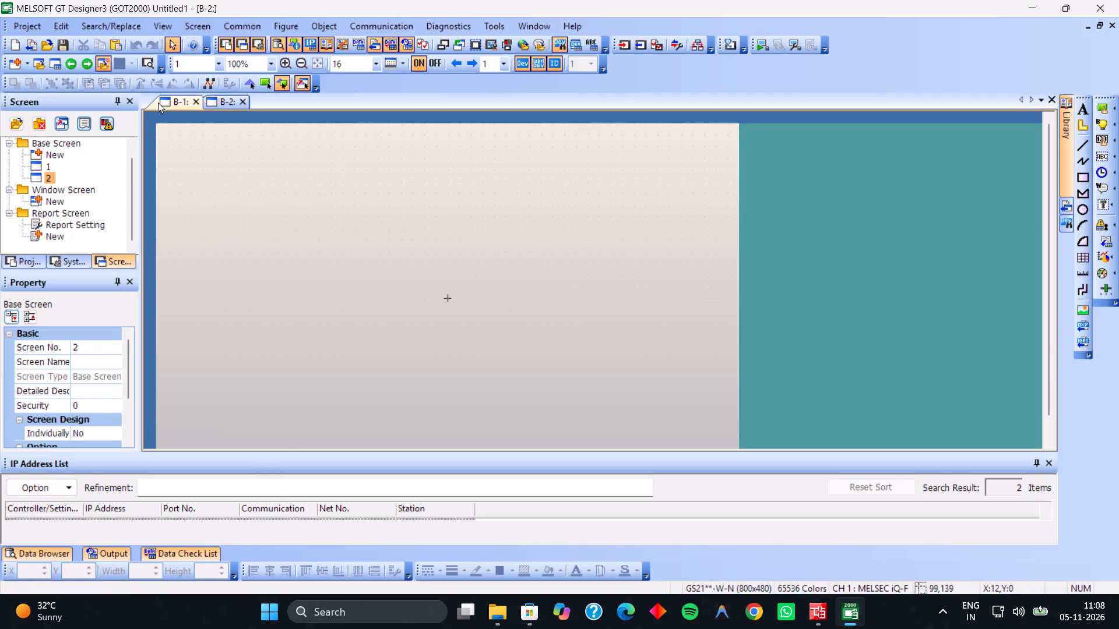
key(ctrl+a)
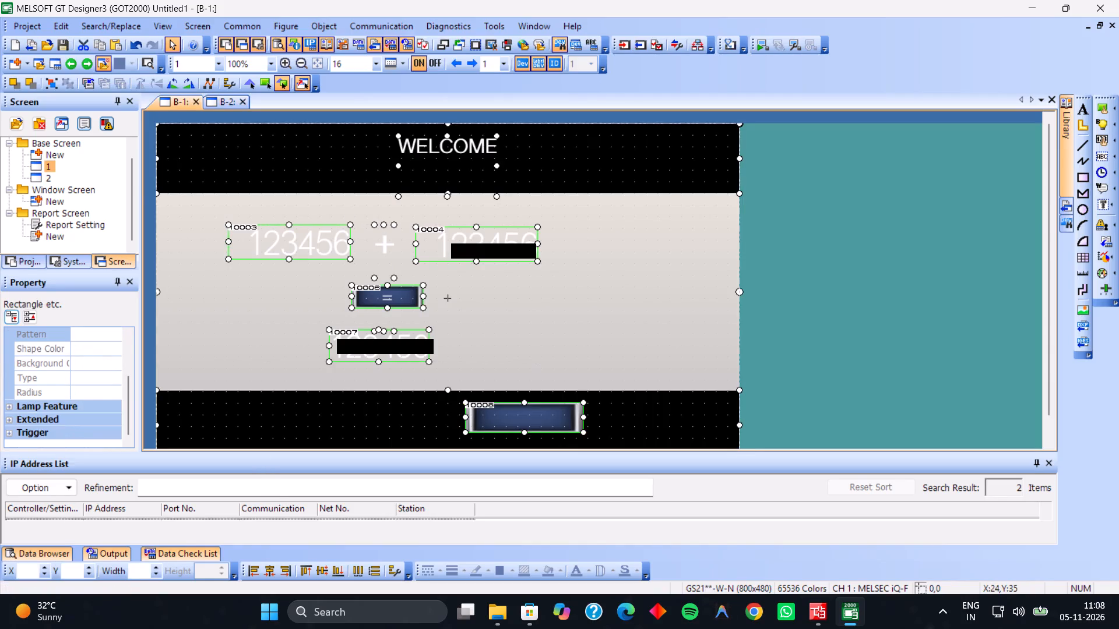
key(ctrl+c)
click(223, 96)
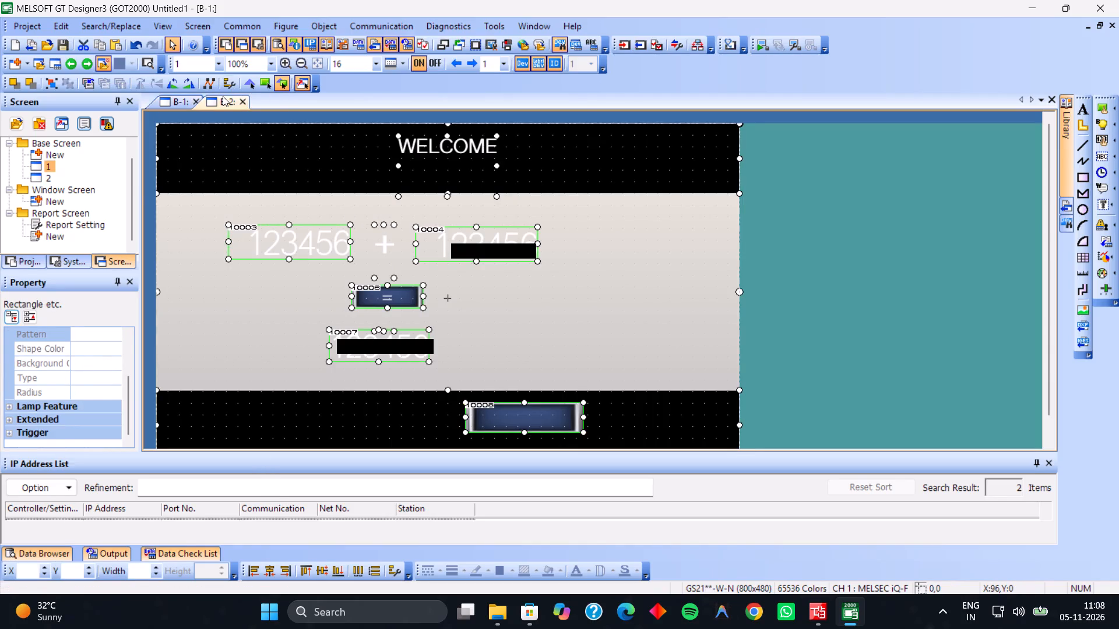
key(ctrl+v)
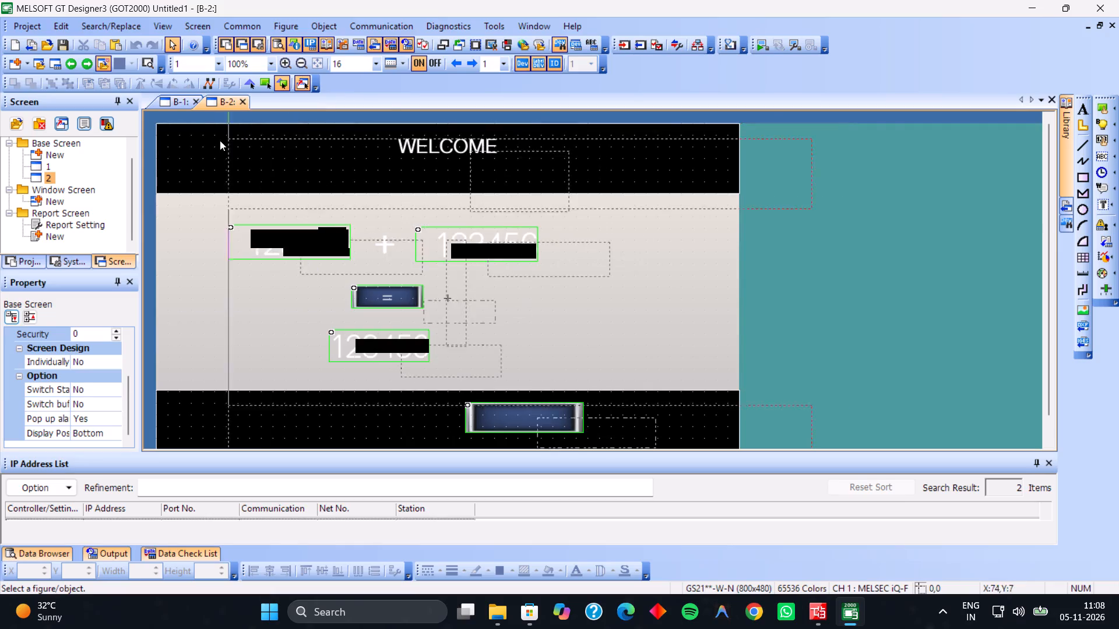
click(157, 124)
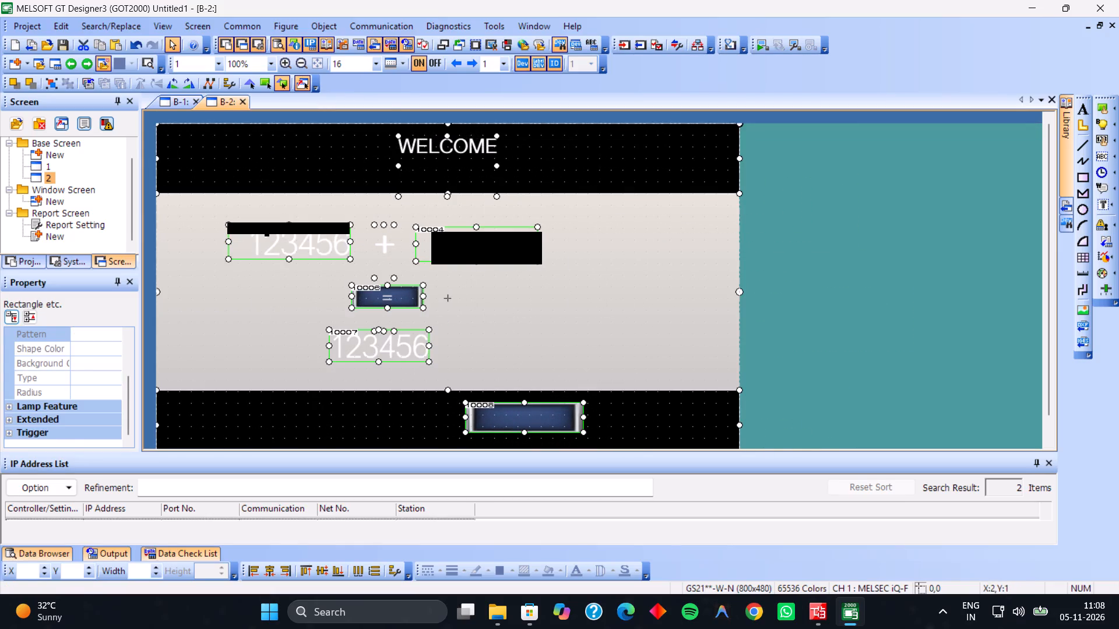
click(281, 268)
click(387, 238)
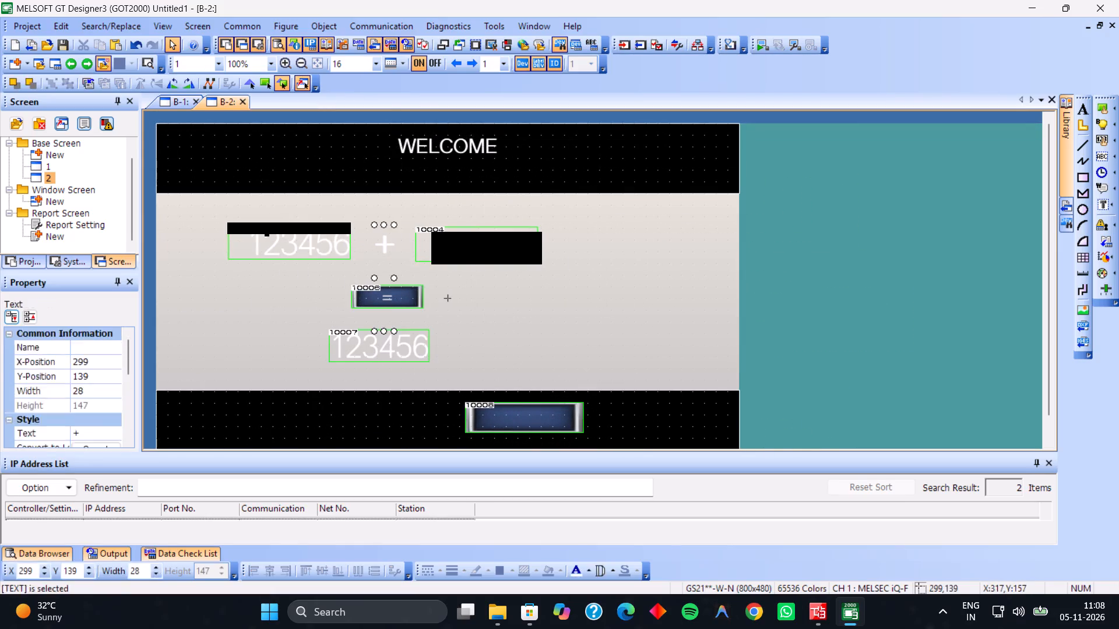
Change the WELCOME heading text on screen B-2 to ADD.
double_click(455, 143)
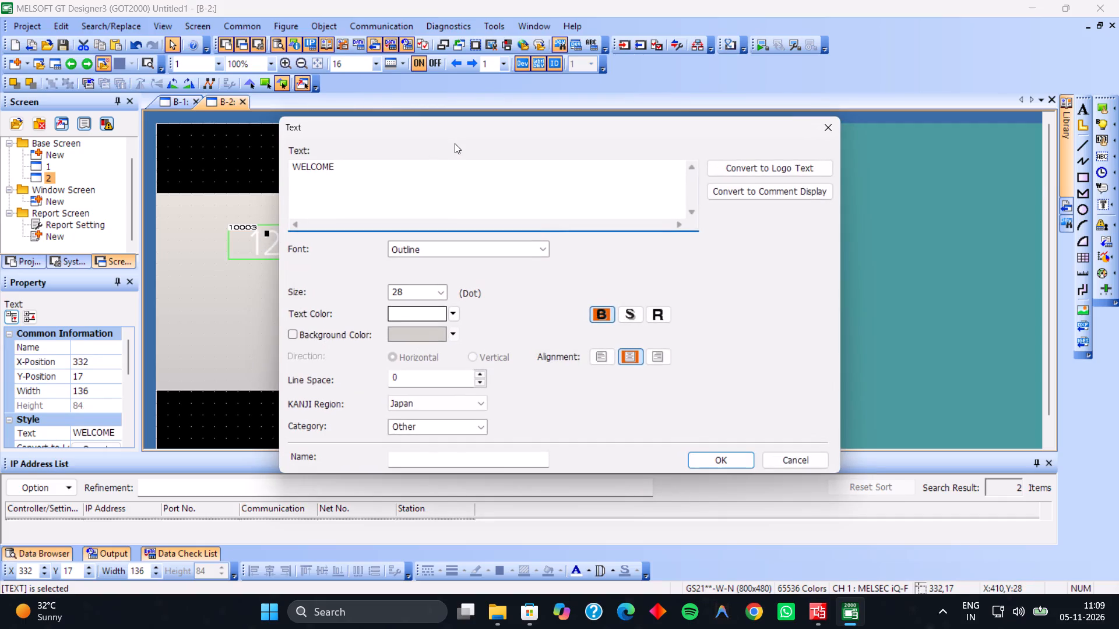
double_click(389, 162)
text(ADD)
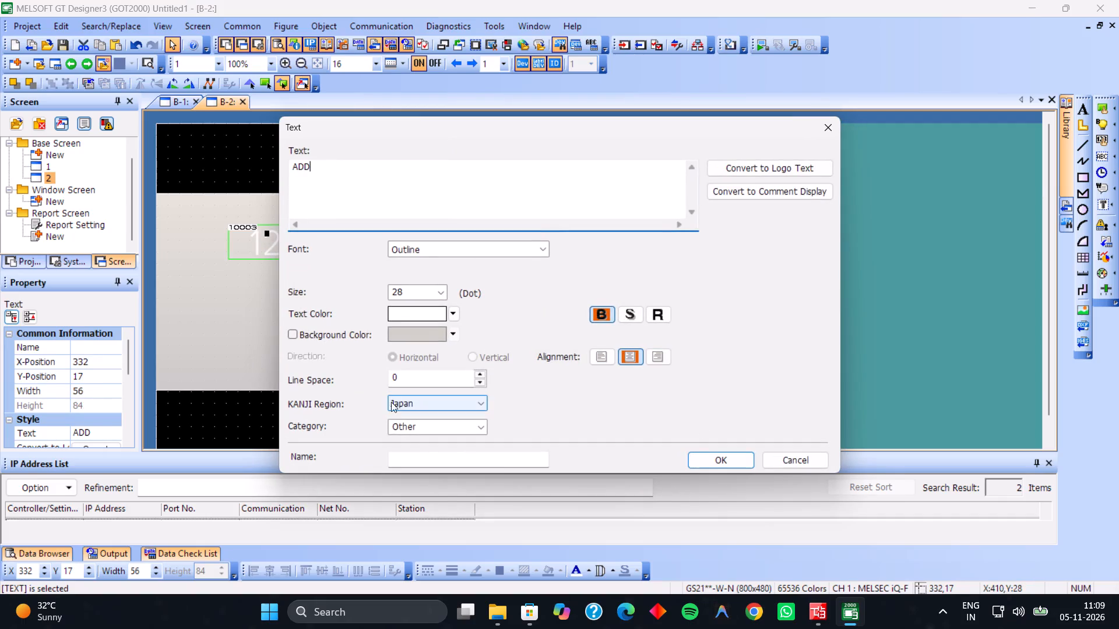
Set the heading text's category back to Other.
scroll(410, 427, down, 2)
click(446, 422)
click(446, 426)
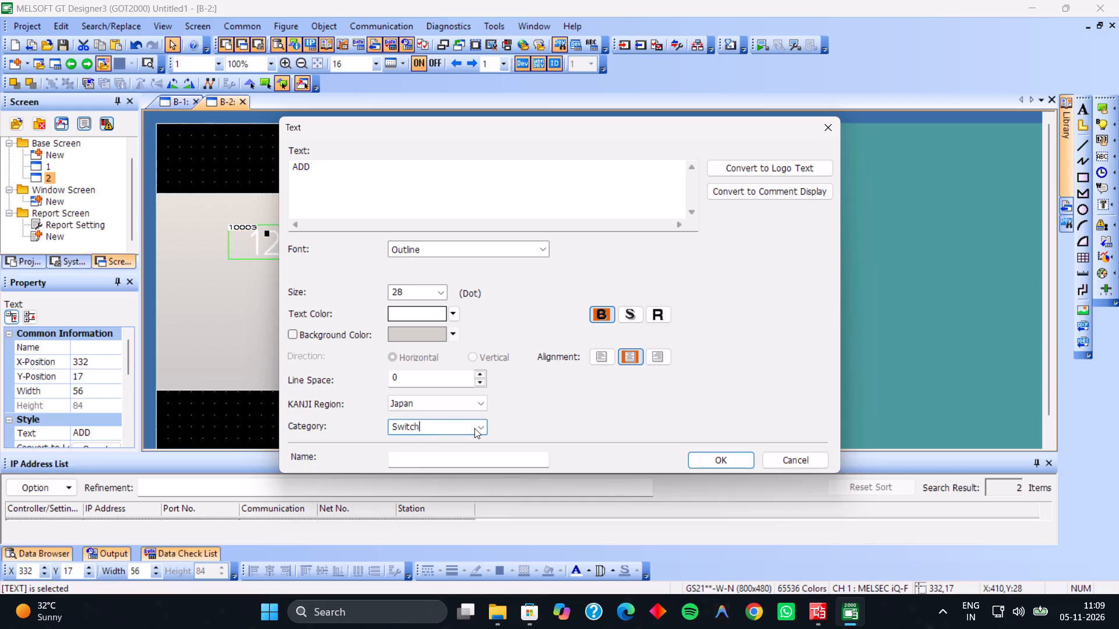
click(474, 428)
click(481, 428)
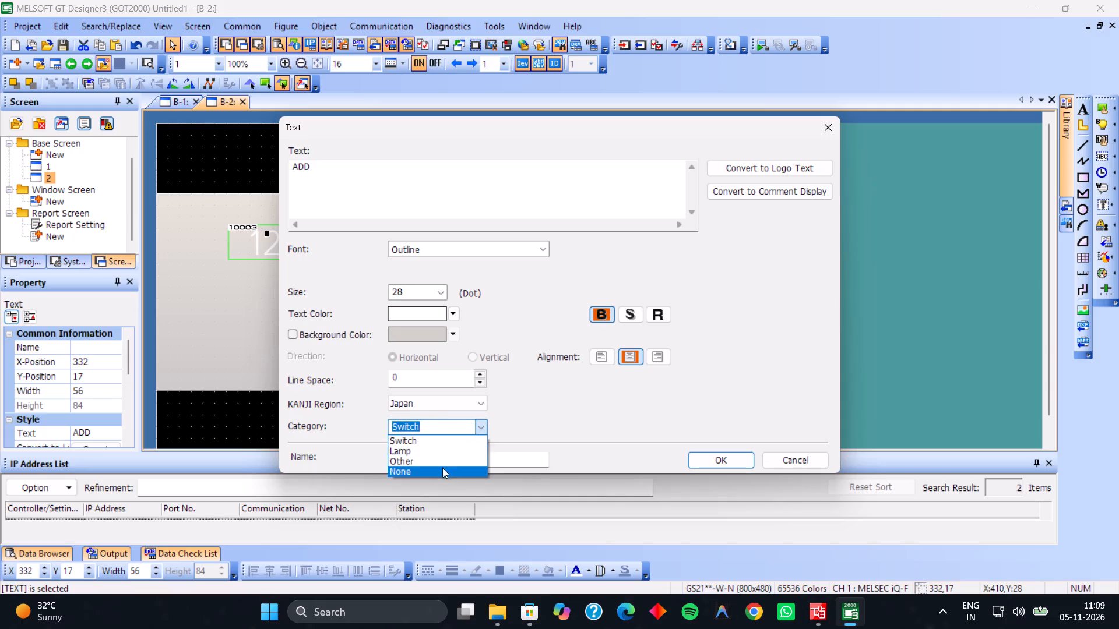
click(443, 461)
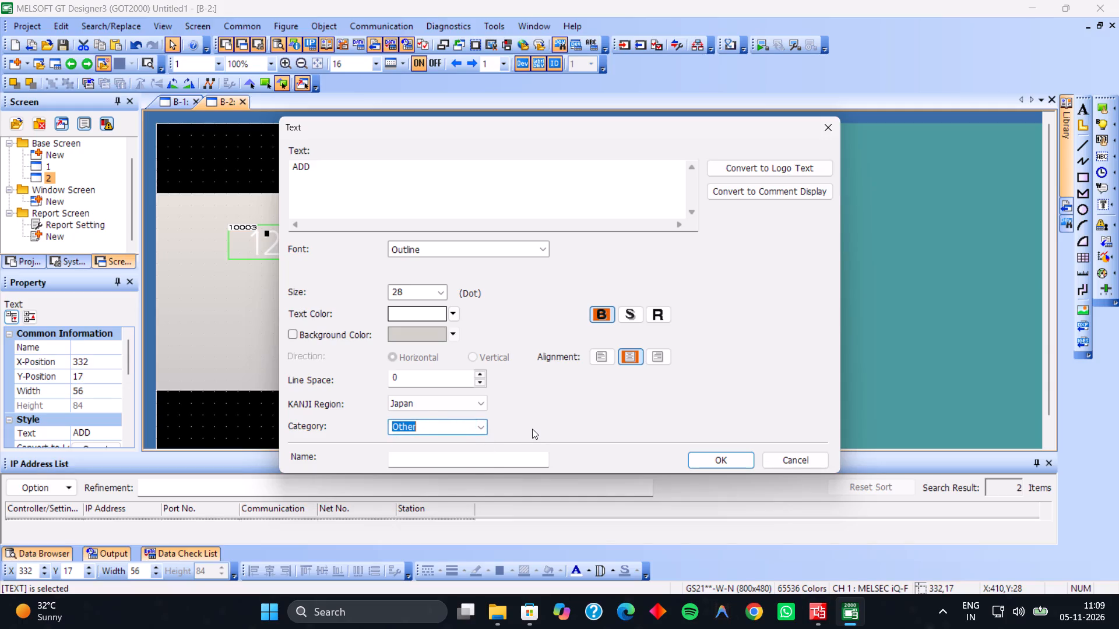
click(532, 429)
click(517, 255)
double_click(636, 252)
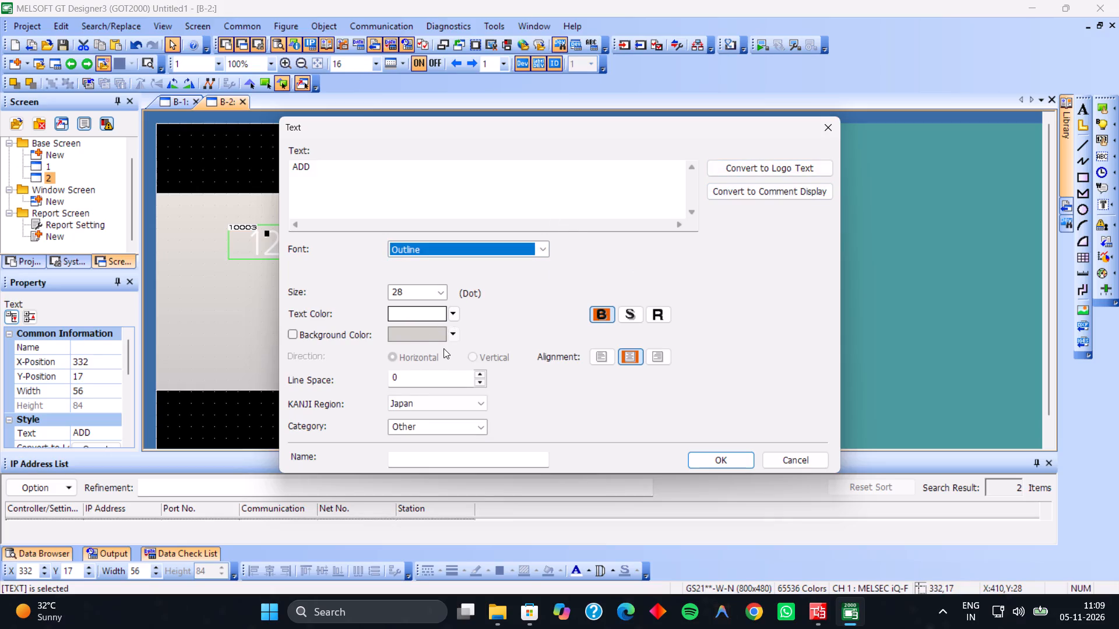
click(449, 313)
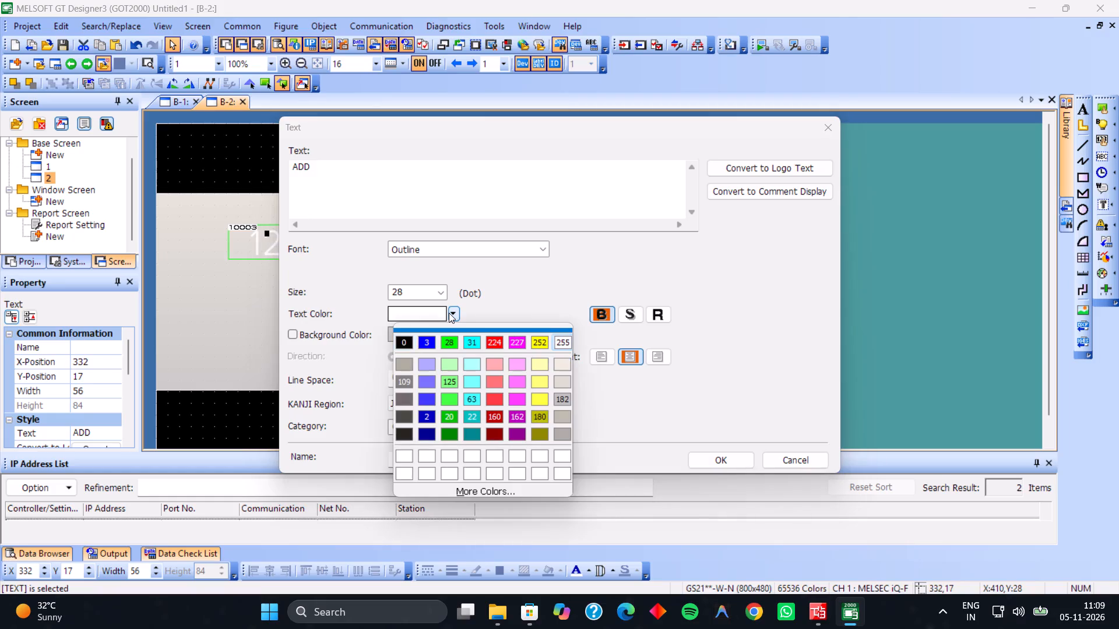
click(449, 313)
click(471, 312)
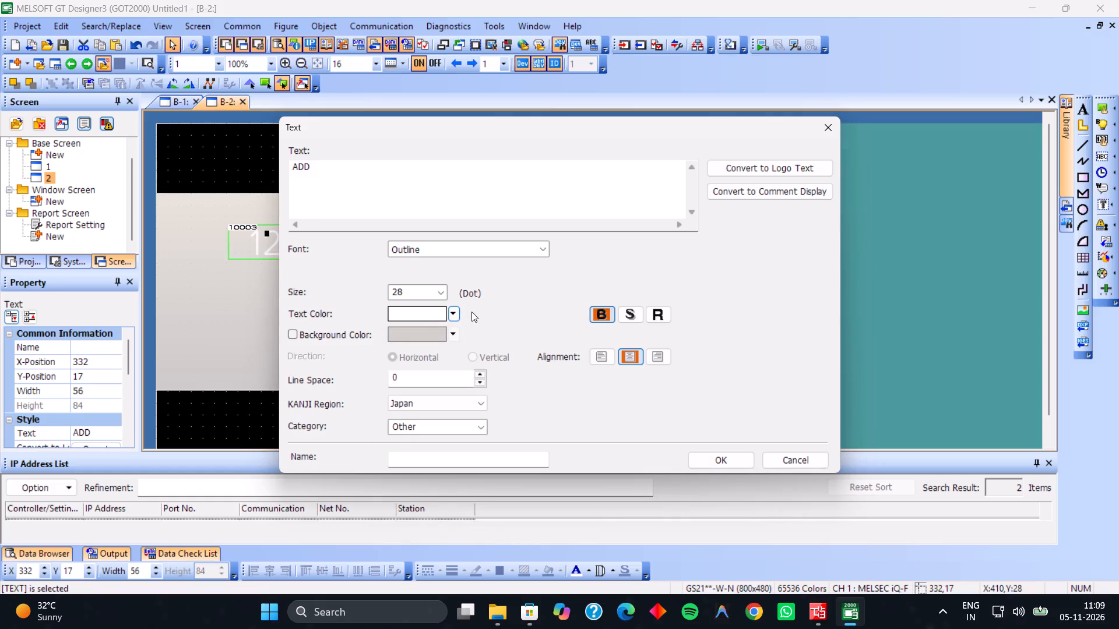
Set the ADD heading's text color to white with no background color and apply the text settings.
click(301, 337)
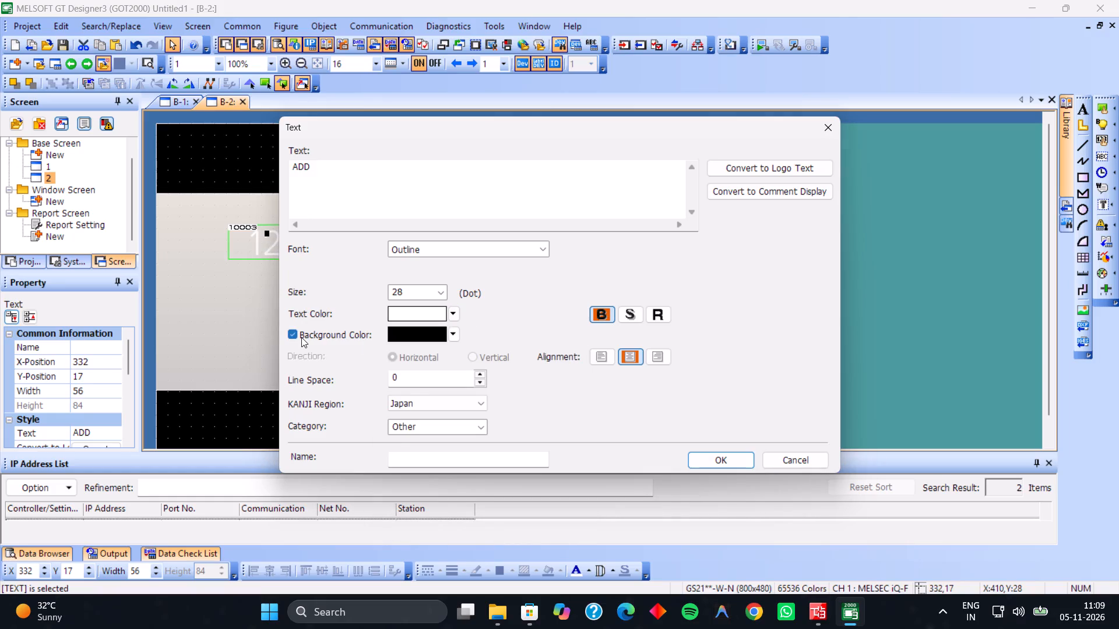
click(301, 337)
click(458, 313)
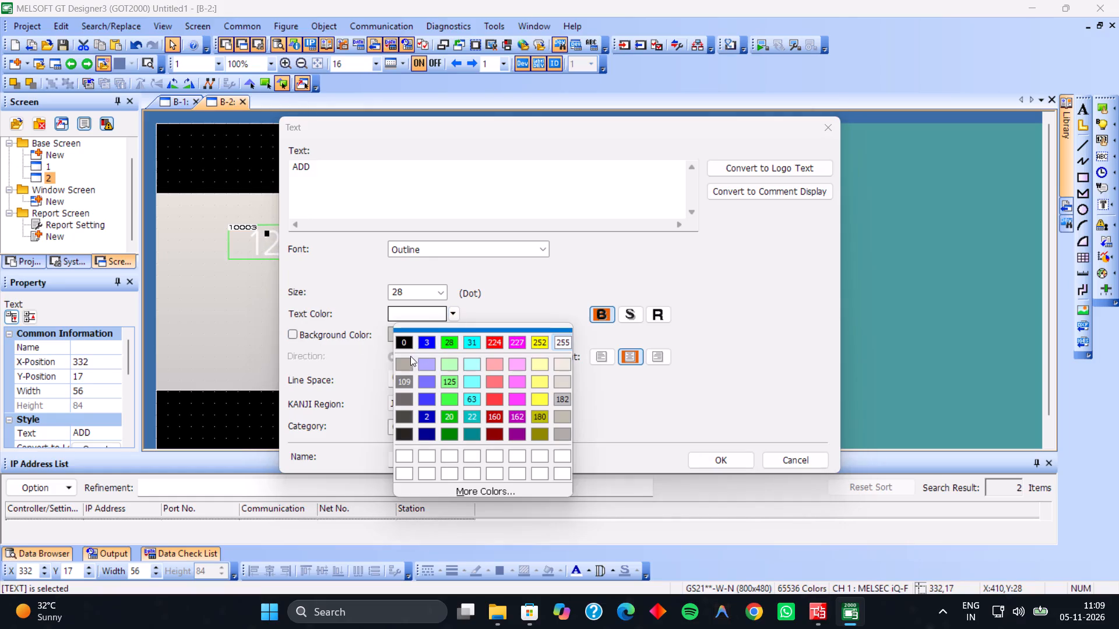
click(406, 344)
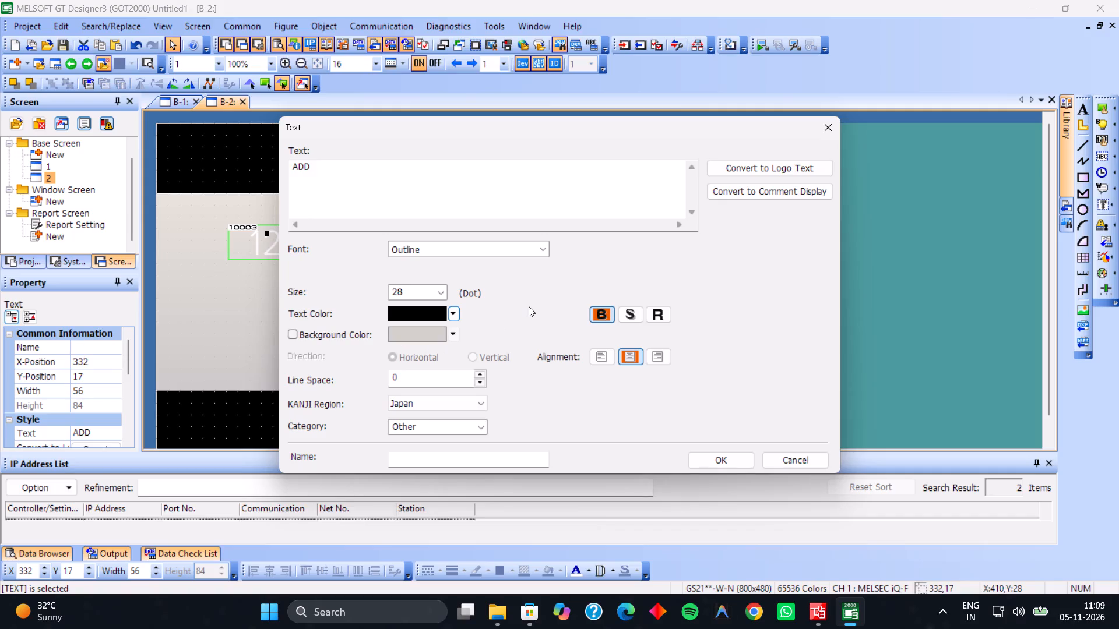
click(455, 308)
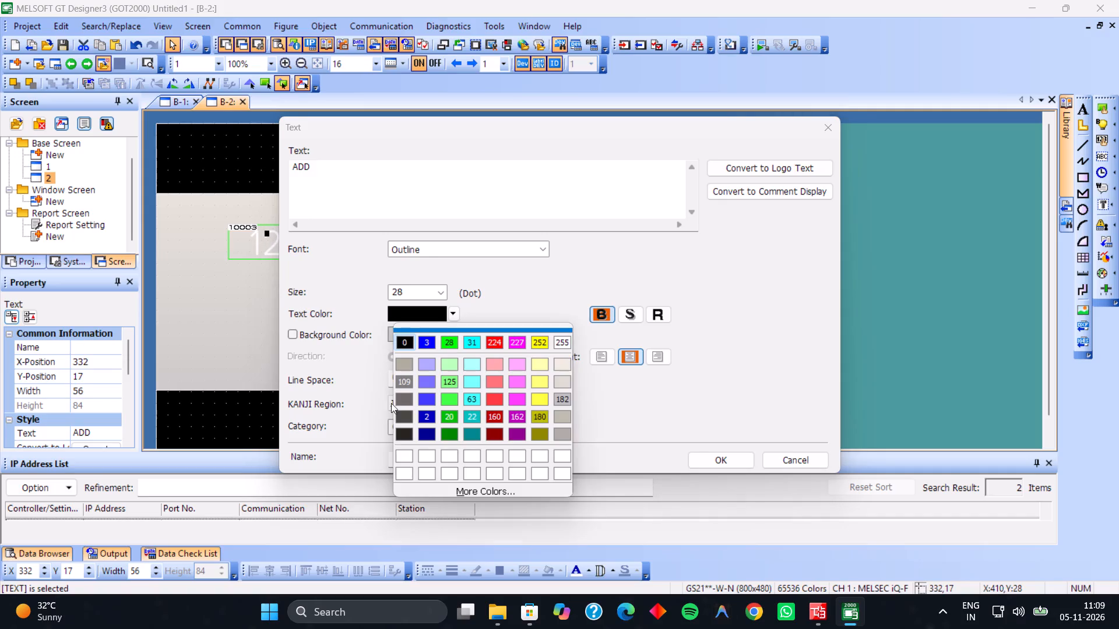
click(330, 354)
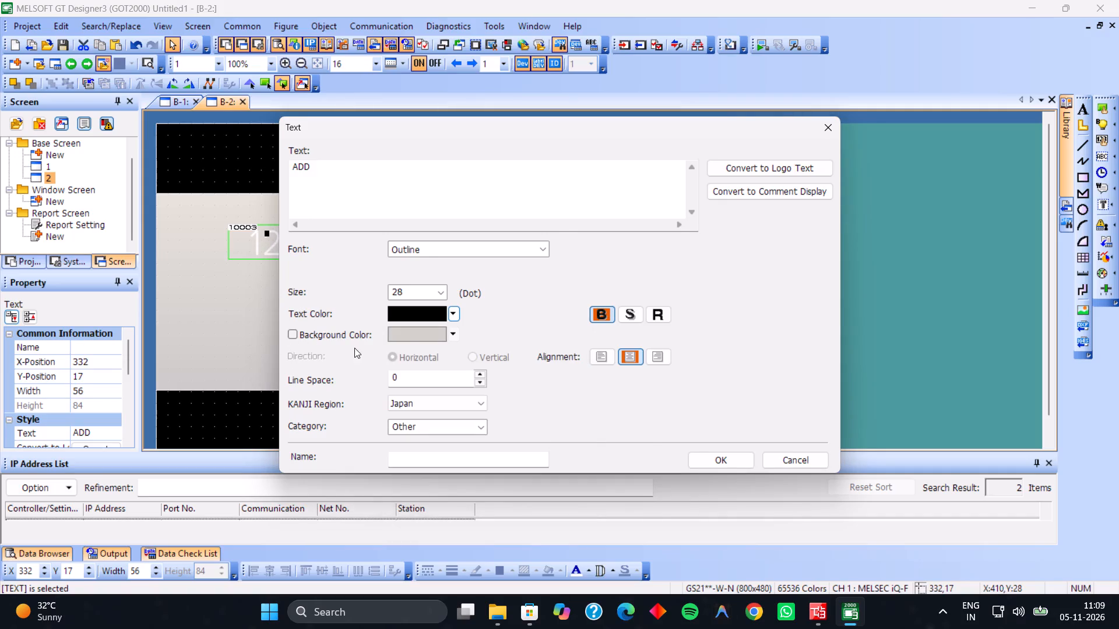
click(452, 314)
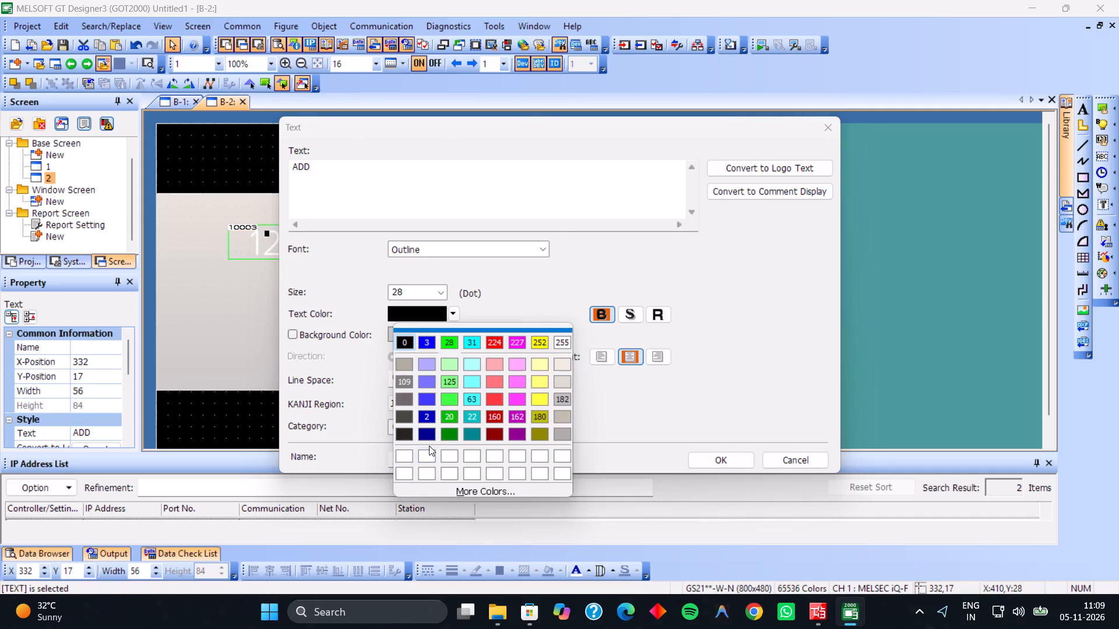
click(404, 453)
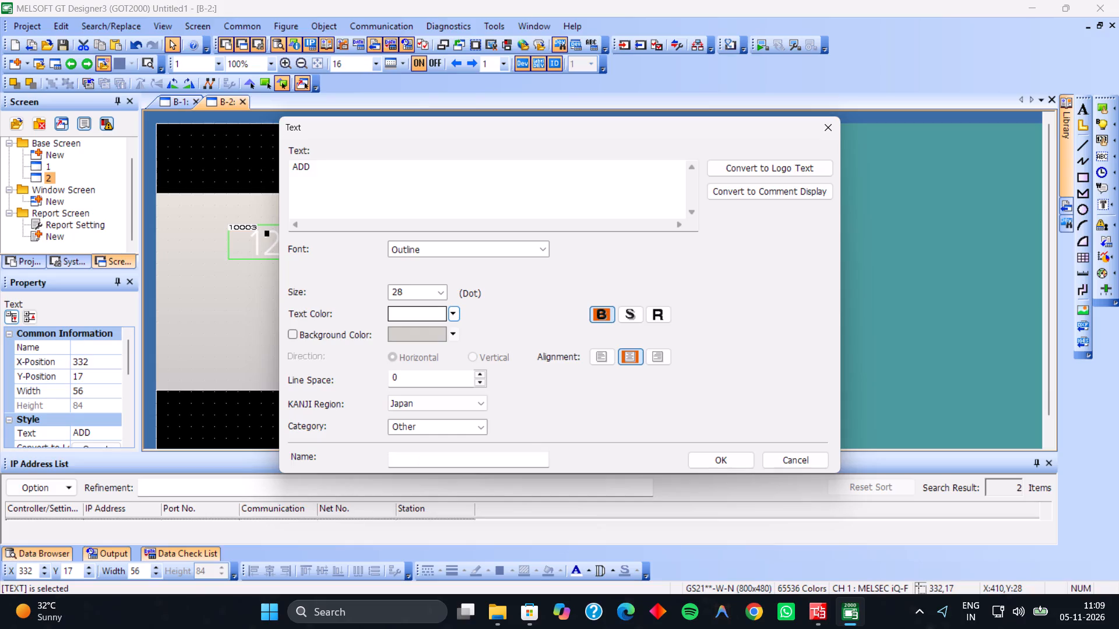
scroll(519, 452, down, 1)
scroll(519, 452, up, 1)
click(692, 453)
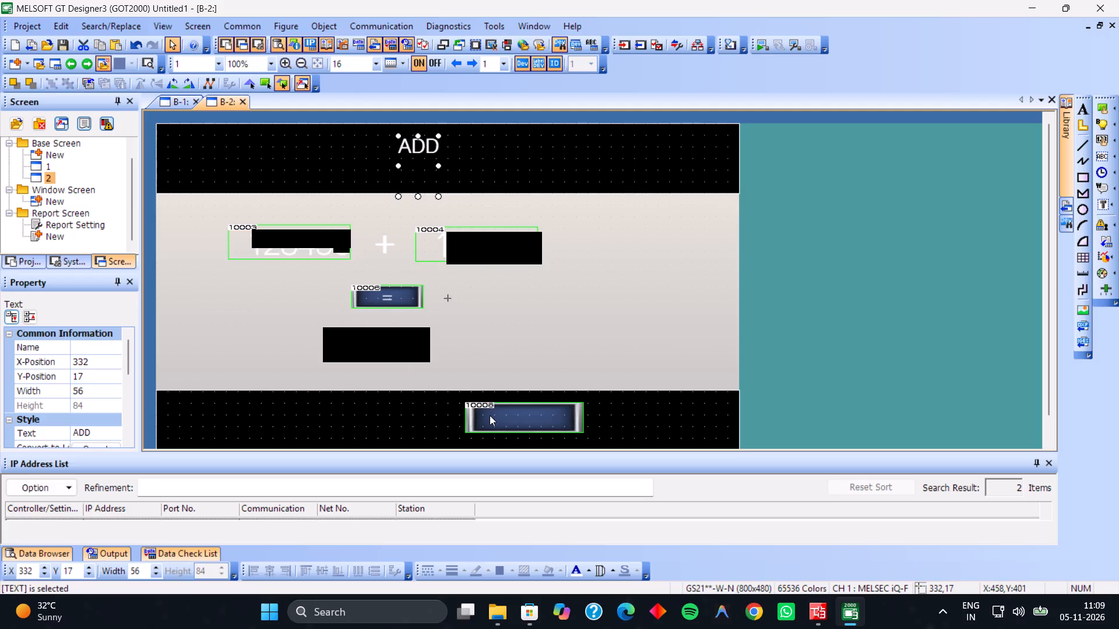
Move the screen-switching switch on screen B-2 to the left end of the bottom black band, at about X 30, Y 383.
drag(490, 415, 297, 413)
drag(297, 413, 495, 421)
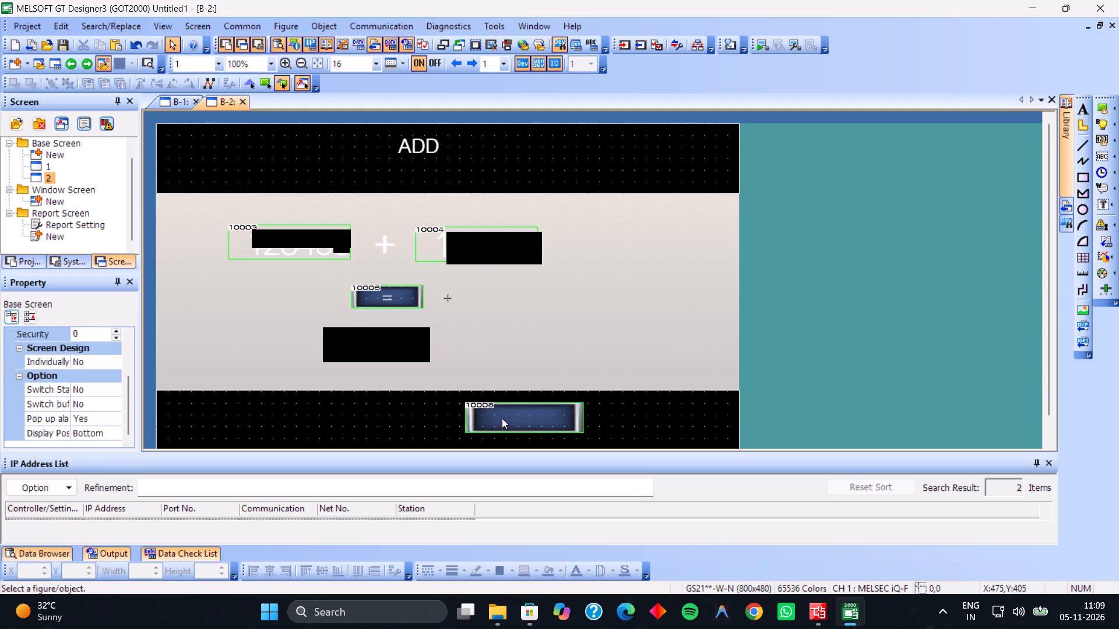
click(517, 417)
drag(517, 417, 379, 423)
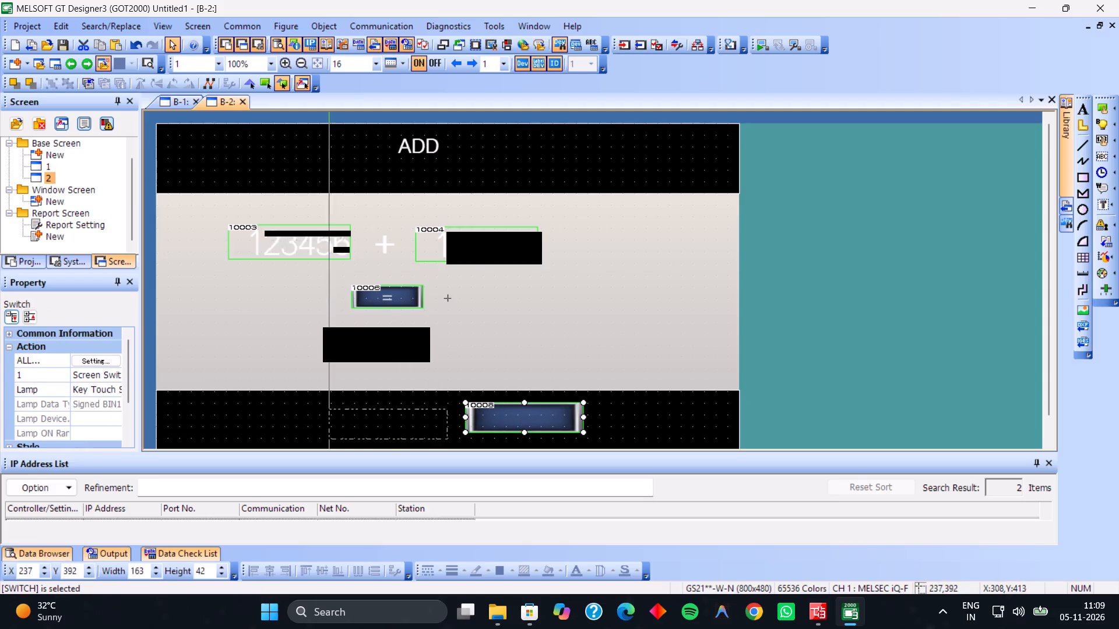
drag(379, 423, 230, 417)
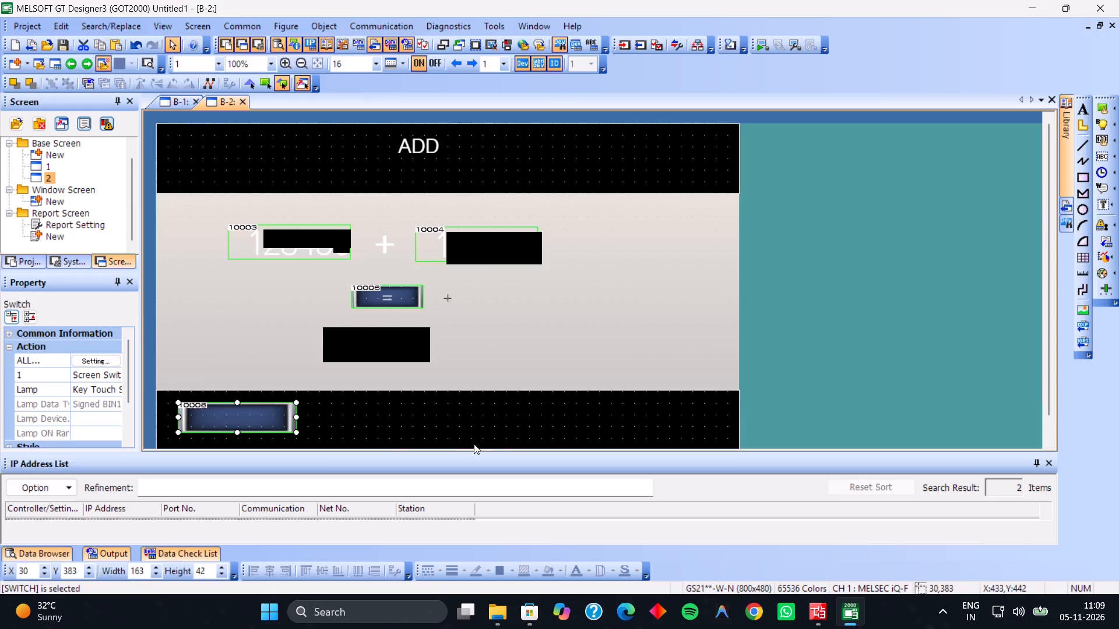
Copy the screen-switching switch and paste it at the right end of the bottom black band, at about X 625, Y 395.
double_click(252, 418)
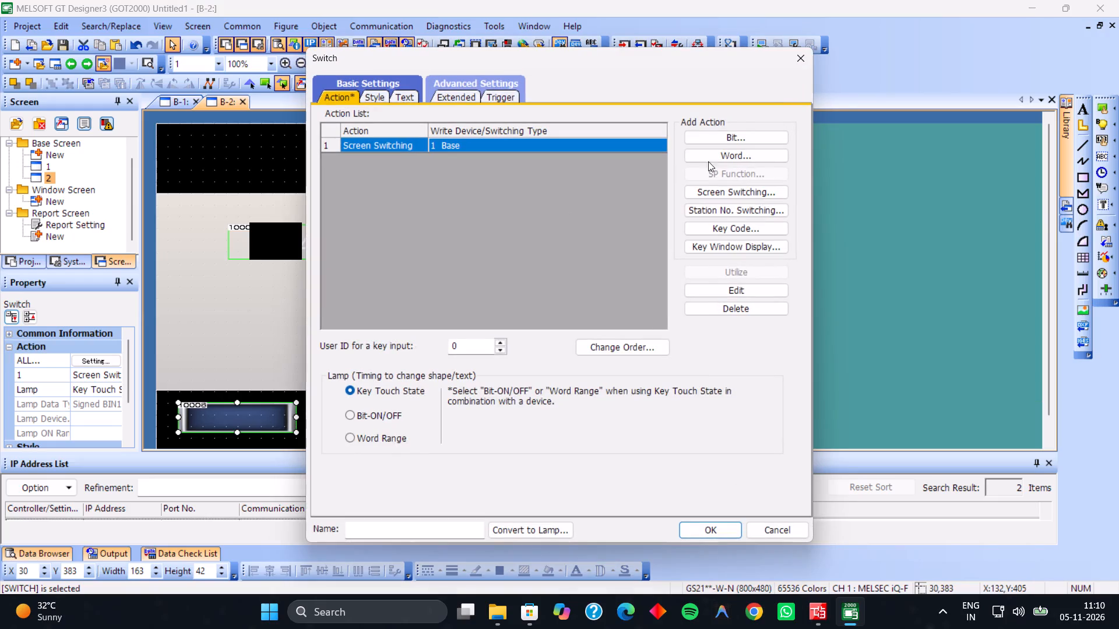
click(805, 59)
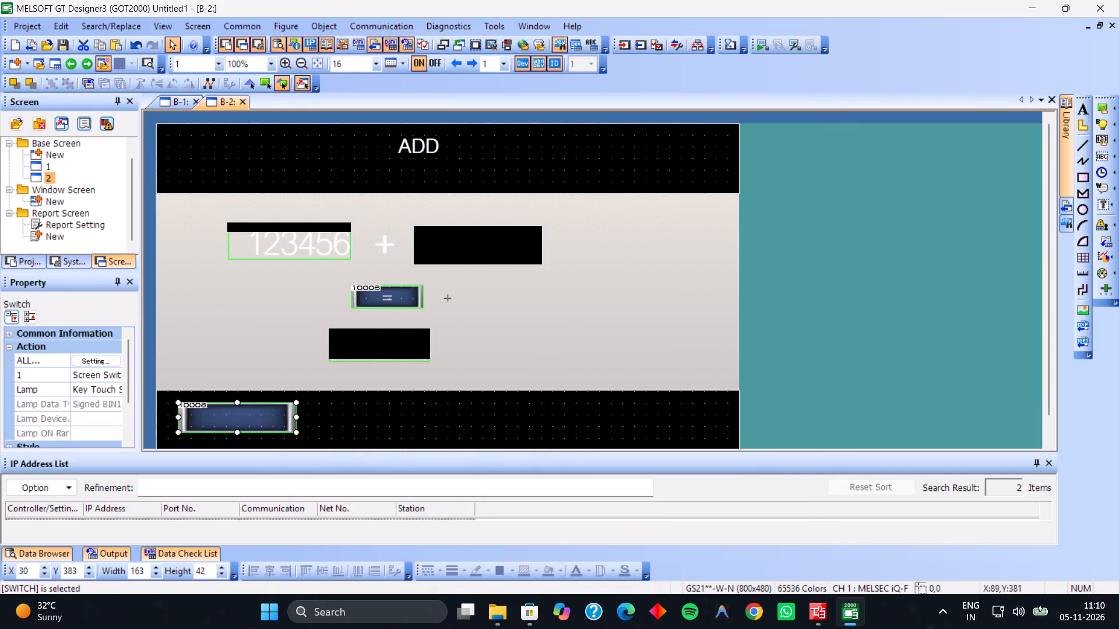
key(ctrl+c)
click(511, 400)
click(501, 421)
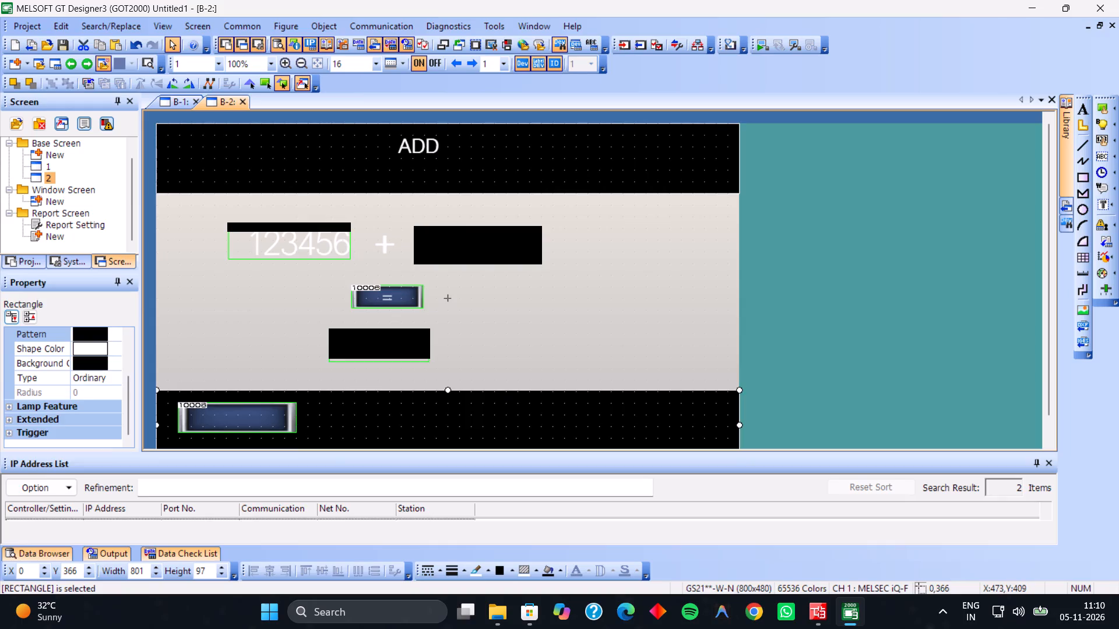
key(ctrl+v)
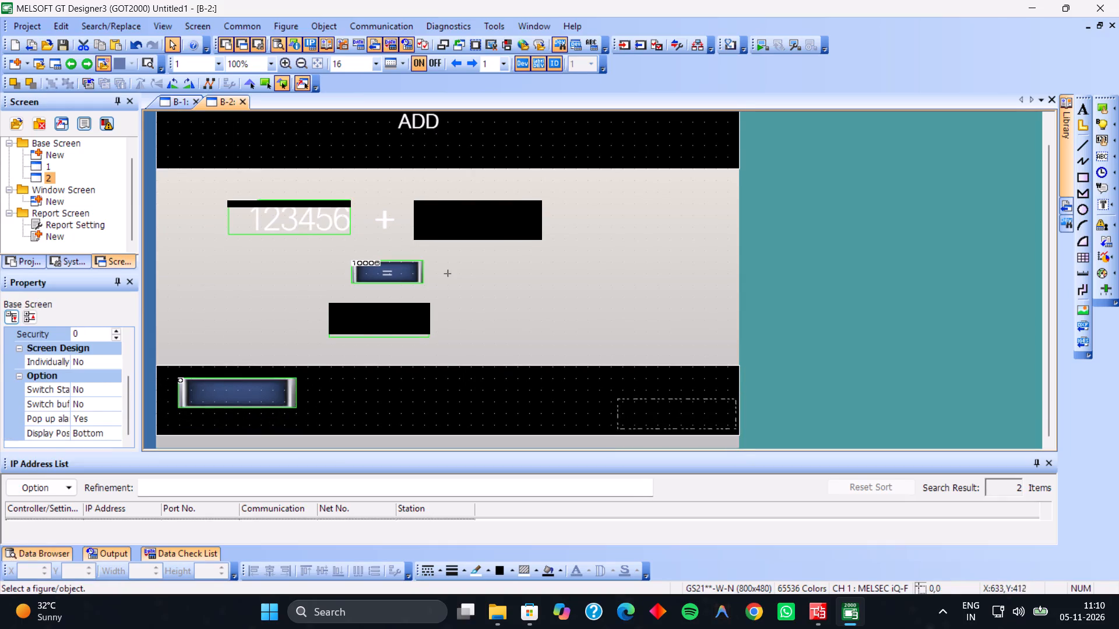
click(611, 386)
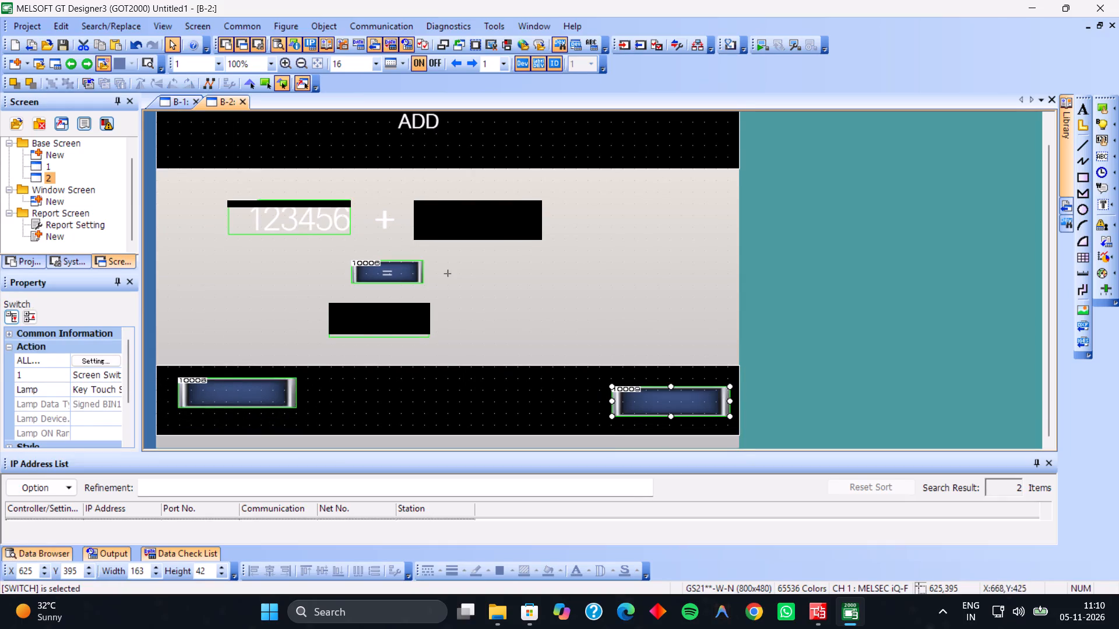
Delete the numerical fields, plus sign, equals switch and result display from the middle area of screen B-1.
click(174, 96)
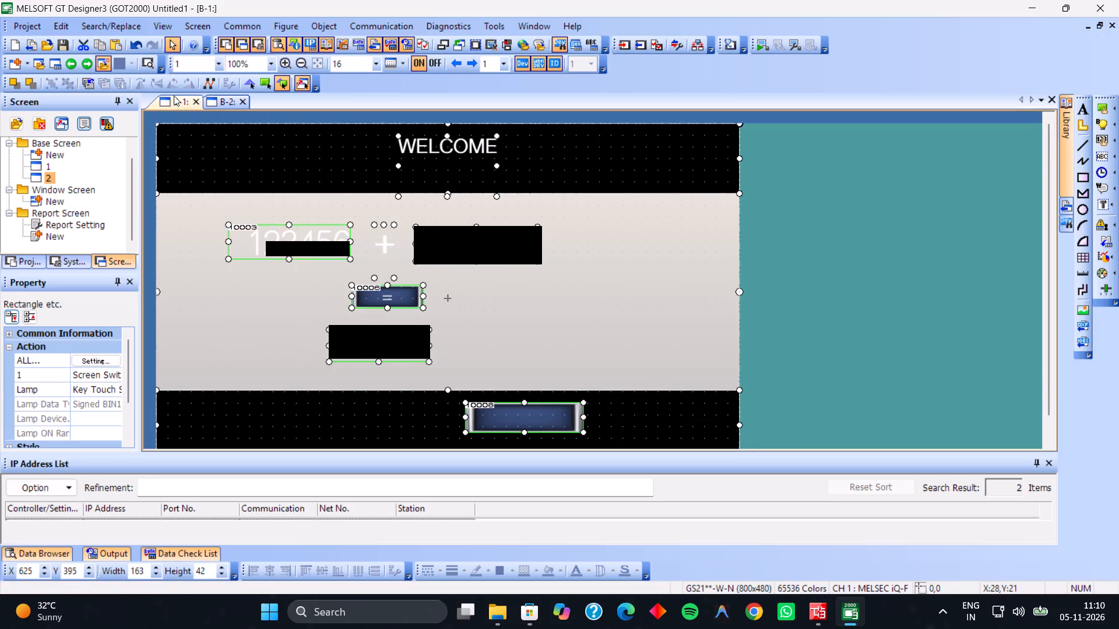
click(283, 307)
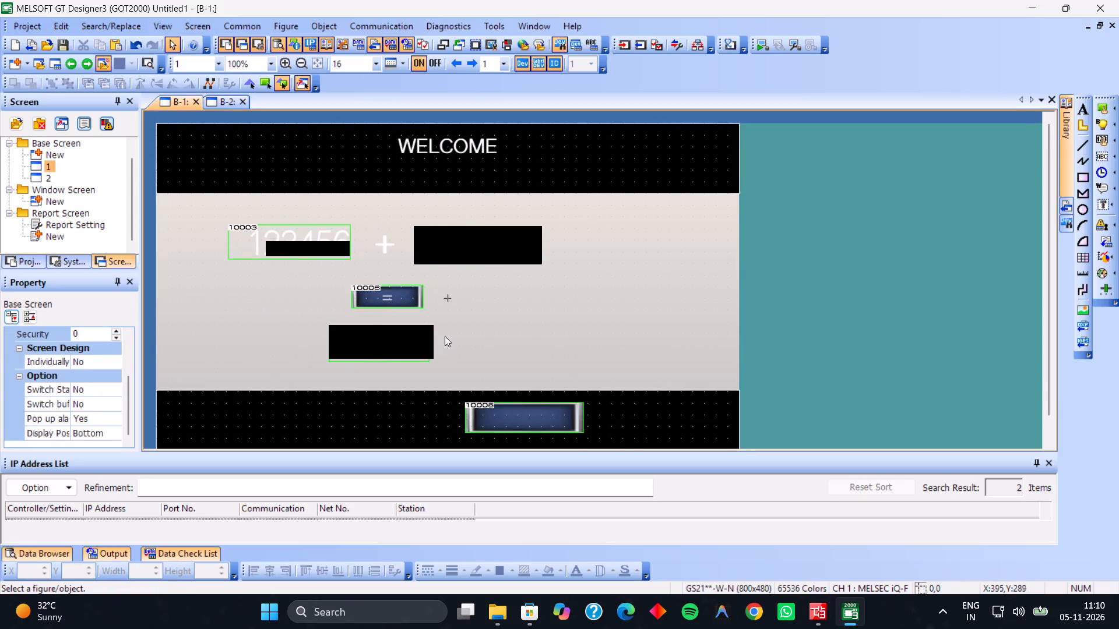
click(452, 345)
drag(188, 200, 563, 381)
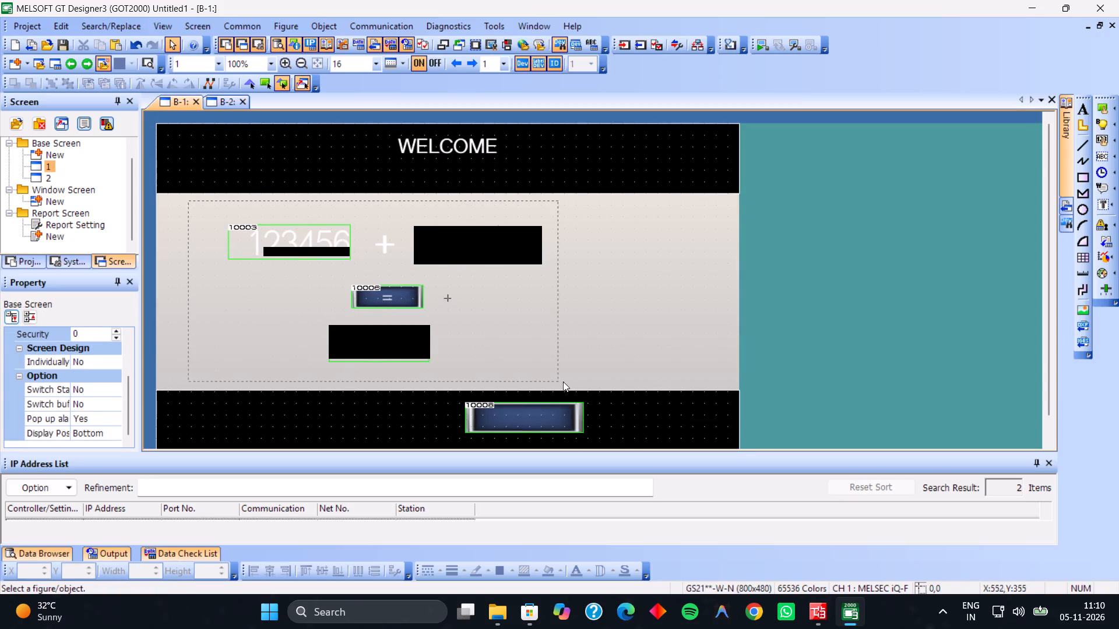
drag(563, 381, 606, 370)
key(Delete)
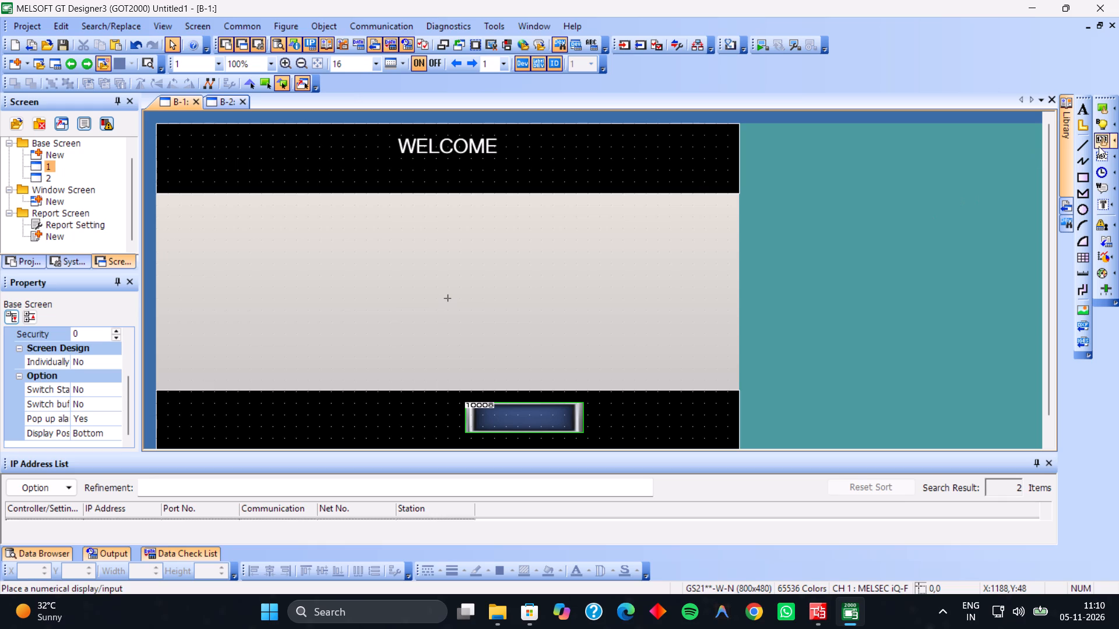
Place two switches side by side in the upper middle area of screen B-1, about 272 × 74 and 296 × 63.
click(1102, 108)
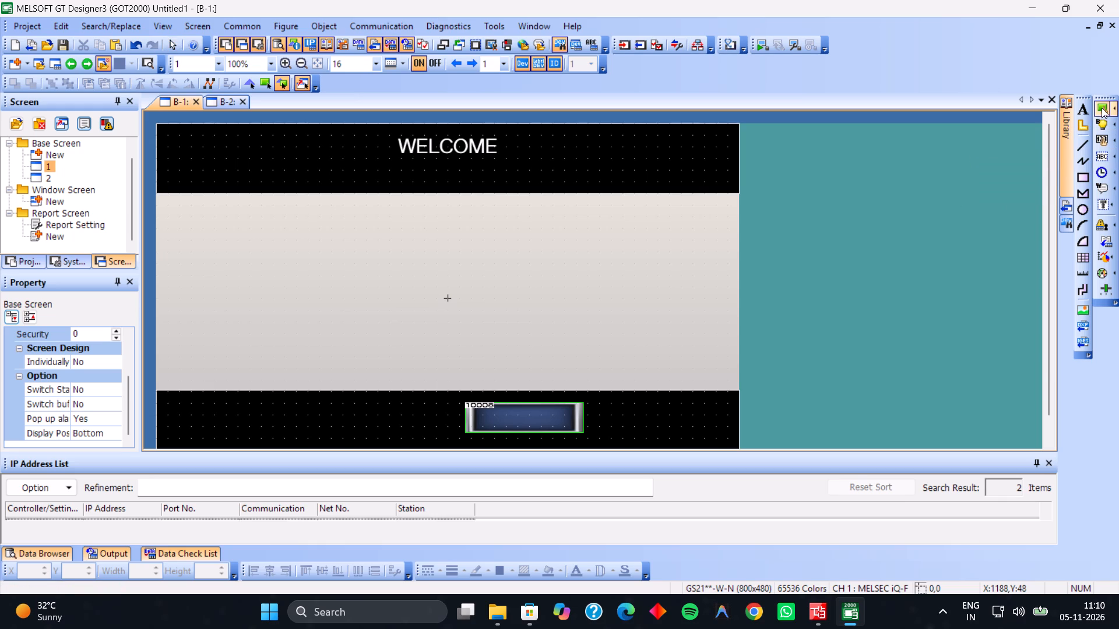
drag(198, 217, 396, 270)
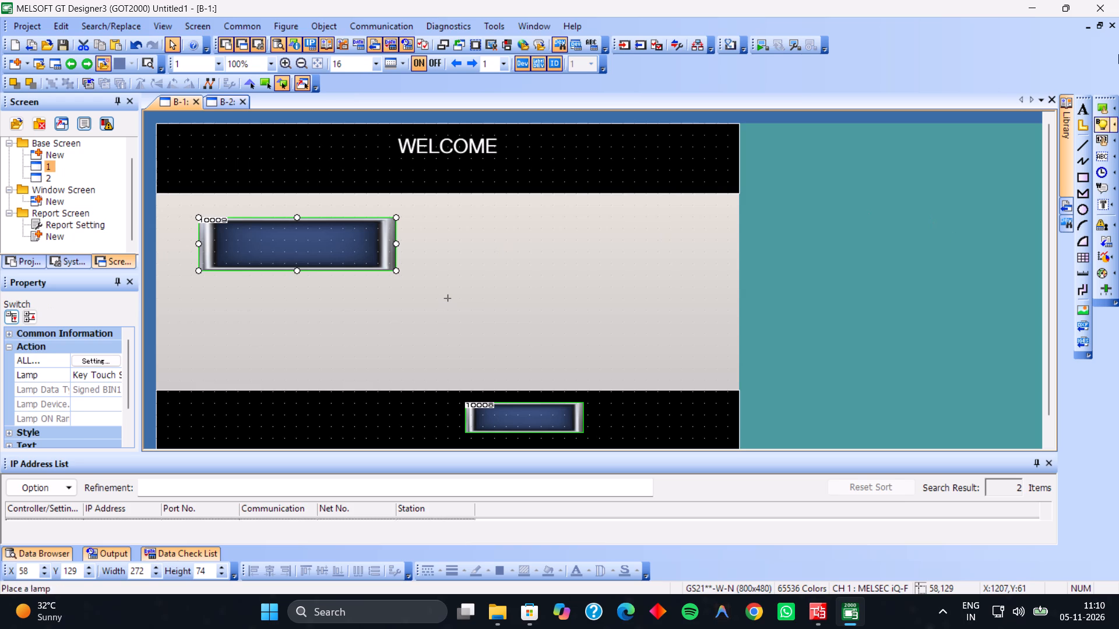
click(1100, 106)
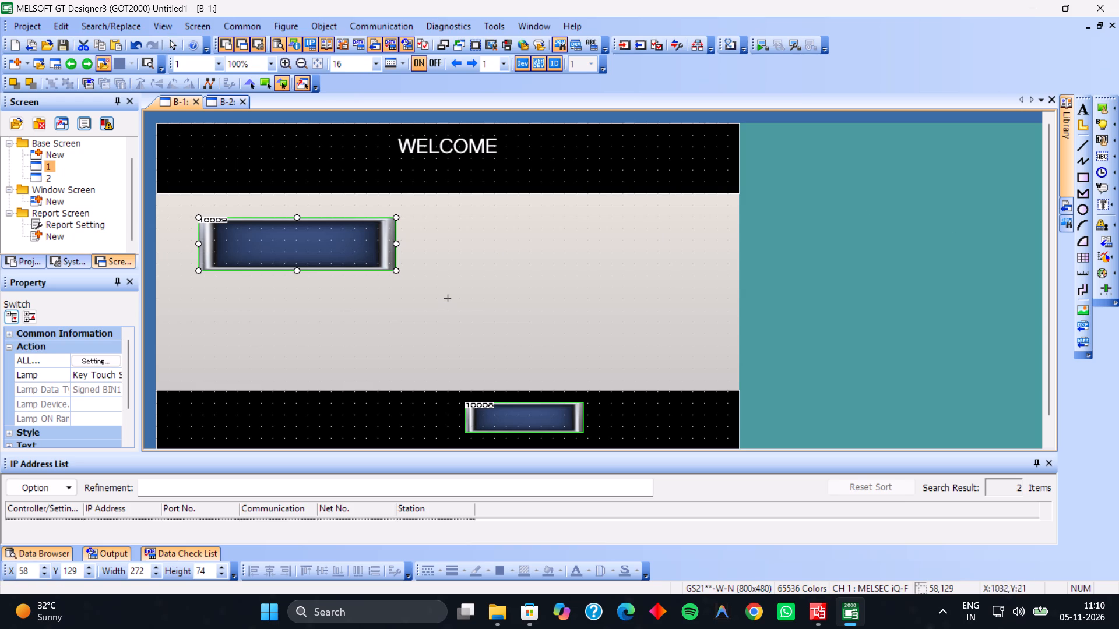
drag(424, 225, 629, 275)
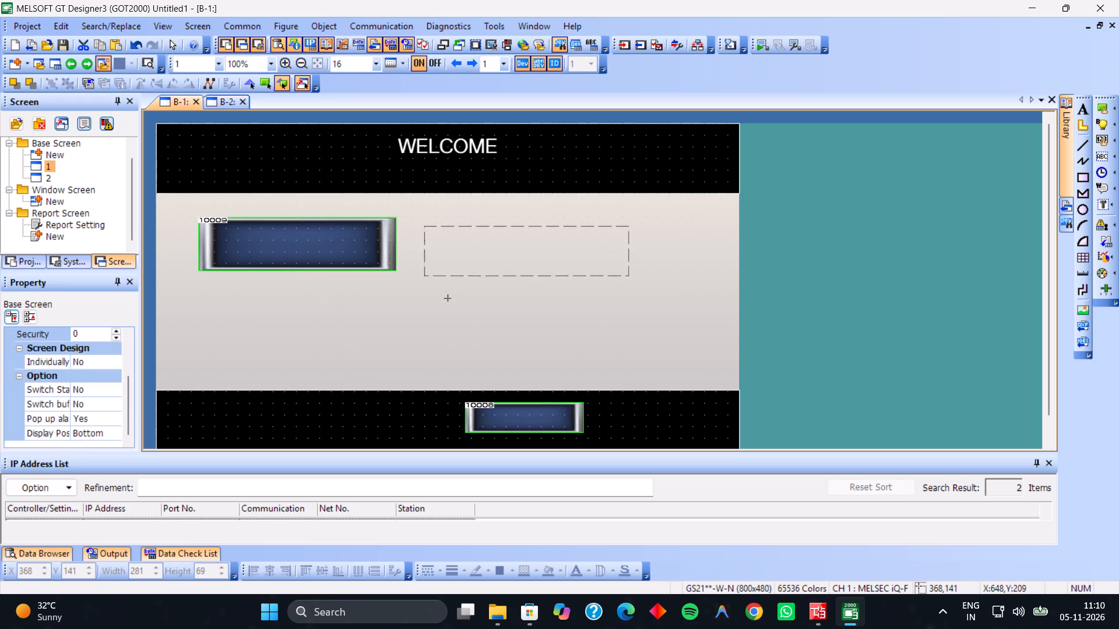
drag(629, 275, 639, 271)
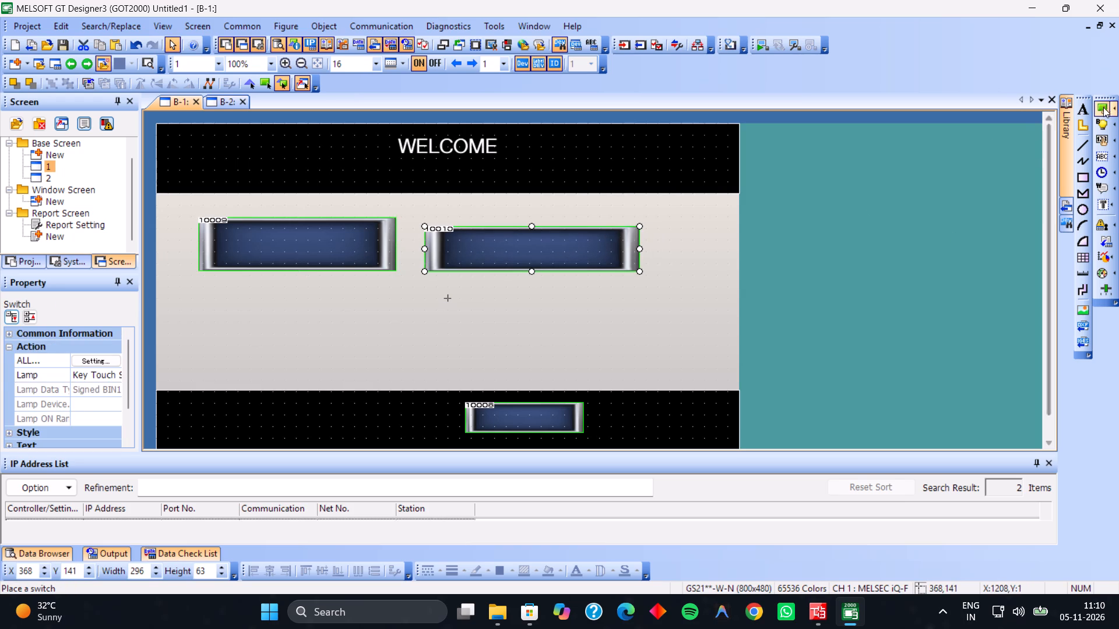
Place two more switches below the first pair on screen B-1, about 272 × 82 and 309 × 58.
click(1106, 107)
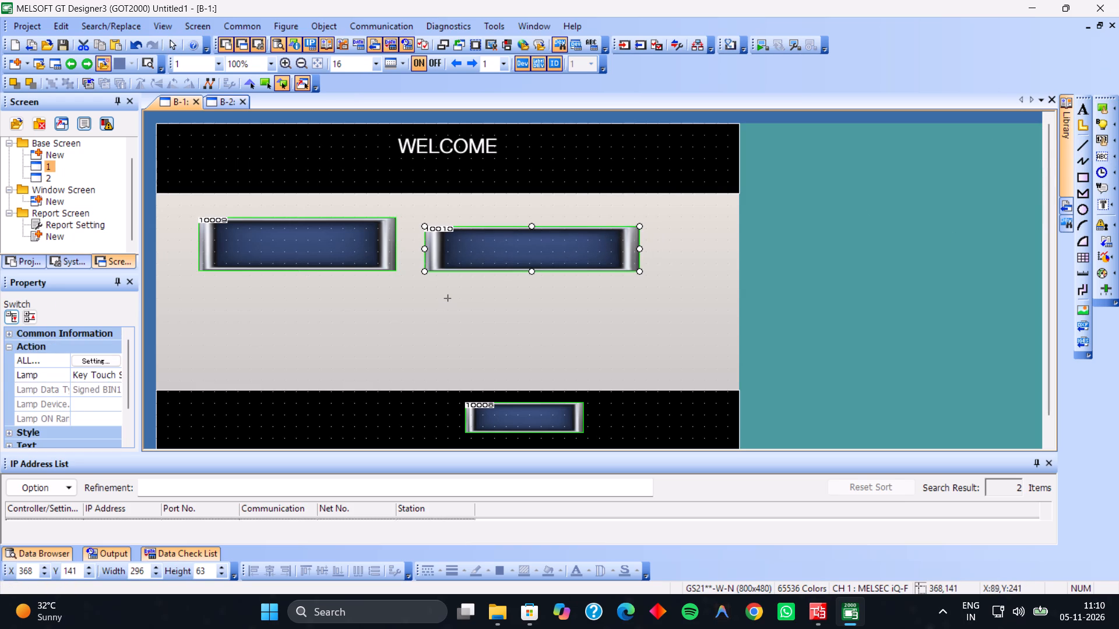
drag(200, 301, 396, 359)
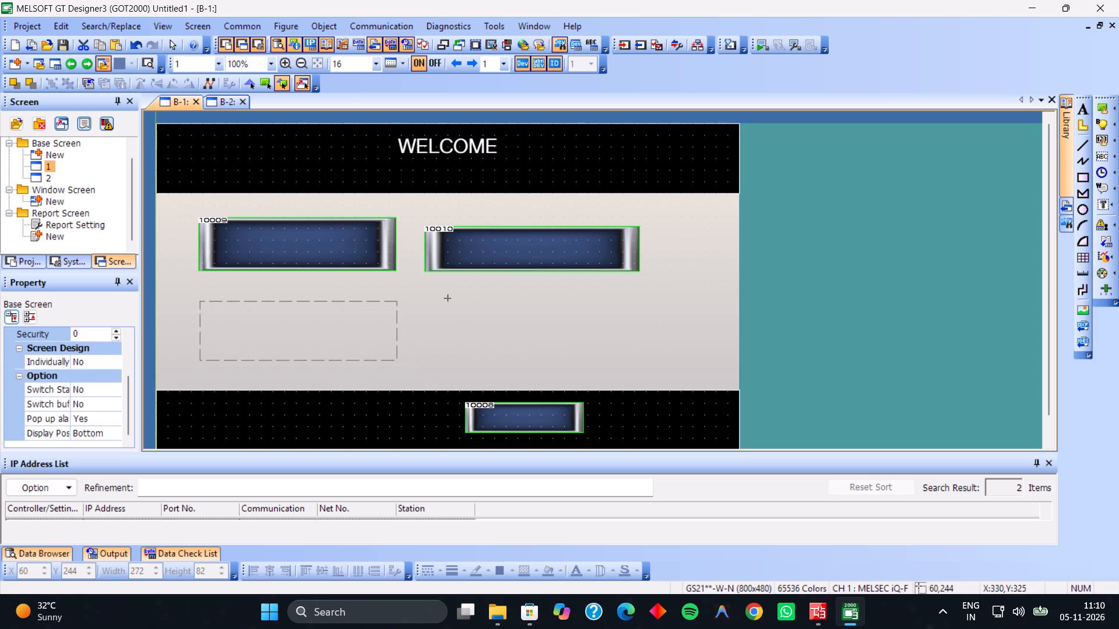
drag(396, 359, 397, 359)
click(1107, 106)
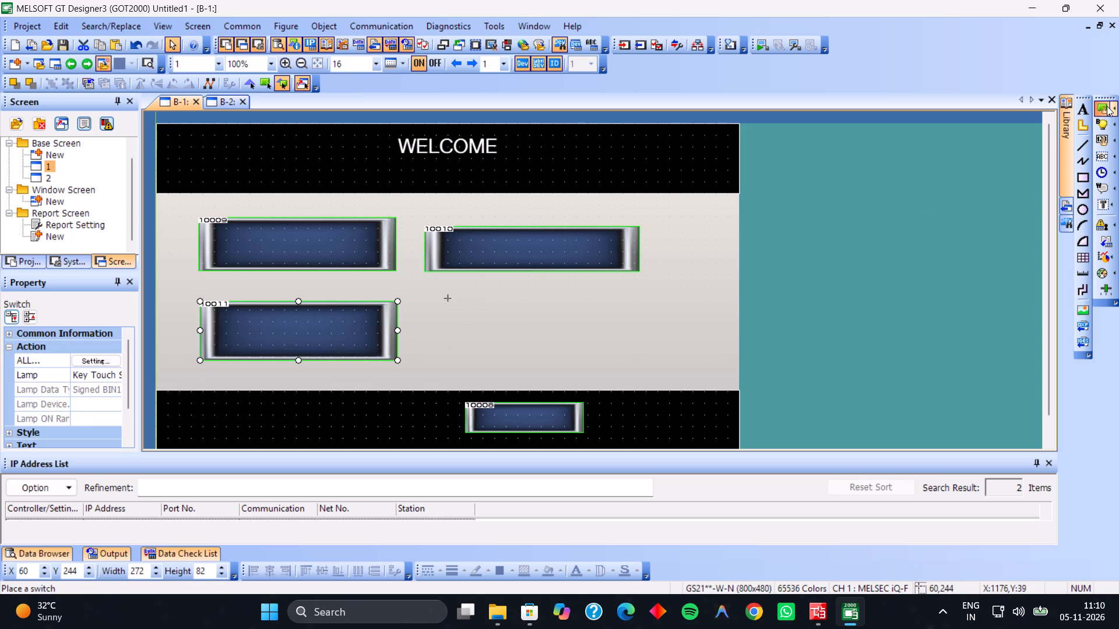
drag(431, 298, 543, 337)
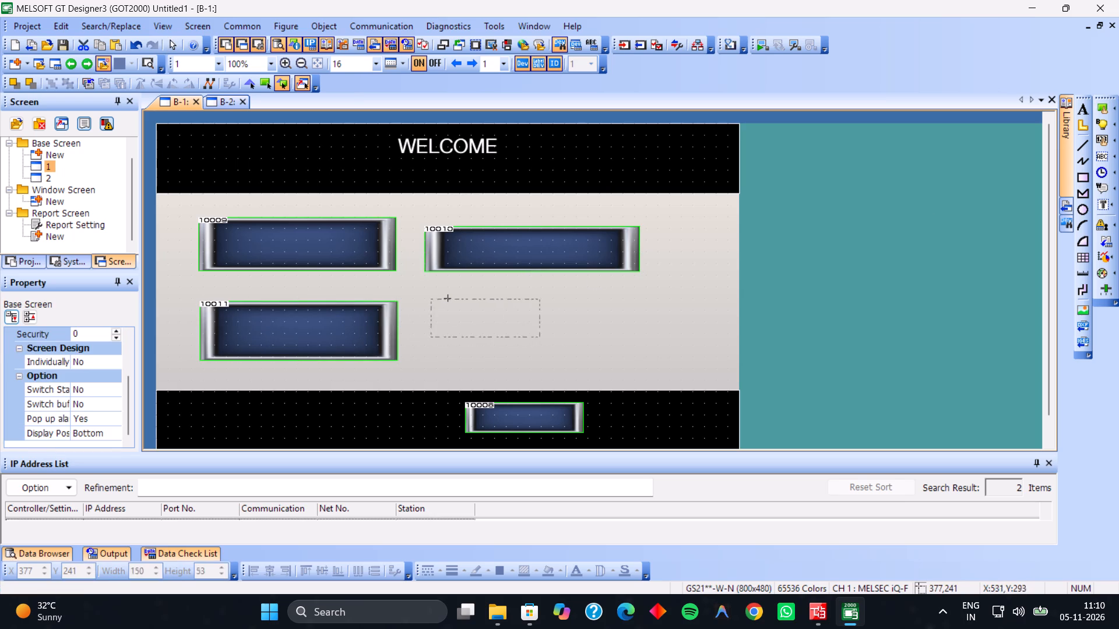
drag(543, 337, 655, 340)
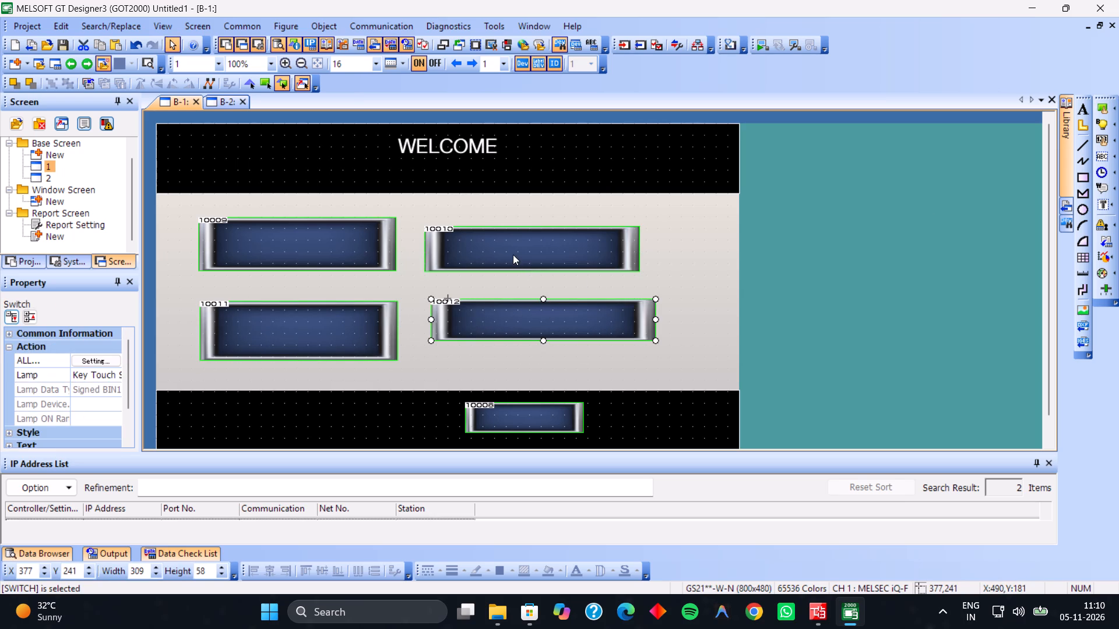
Move the upper-right switch on screen B-1 to about X 377, Y 133, lining it up with the switch below.
drag(513, 255, 523, 242)
click(523, 242)
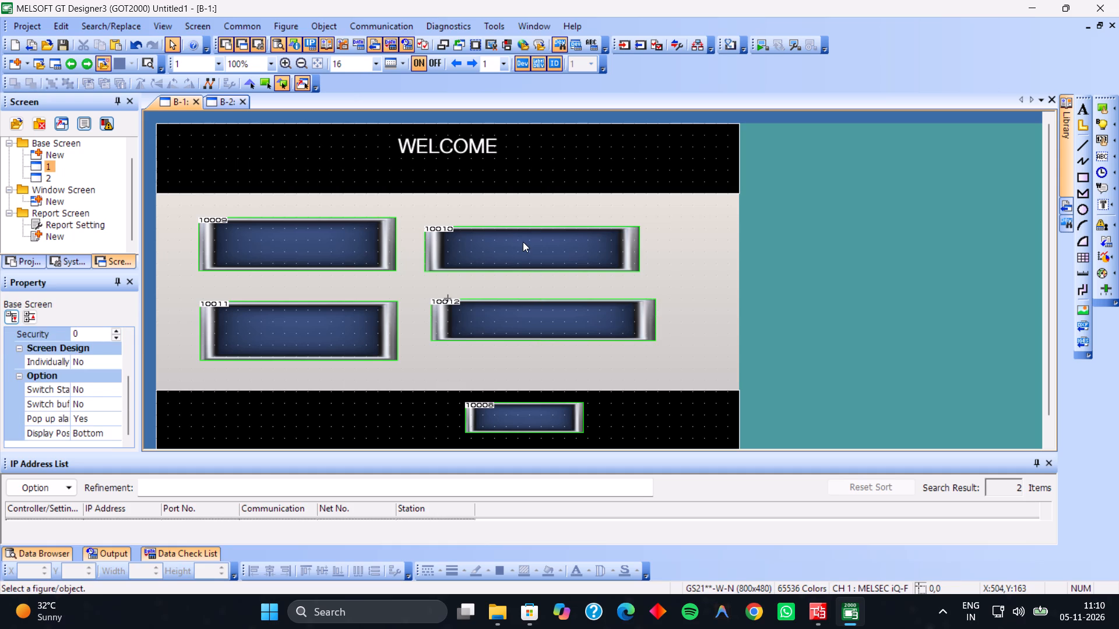
drag(523, 242, 530, 236)
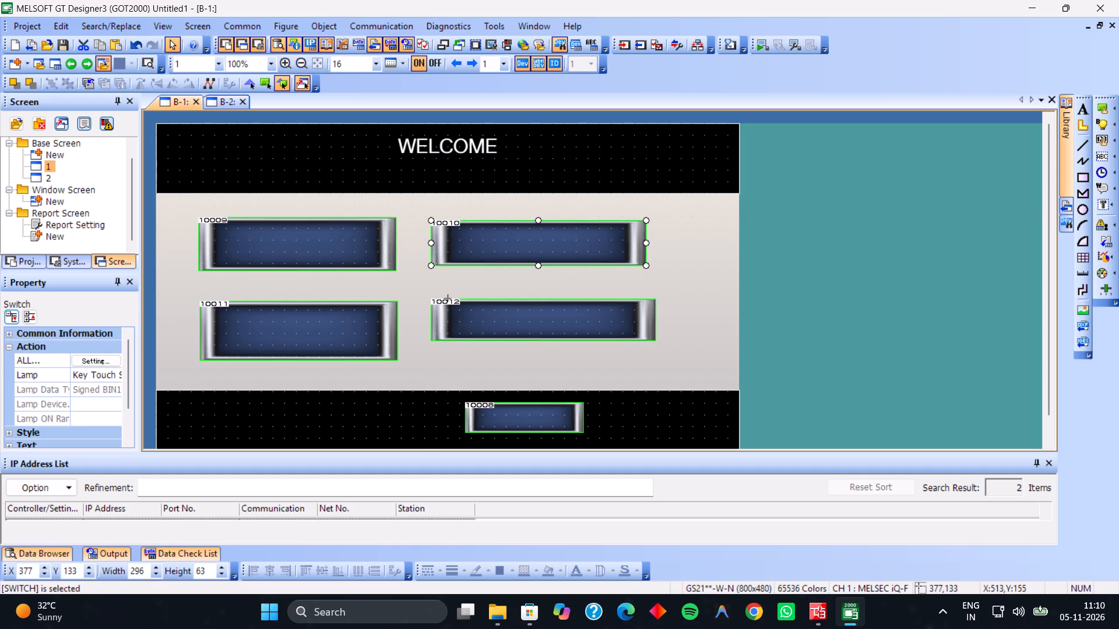
Label the upper-left switch on screen B-1 with the text ADD.
double_click(294, 227)
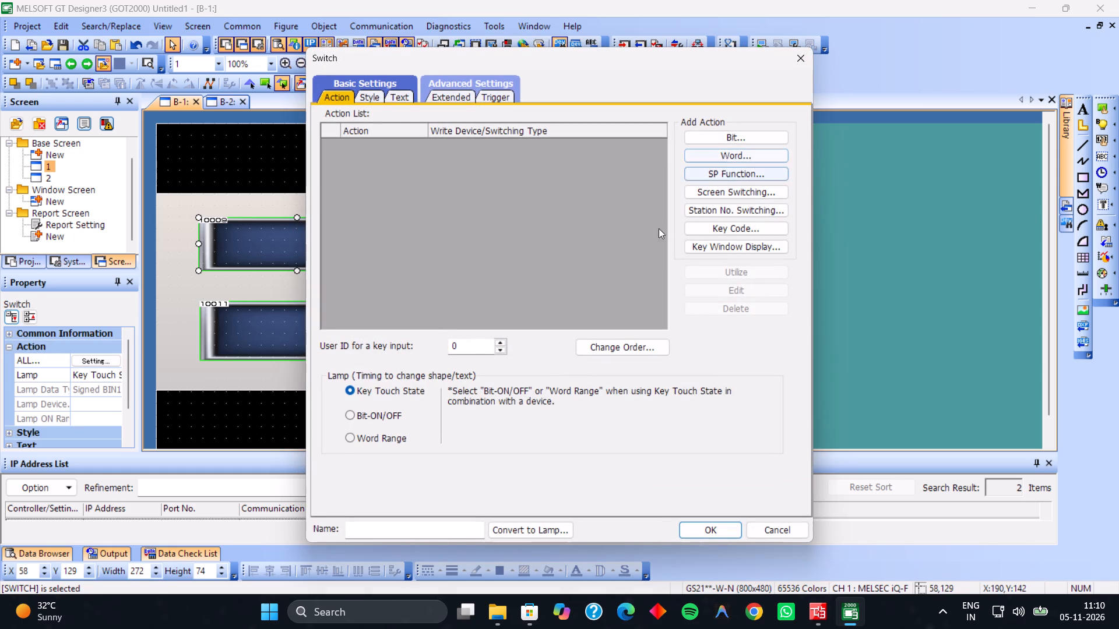
click(401, 96)
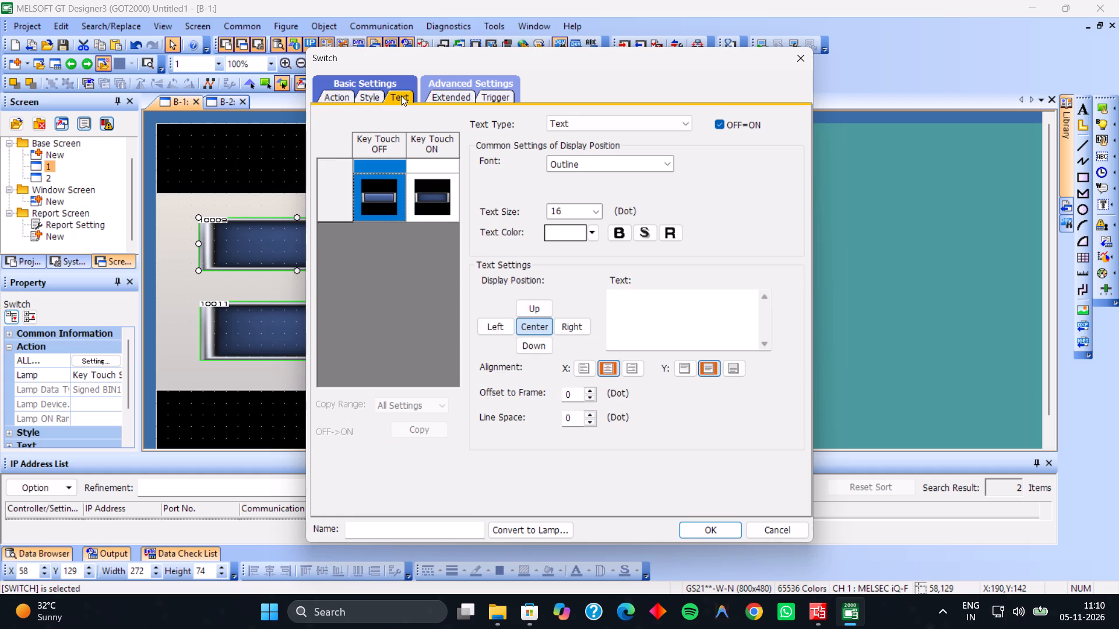
click(641, 316)
text(ADD)
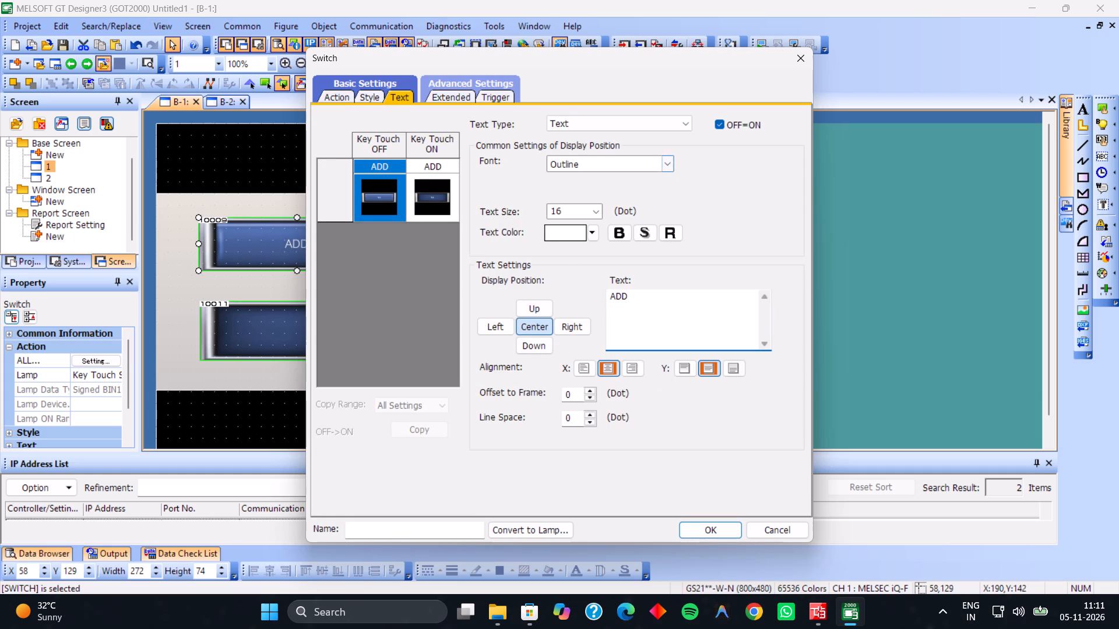
click(703, 533)
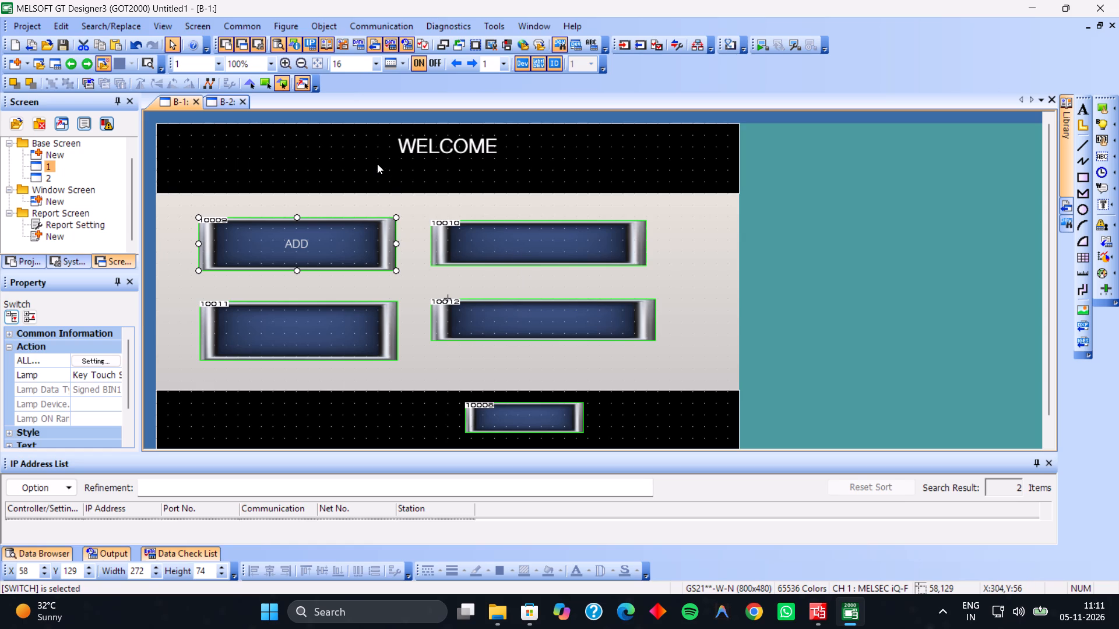
Add a screen switching action to the ADD switch that goes to fixed base screen 2.
double_click(328, 242)
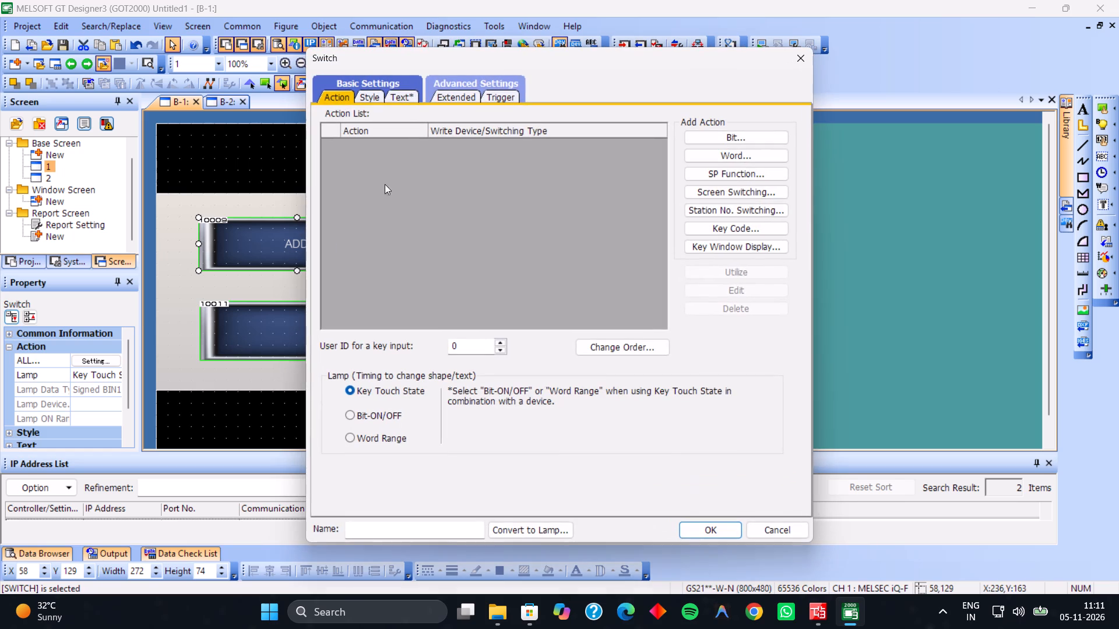
click(748, 194)
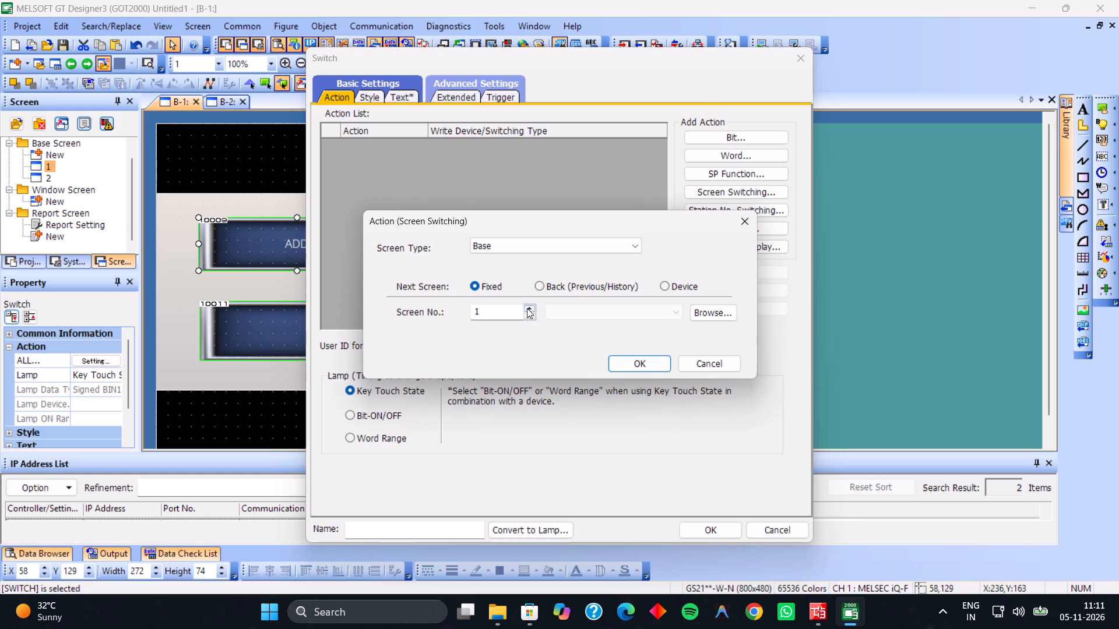
click(529, 306)
click(631, 361)
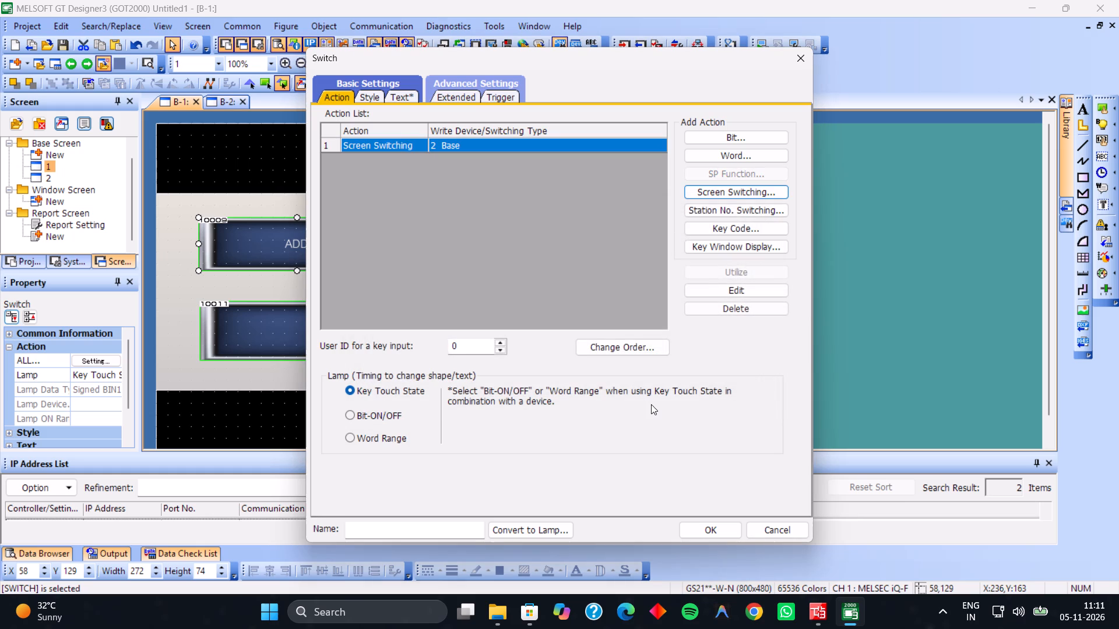
click(705, 533)
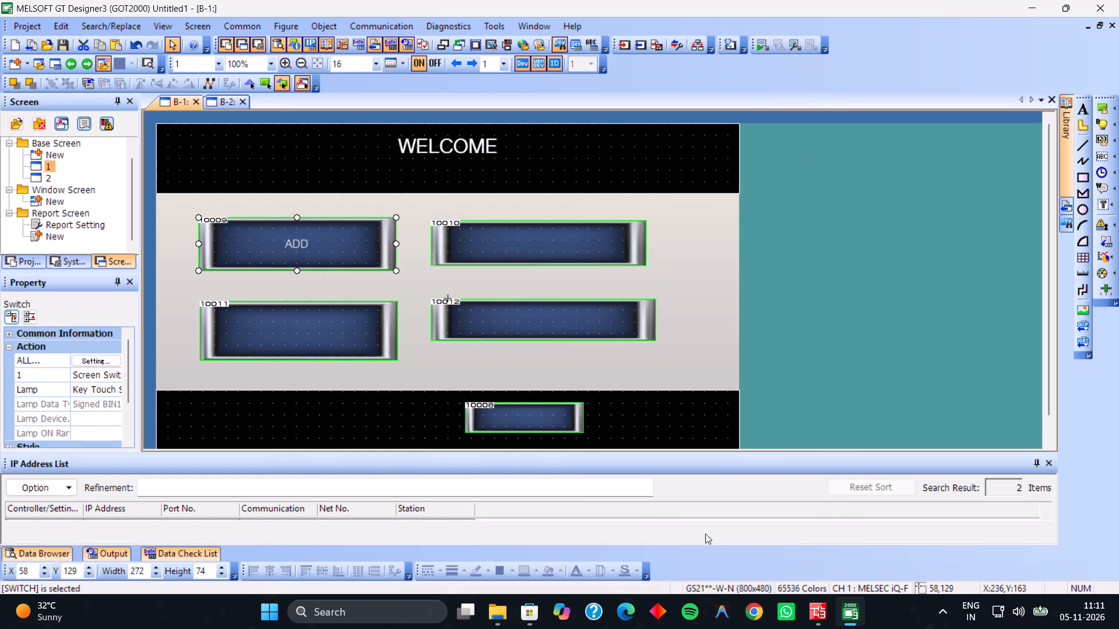
Label the upper-right switch on screen B-1 SUB and make it switch to fixed base screen 3.
double_click(522, 235)
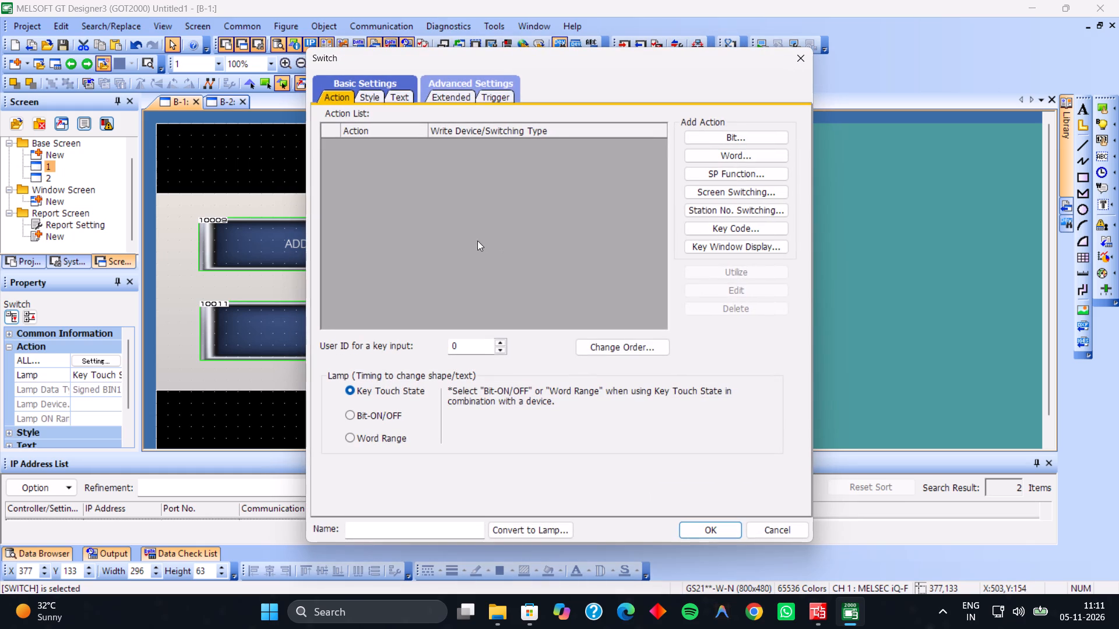
click(397, 103)
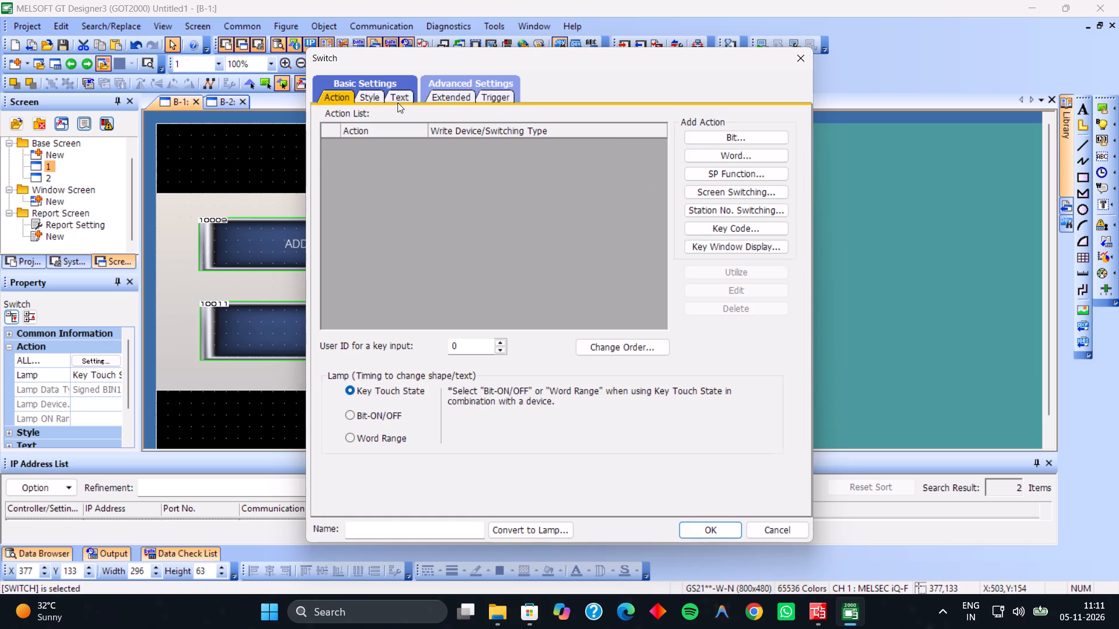
click(618, 301)
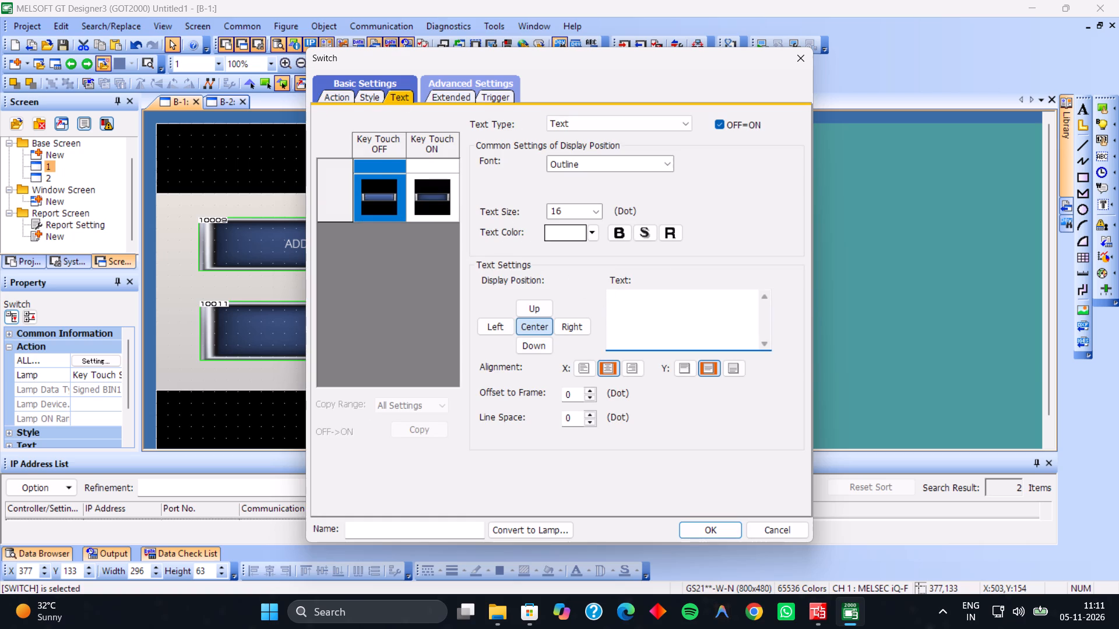
text(SUB)
click(337, 98)
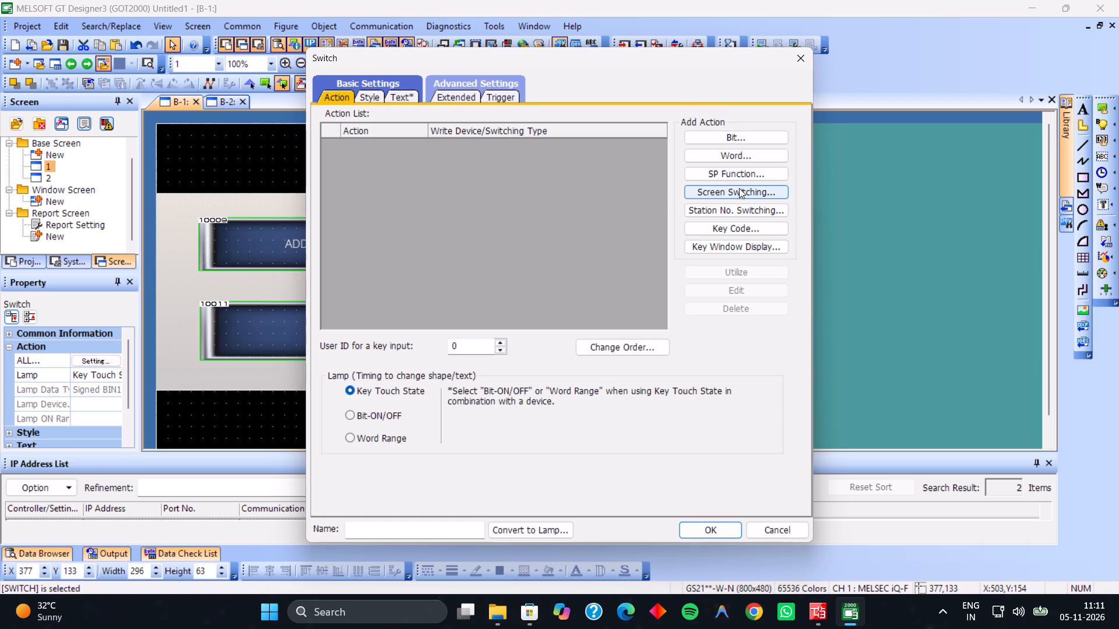
click(736, 191)
double_click(529, 310)
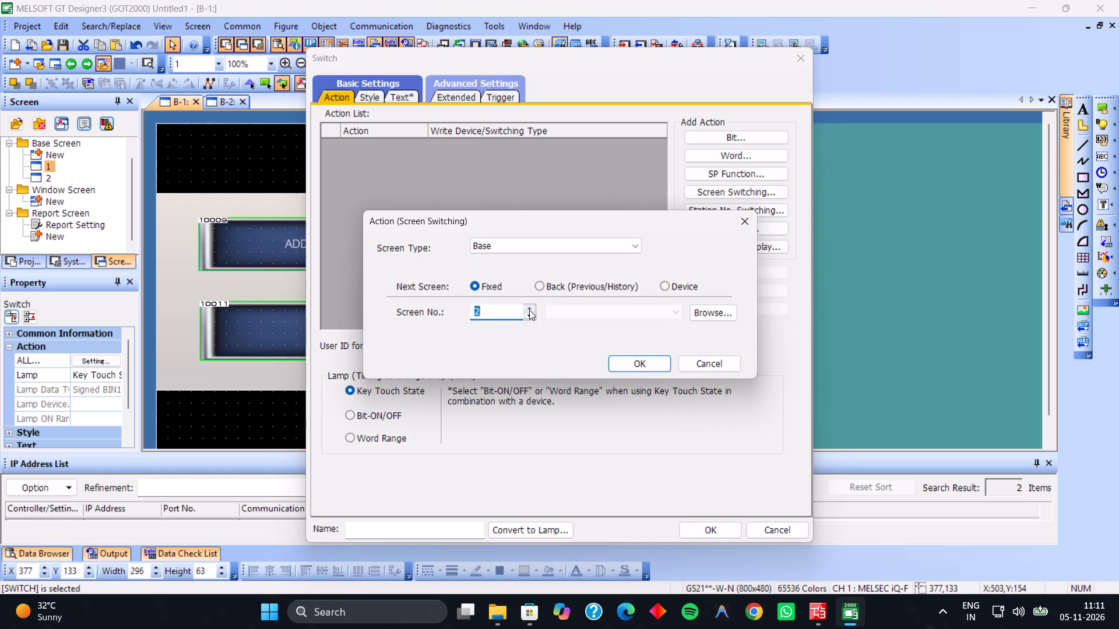
drag(654, 353, 646, 359)
click(646, 359)
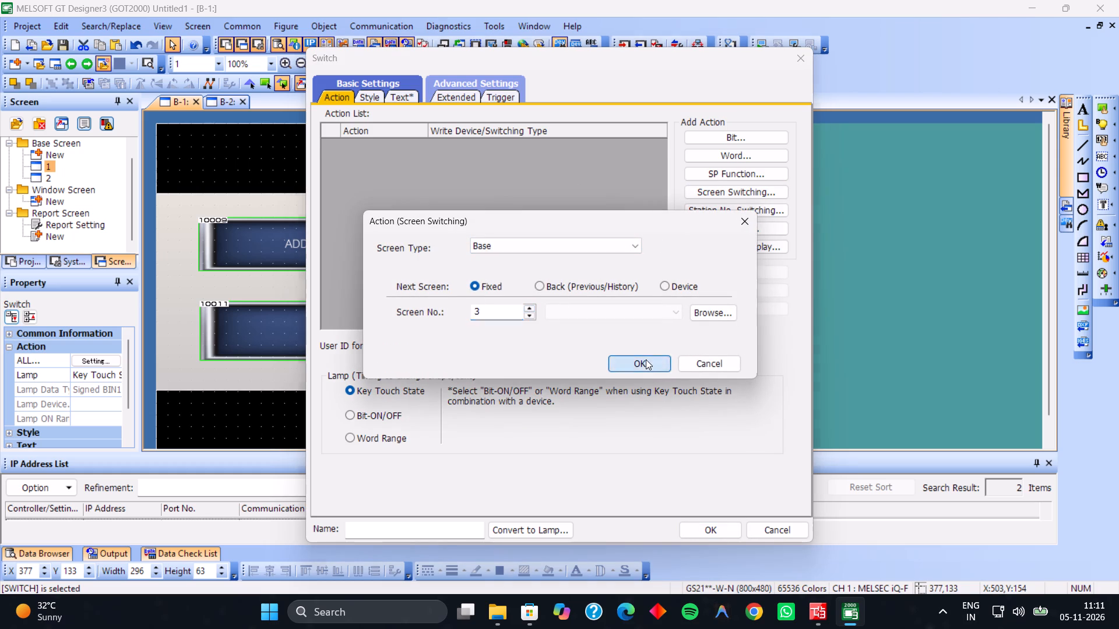
click(698, 526)
Label the lower-left switch in the middle area MUL and make it switch to fixed base screen 4.
double_click(256, 337)
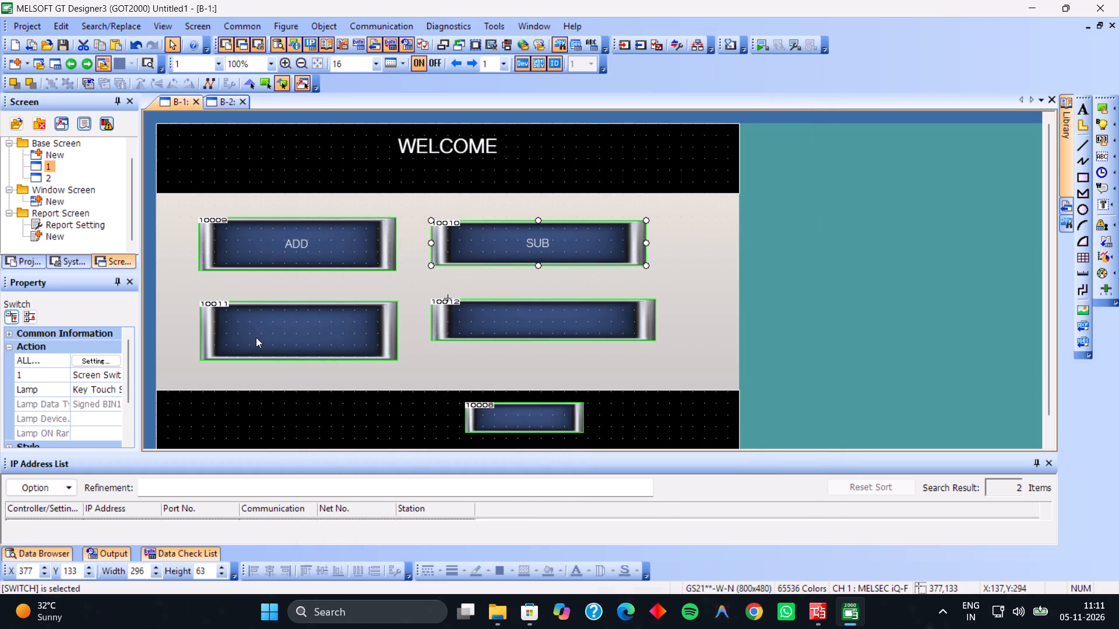
click(398, 97)
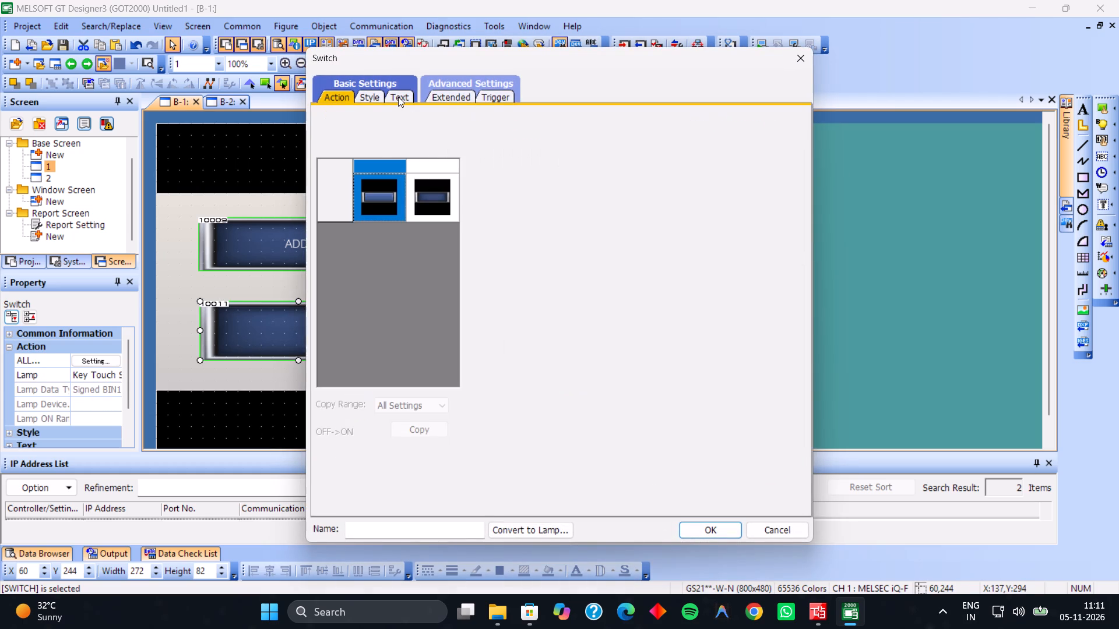
click(634, 314)
text(MUL)
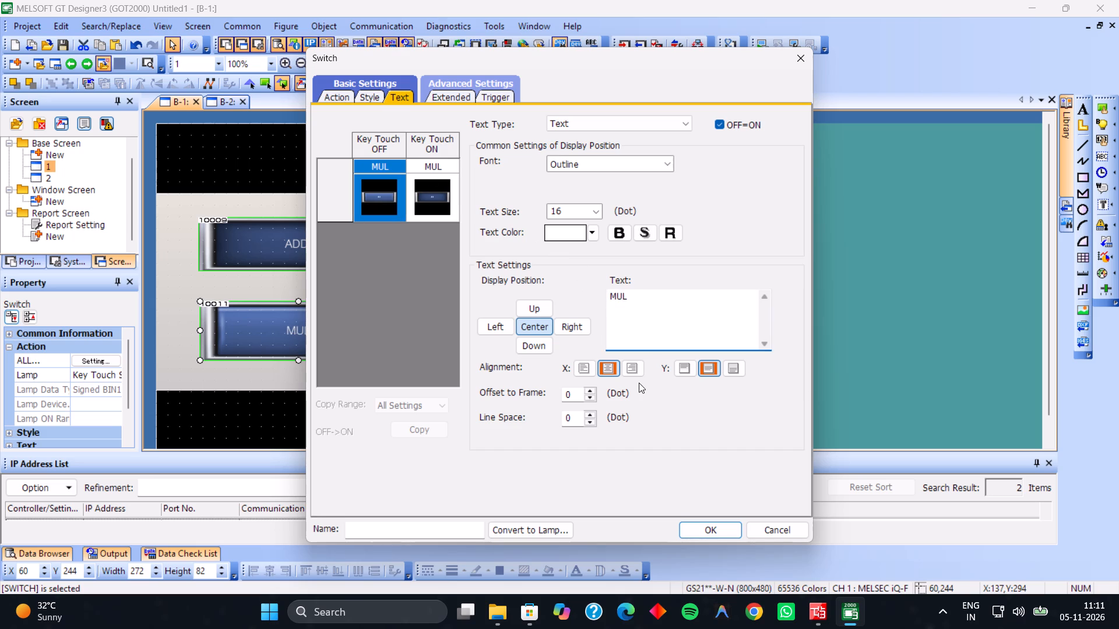
click(329, 98)
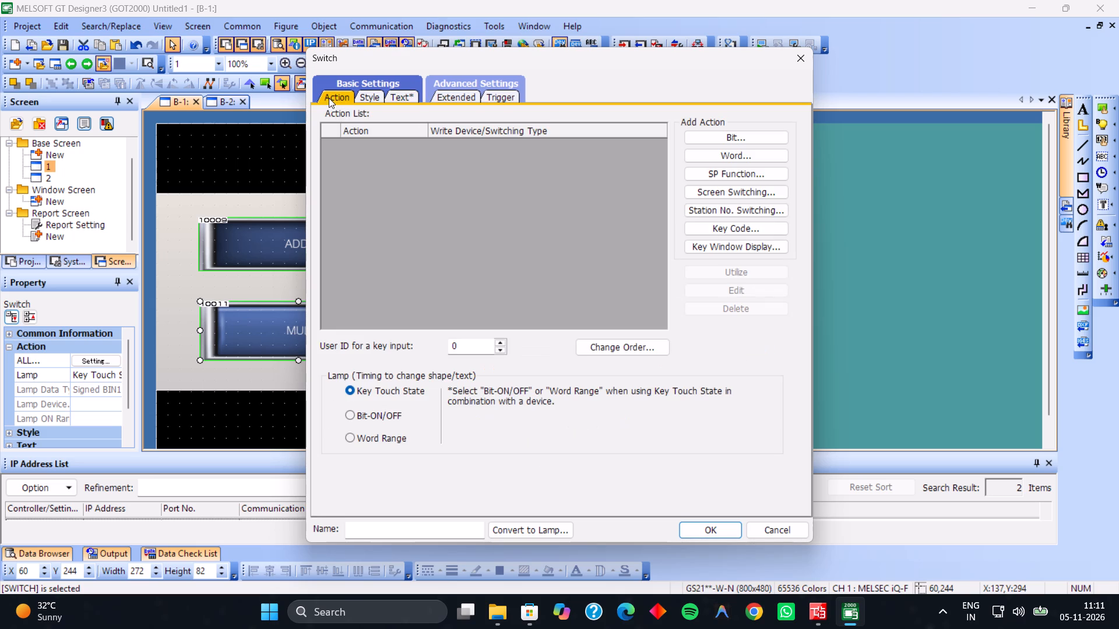
click(745, 214)
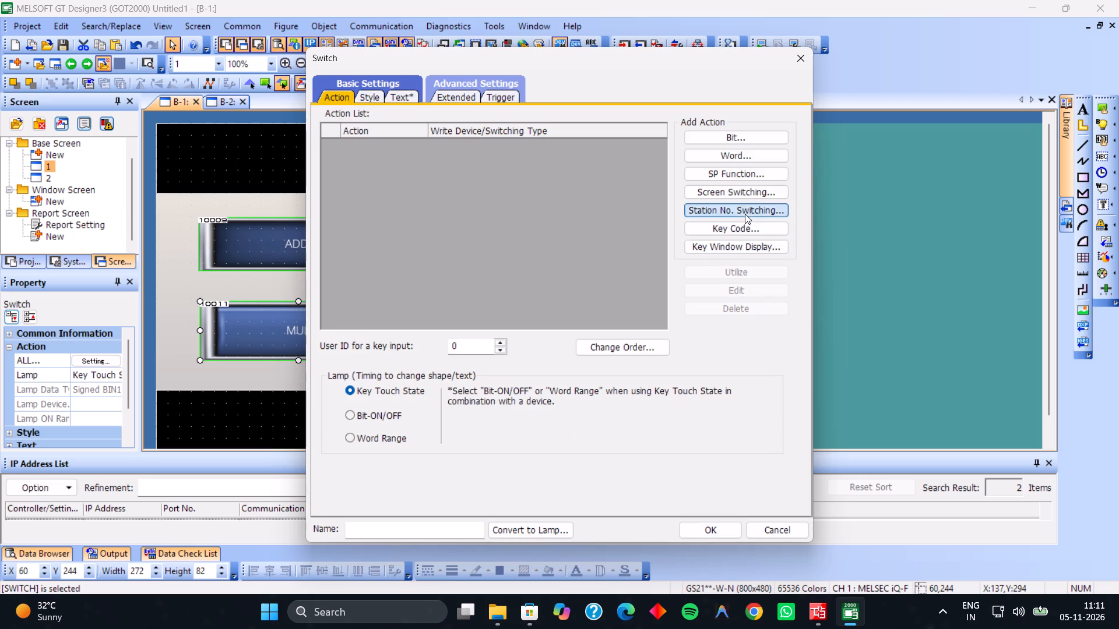
click(751, 204)
click(753, 195)
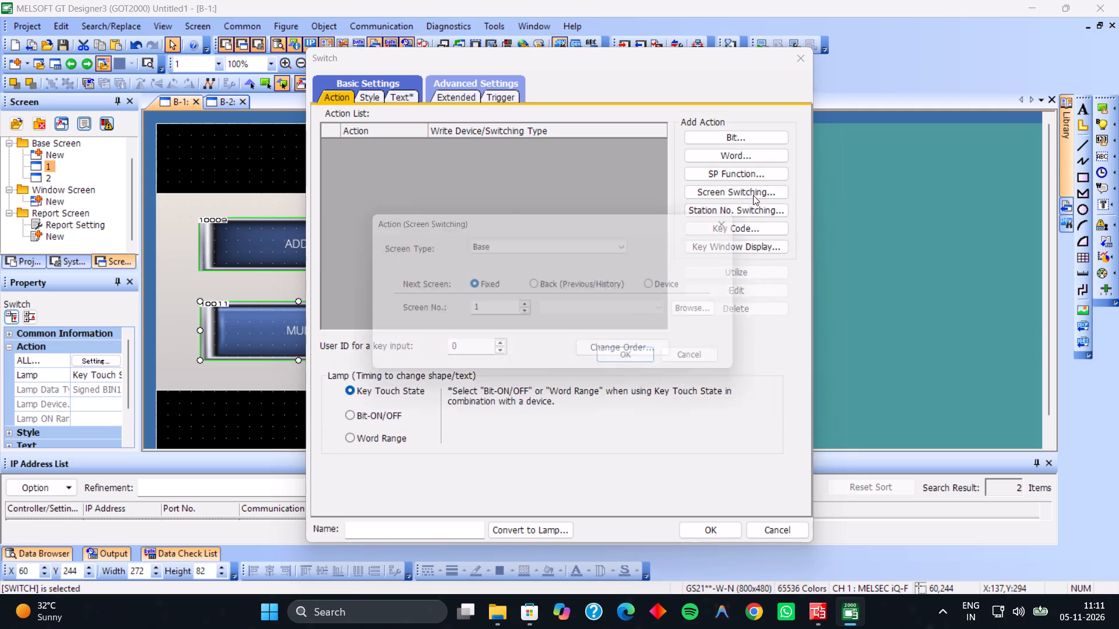
click(527, 251)
drag(527, 251, 492, 321)
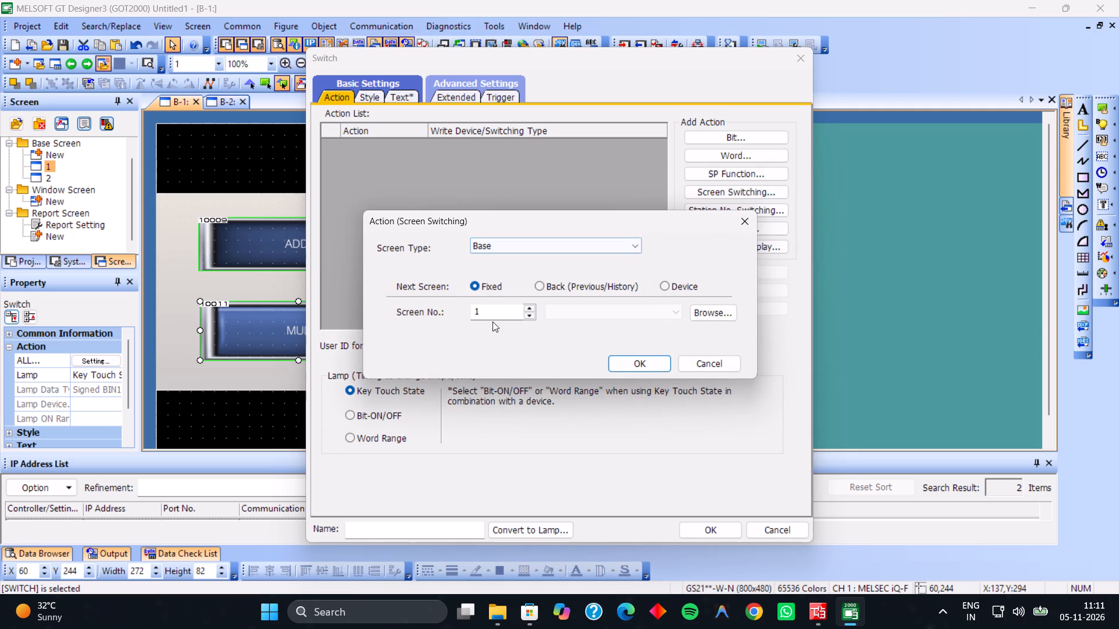
drag(492, 321, 527, 308)
triple_click(527, 308)
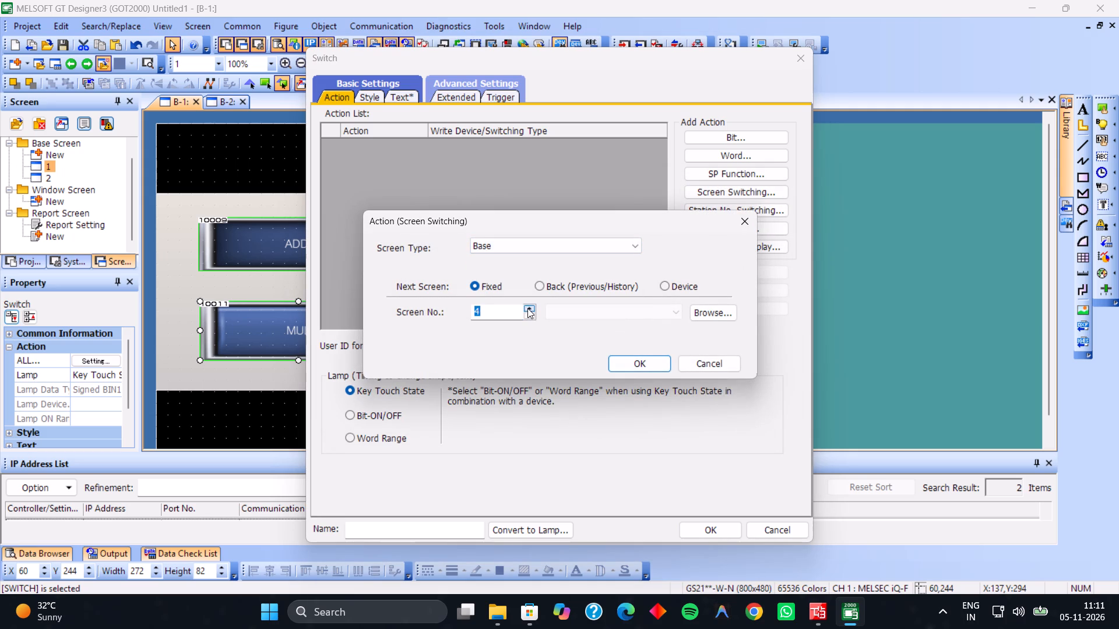
click(530, 316)
click(532, 310)
click(624, 366)
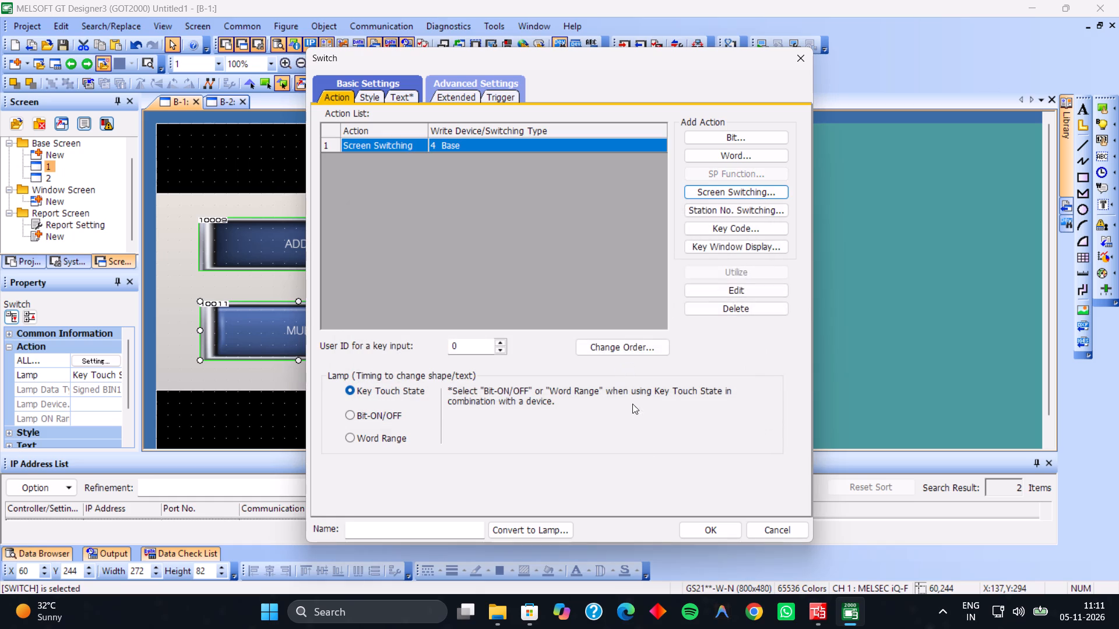
click(692, 530)
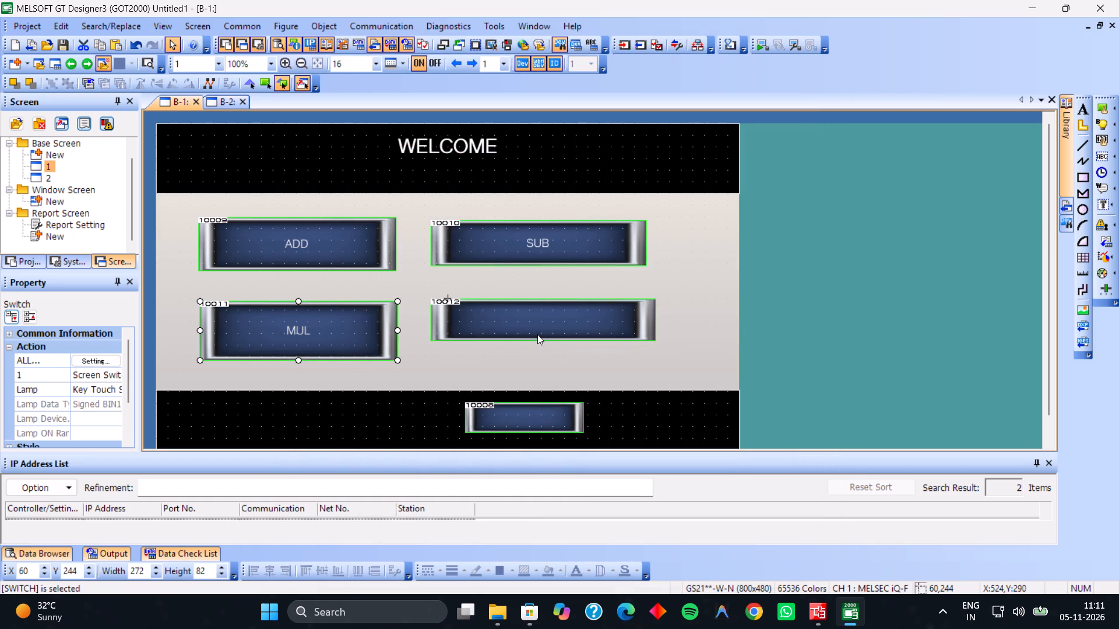
Label the remaining blank switch beside MUL as DIV and make it switch to fixed base screen 5.
double_click(537, 334)
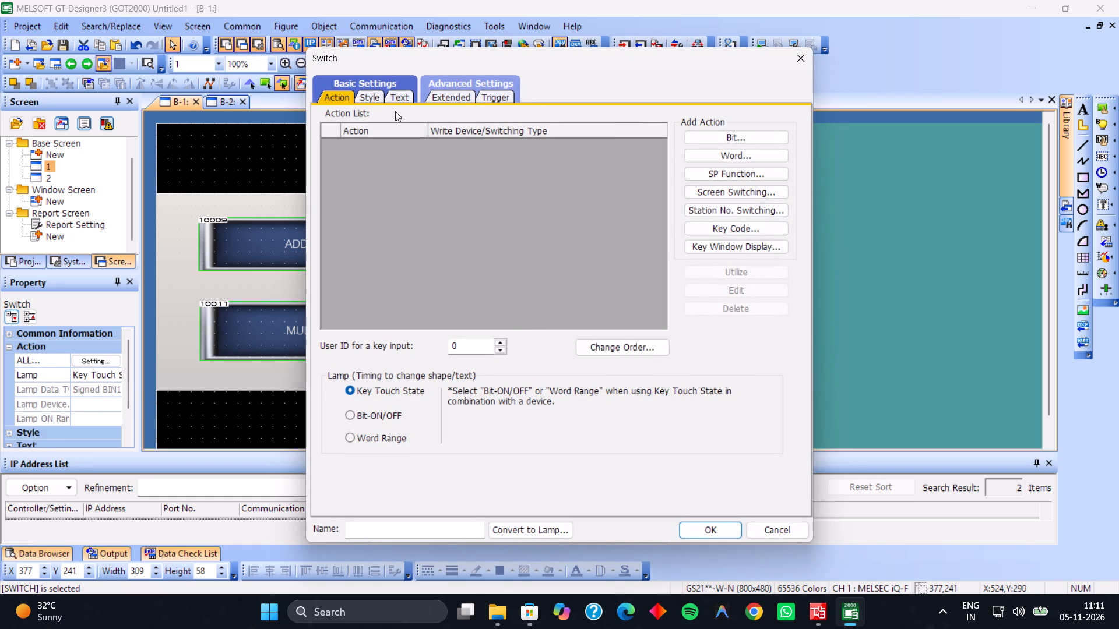
click(401, 103)
click(624, 307)
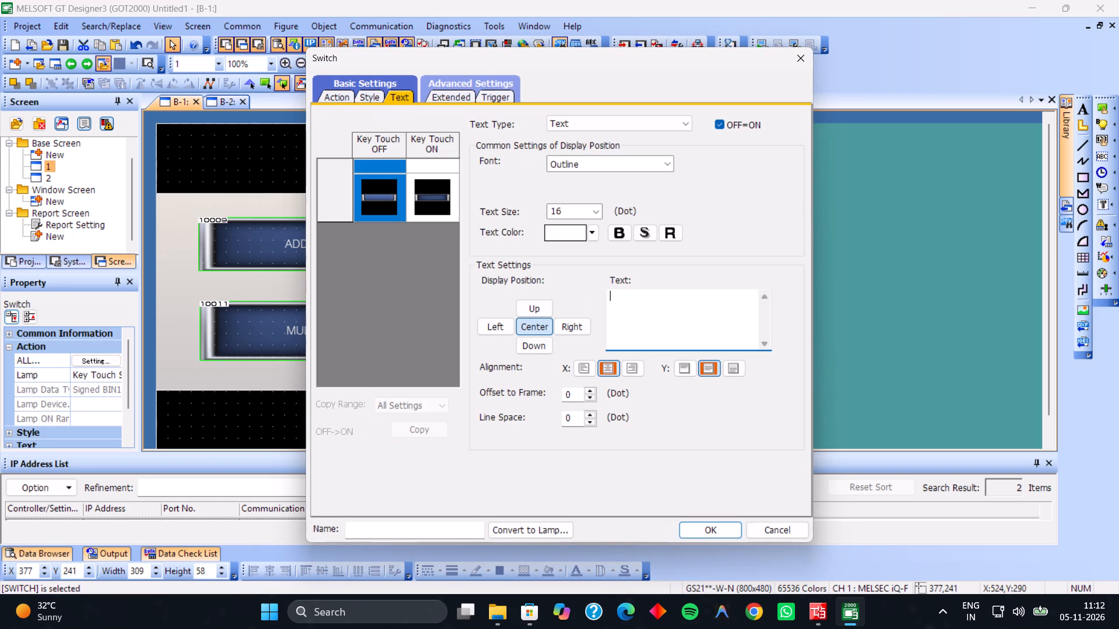
text(DIV)
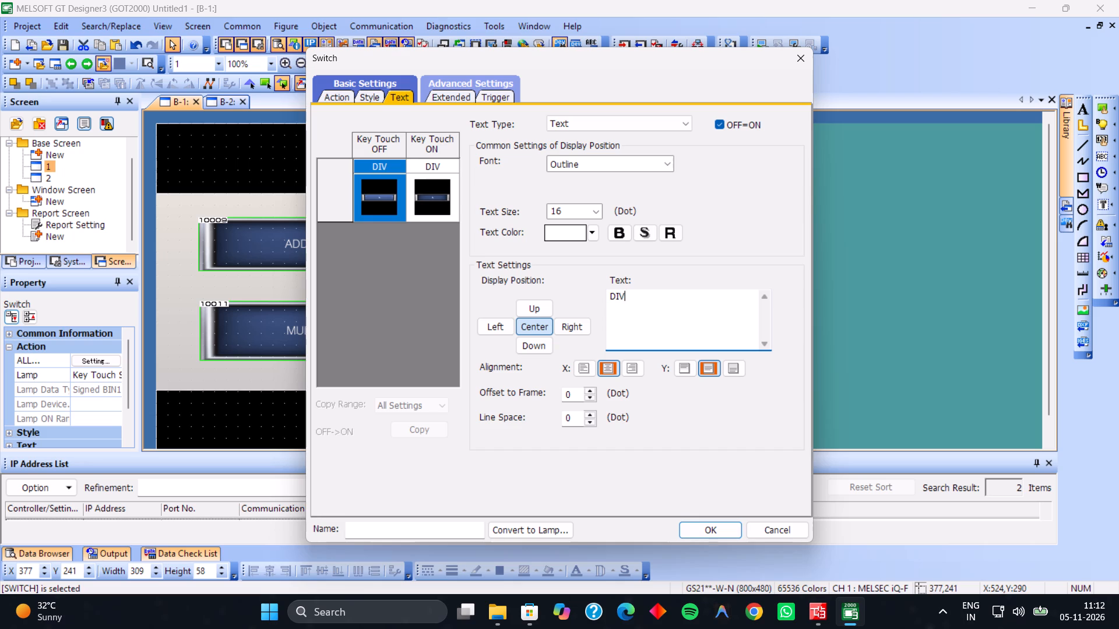
click(344, 88)
click(342, 91)
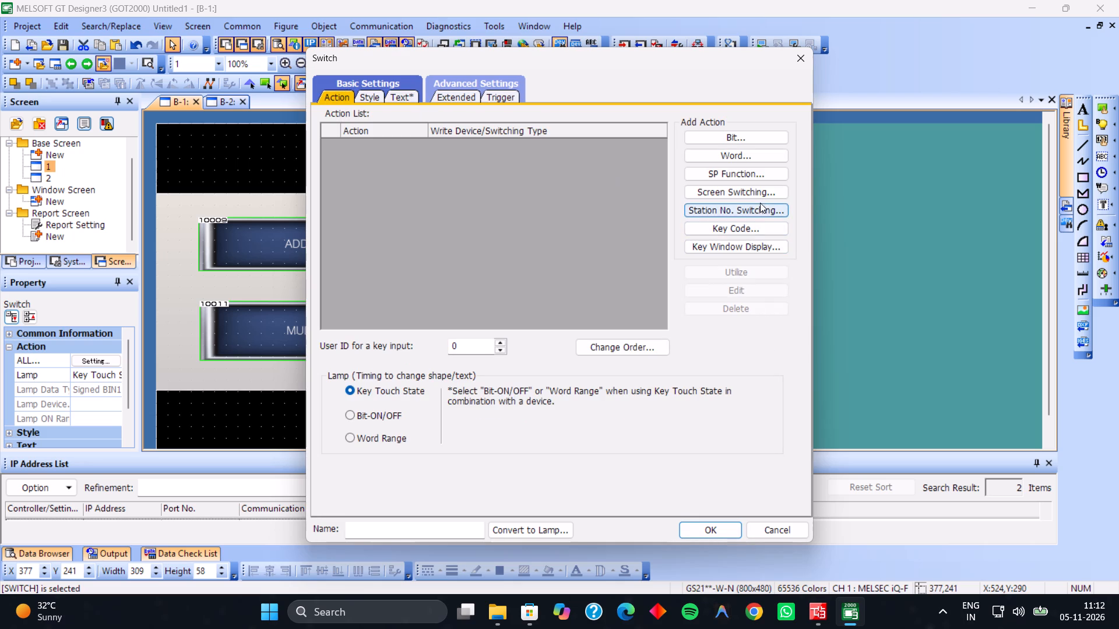
click(765, 189)
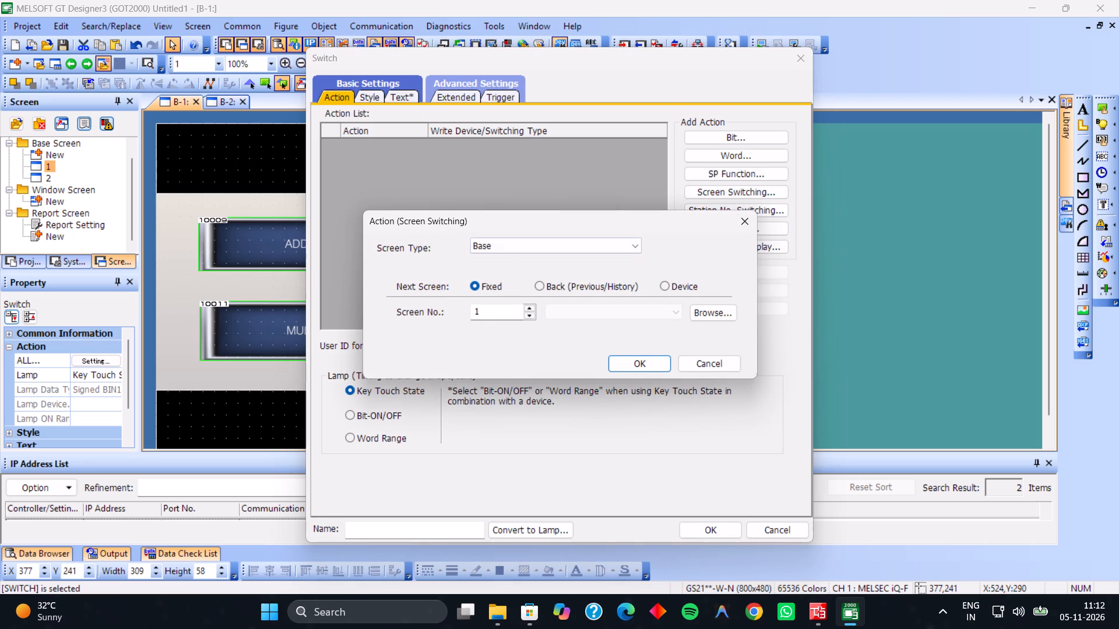
triple_click(530, 306)
double_click(530, 306)
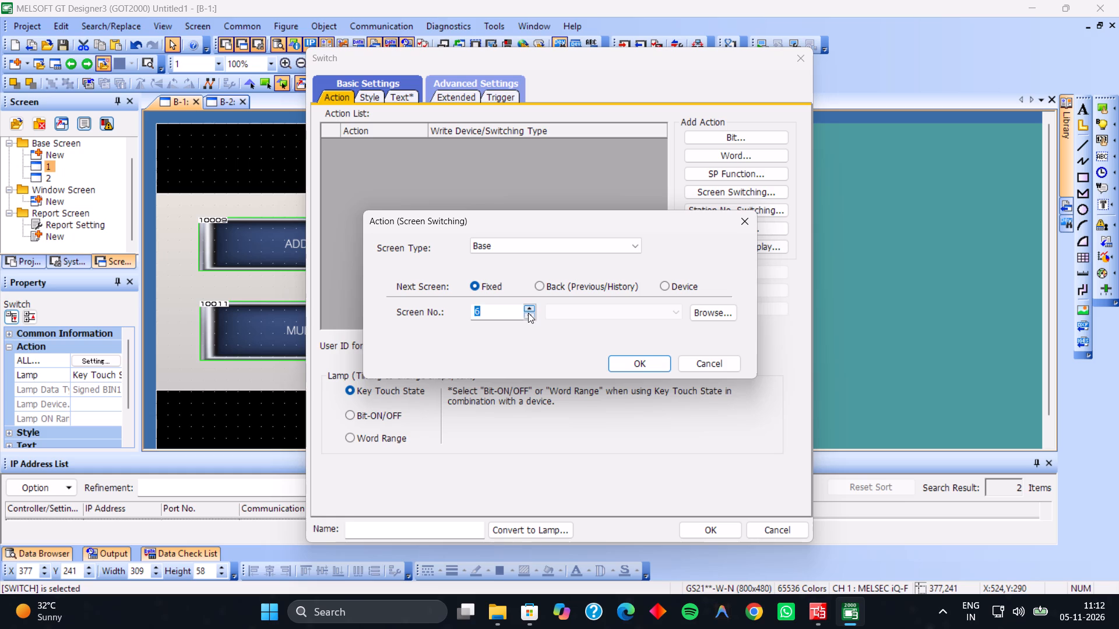
click(528, 313)
click(615, 358)
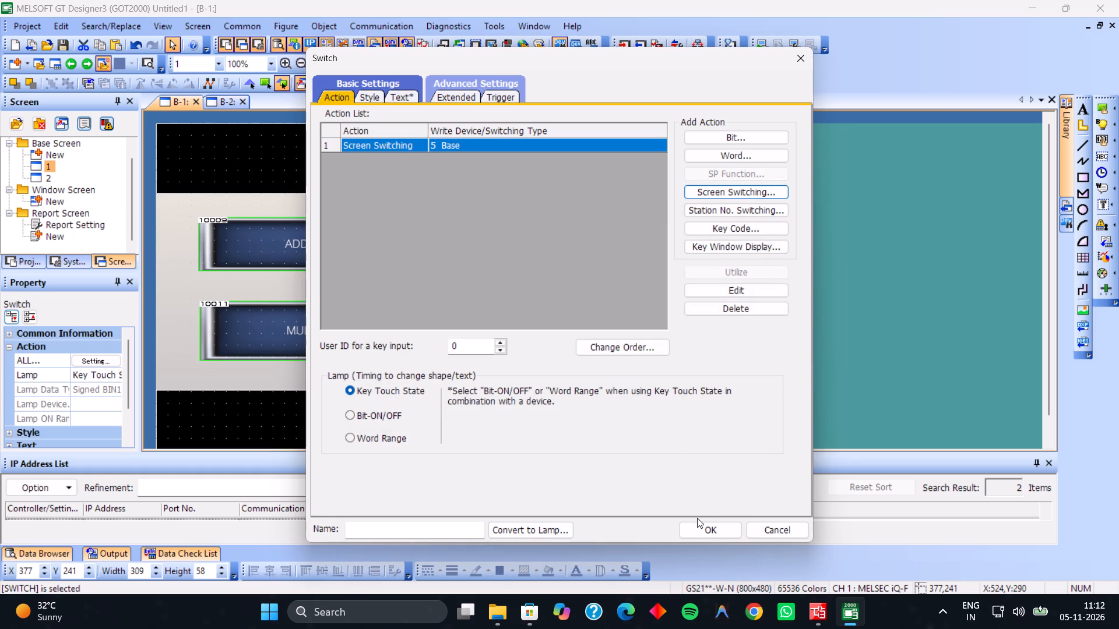
click(697, 528)
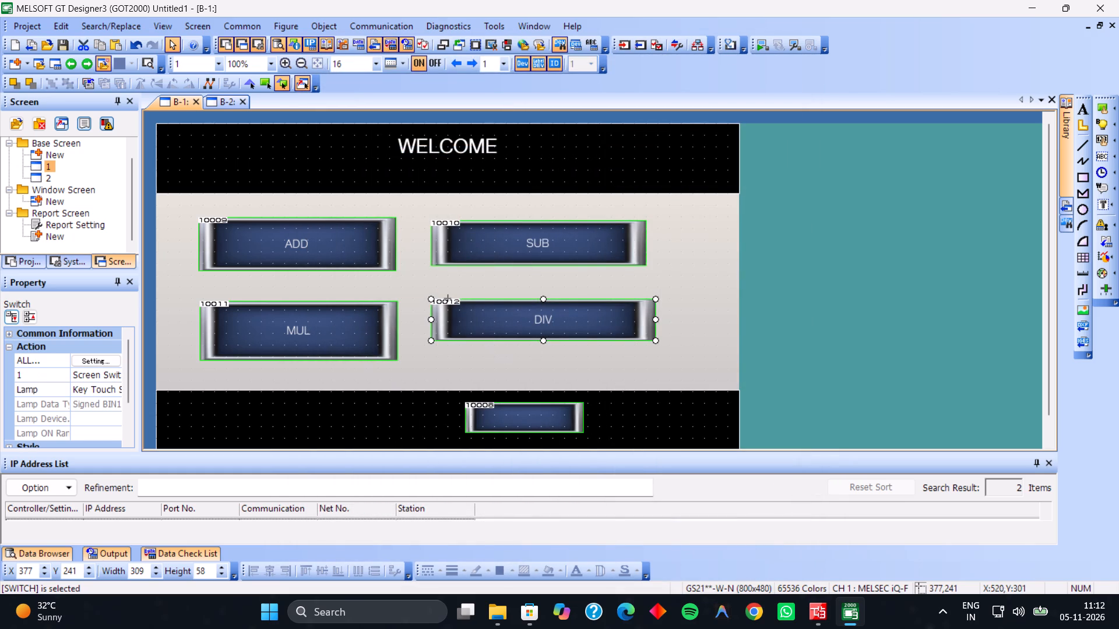
Stretch the DIV switch downward to a height of about 74.
drag(546, 342, 546, 352)
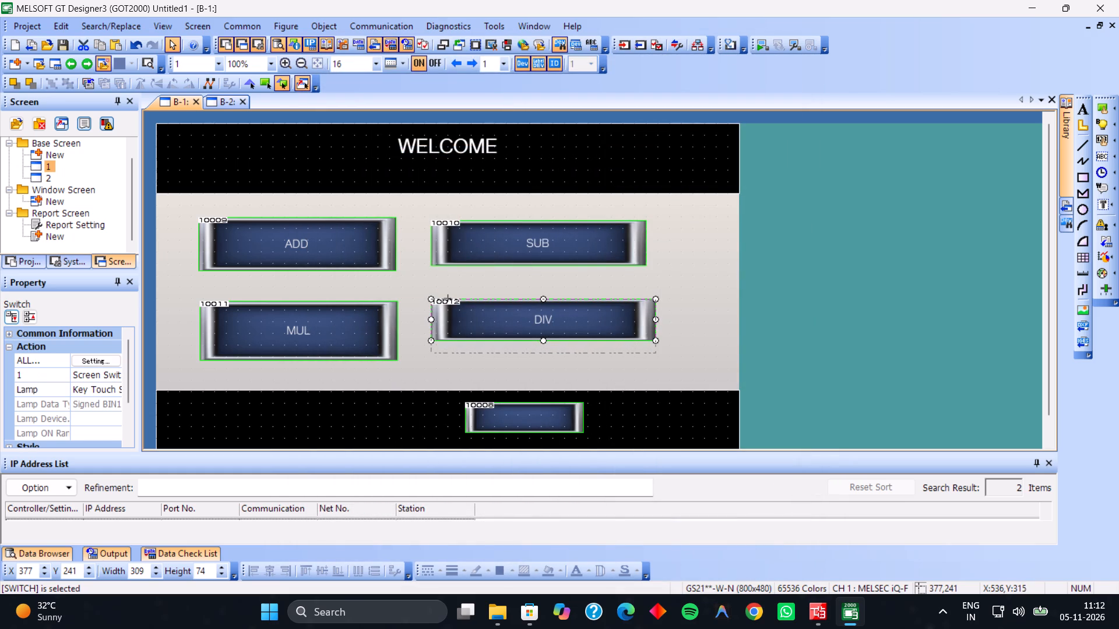
Stretch the DIV switch further downward to a height of about 81.
drag(546, 352, 547, 357)
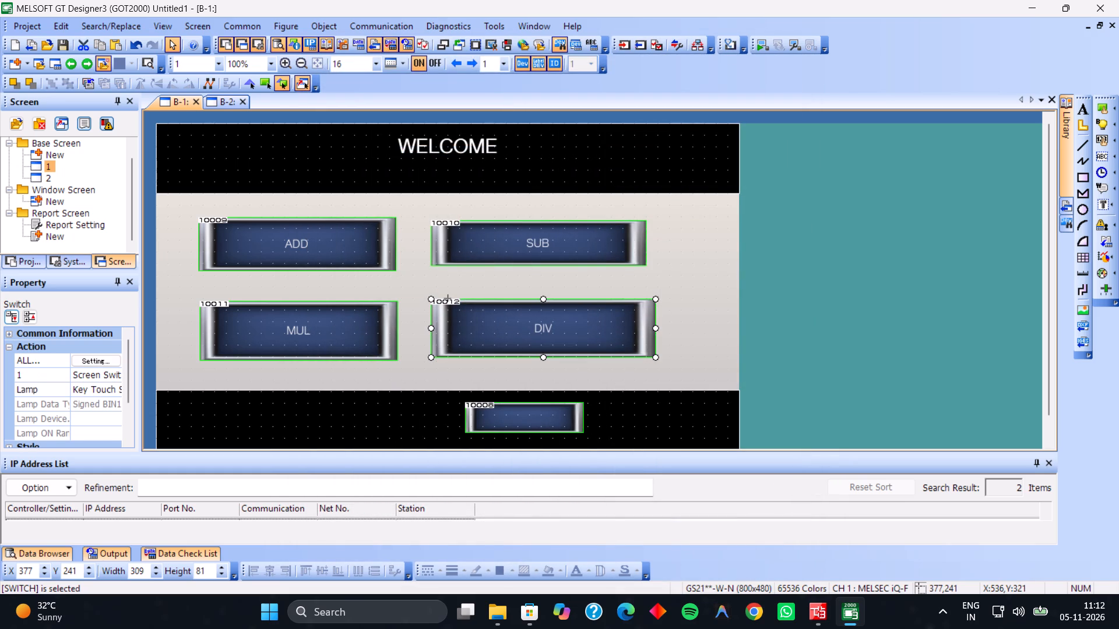
Stretch the SUB switch upward and downward to a height of about 73, with its top edge at about Y 129.
click(525, 231)
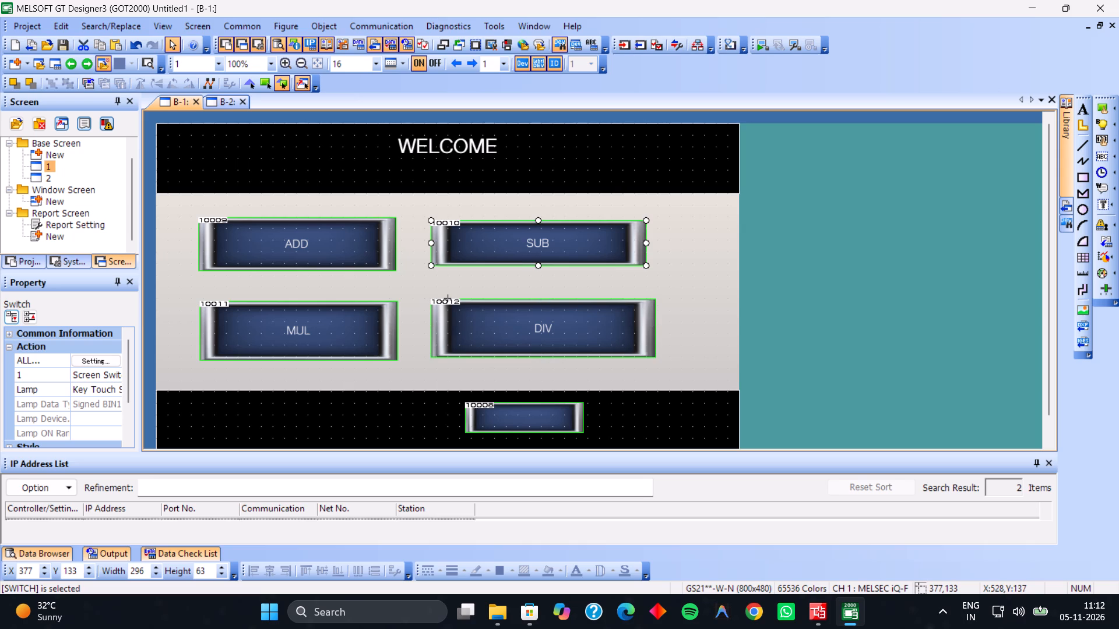
drag(541, 223, 542, 217)
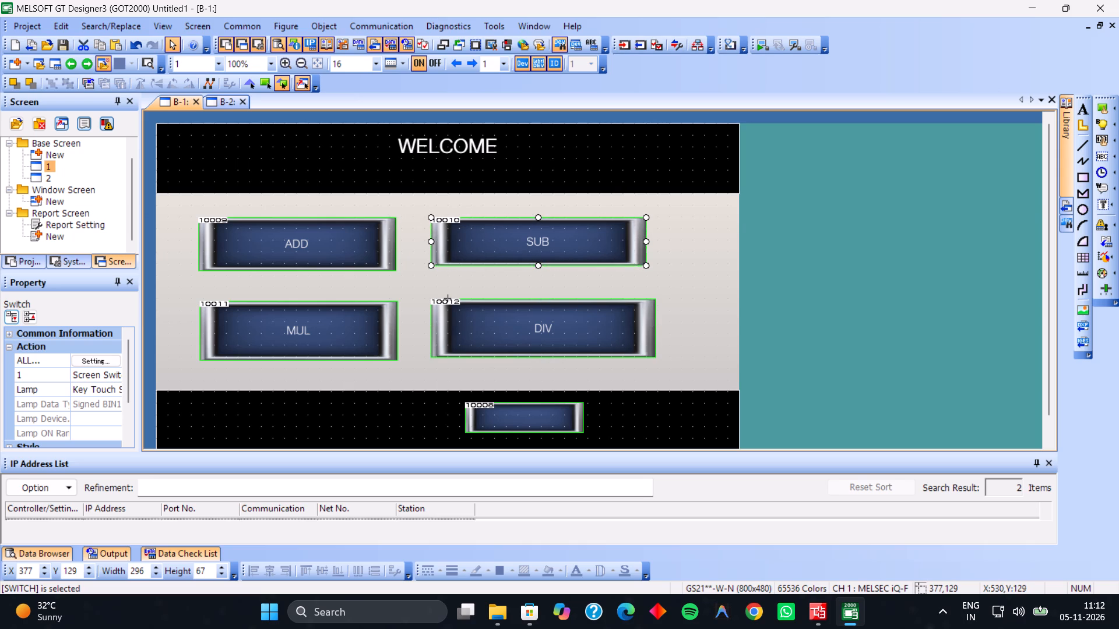
click(539, 266)
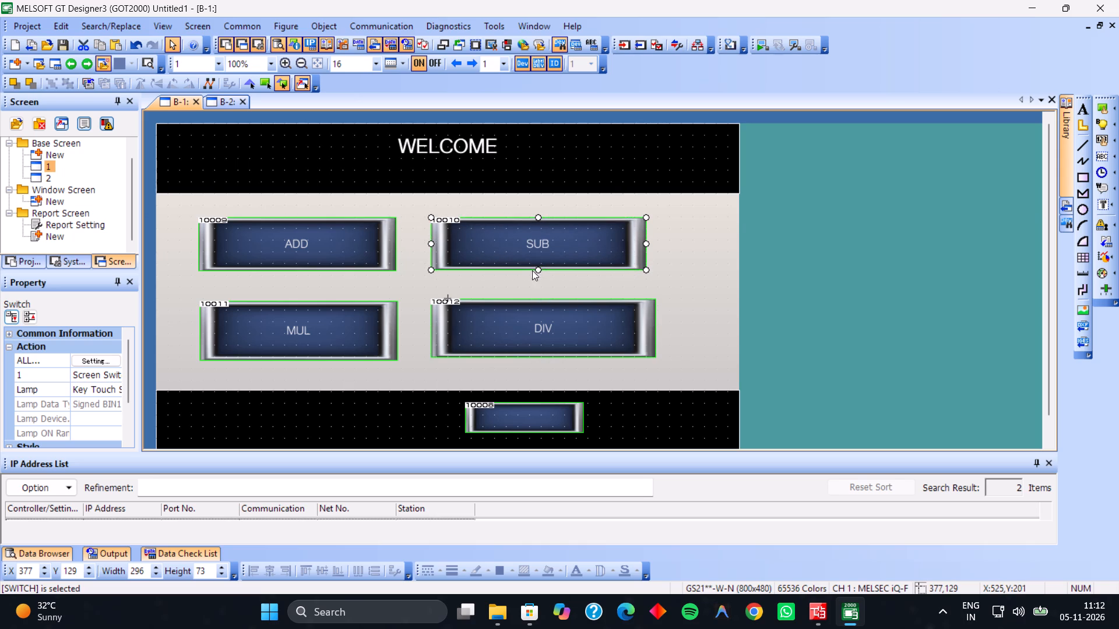
click(479, 289)
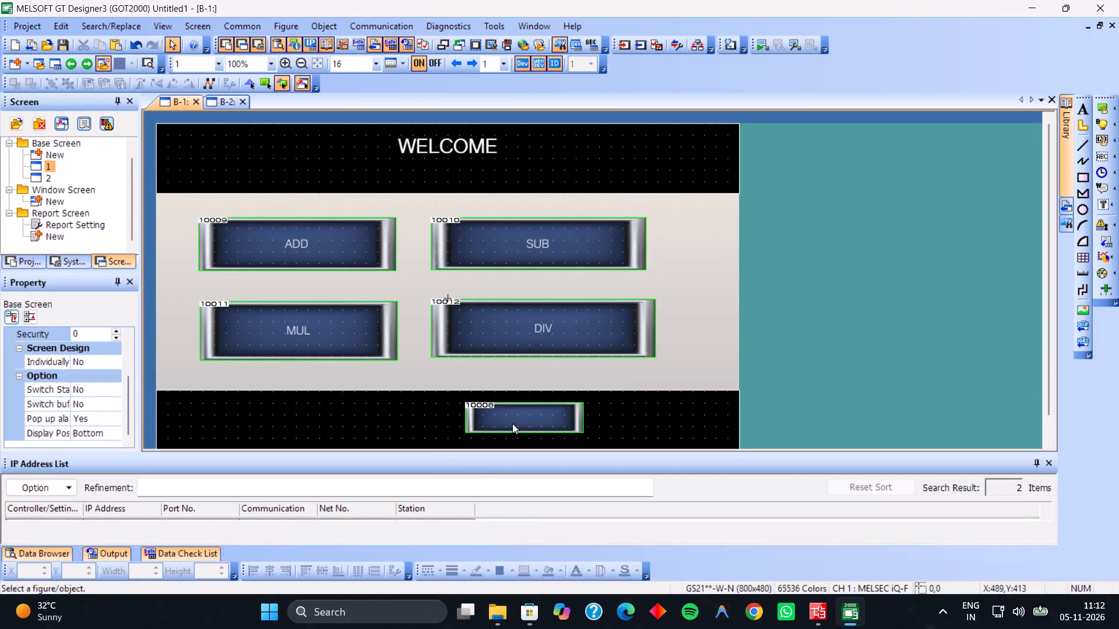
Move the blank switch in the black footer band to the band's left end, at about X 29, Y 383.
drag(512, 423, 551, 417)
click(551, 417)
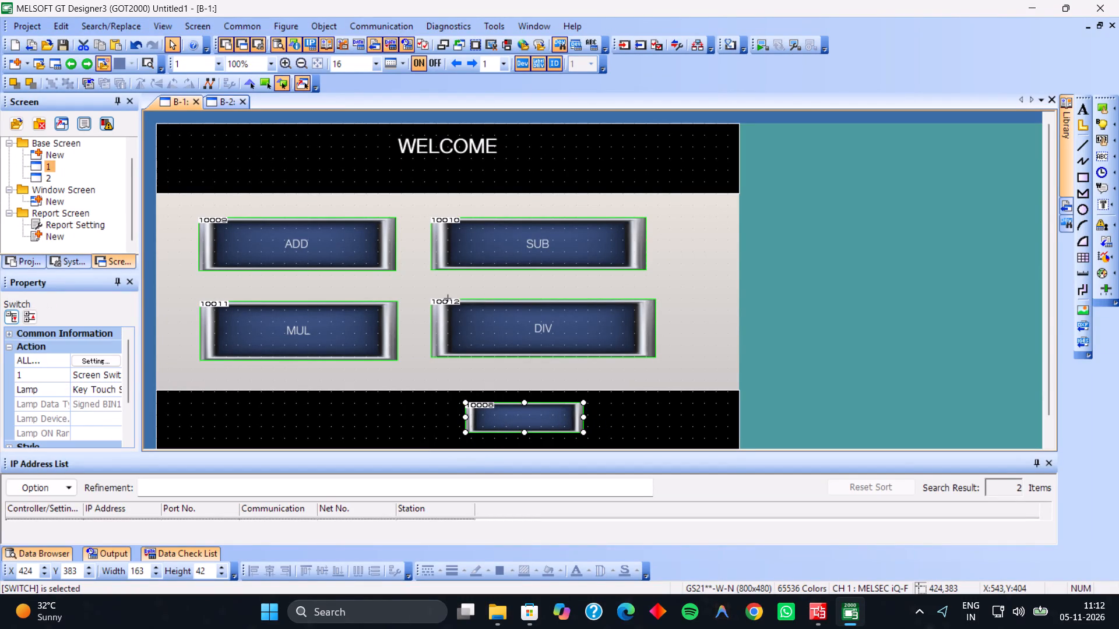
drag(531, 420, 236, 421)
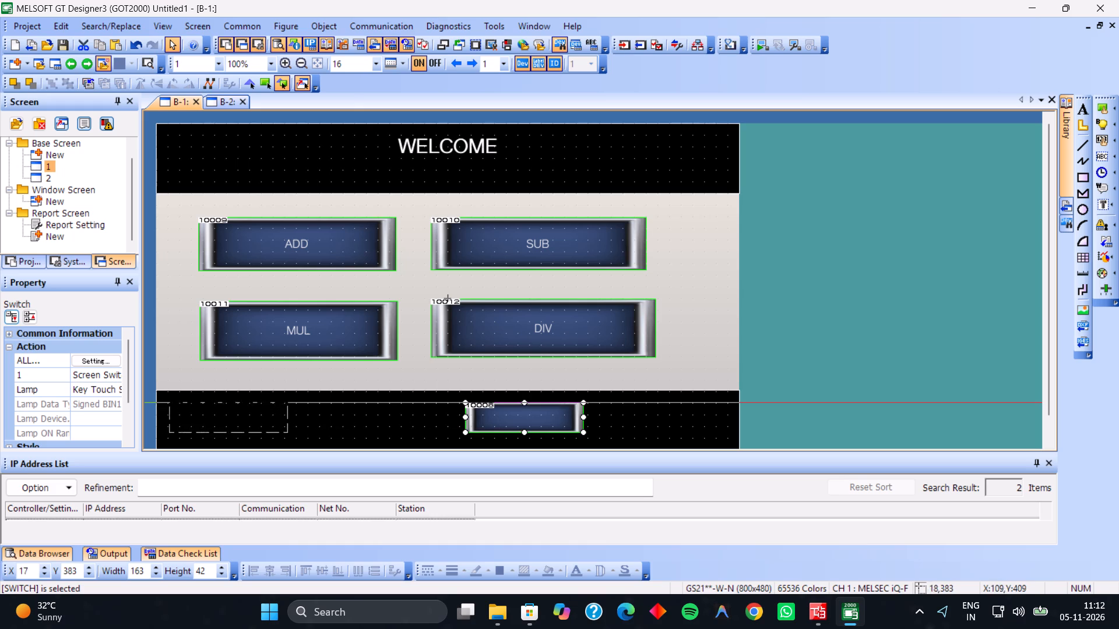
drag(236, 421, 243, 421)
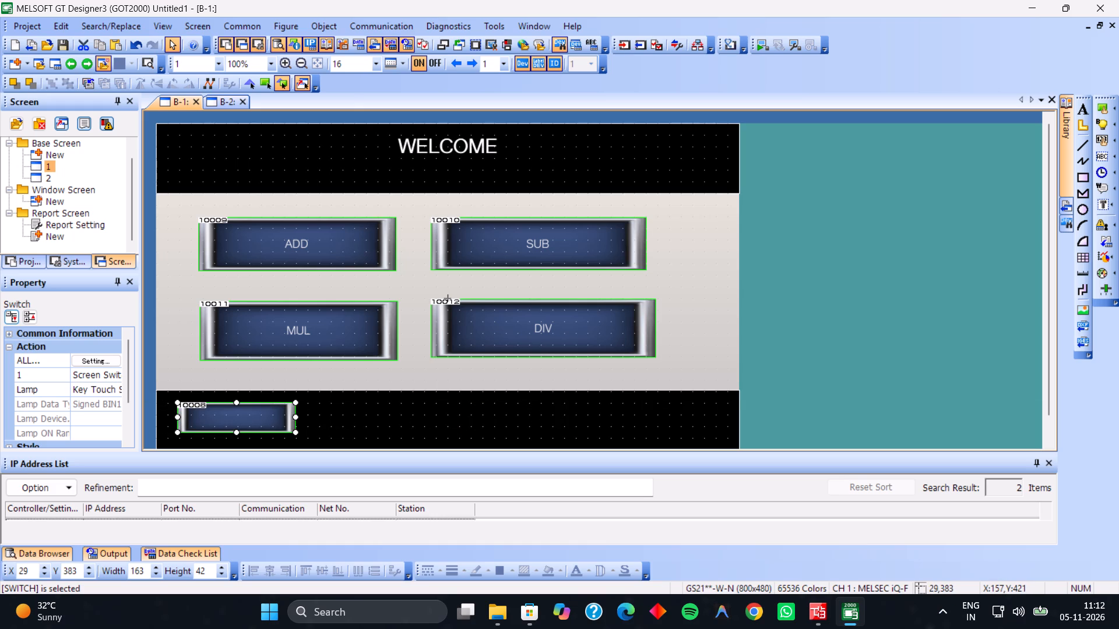
Copy the blank footer switch and place the duplicate at the footer's right end, at about X 607, Y 387.
key(ctrl+c)
click(342, 426)
key(ctrl+v)
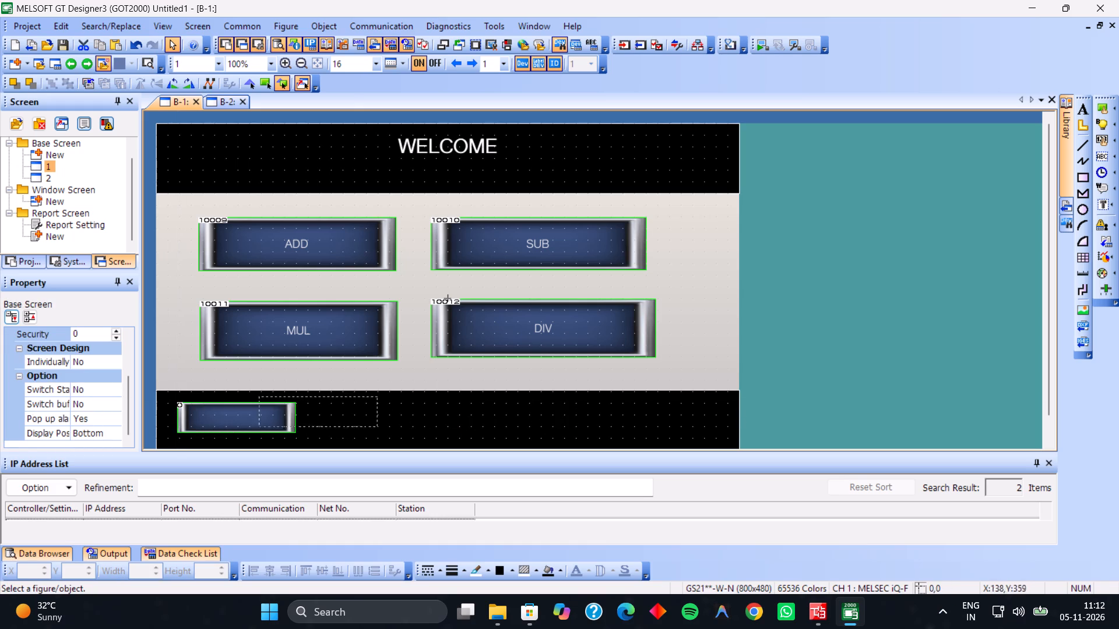
click(598, 405)
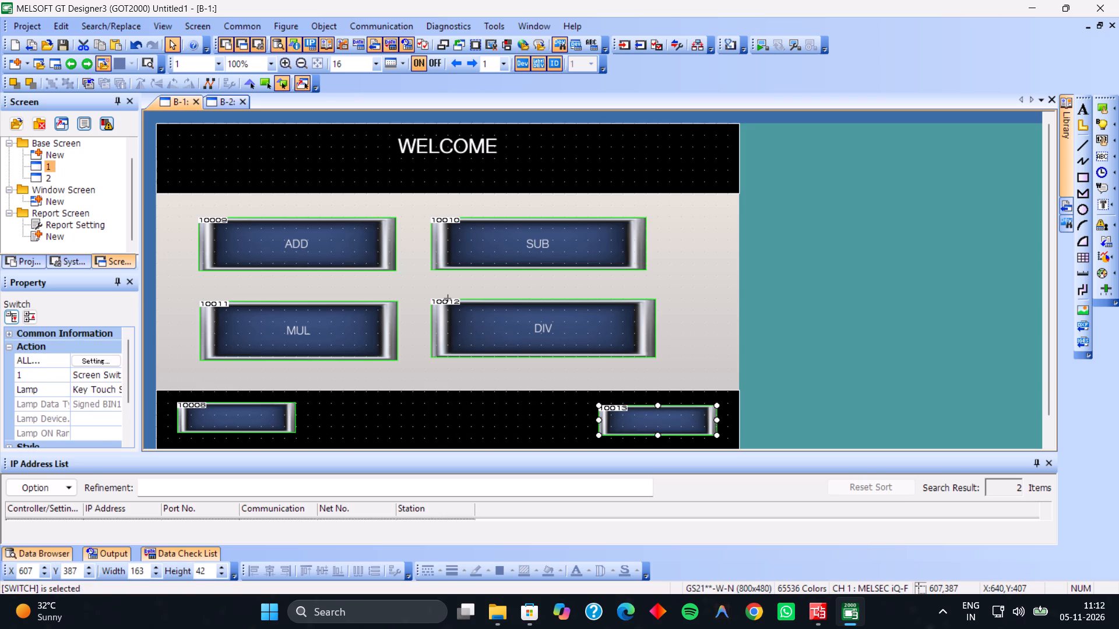
Label the footer's right-hand switch NEXT and add a screen switching action for Overlap Window1 with fixed screen 2.
double_click(622, 419)
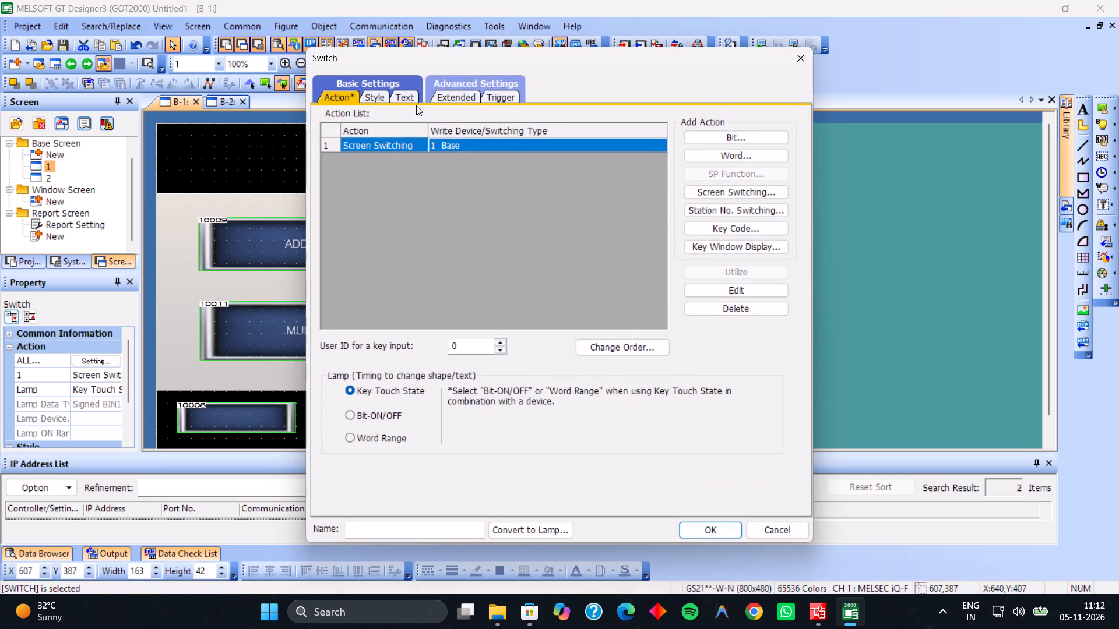
click(404, 95)
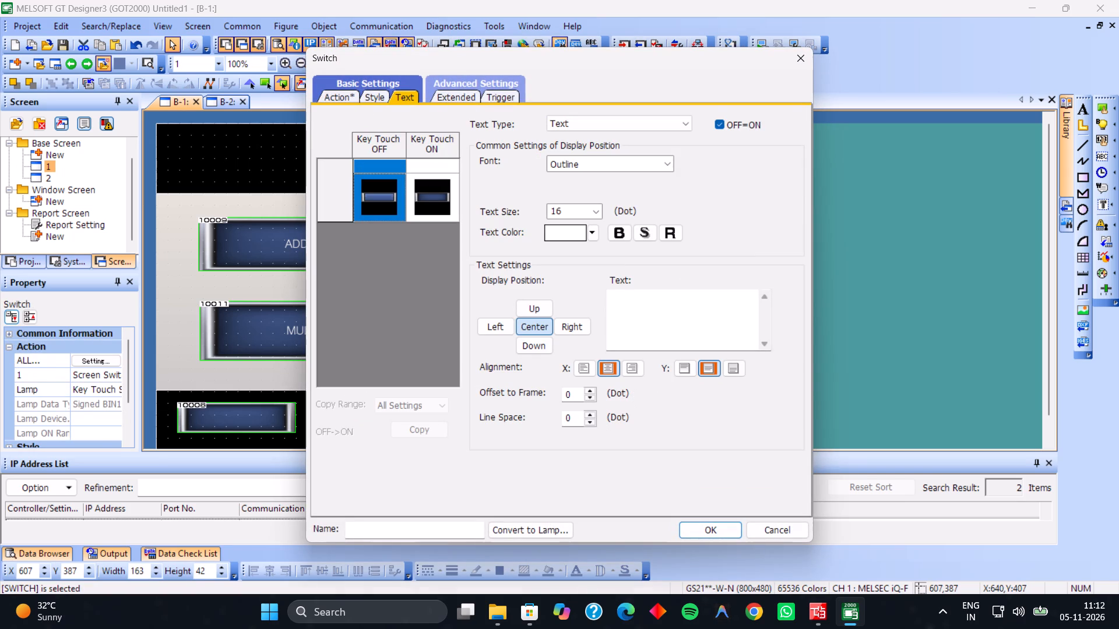
click(660, 333)
text(NEXT)
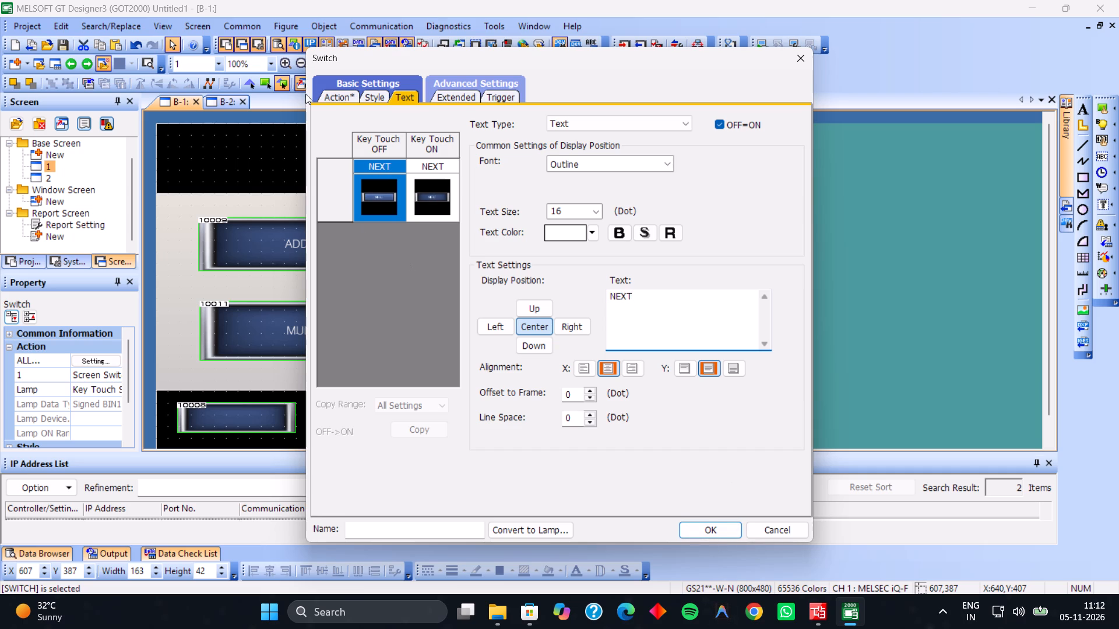
click(332, 95)
click(733, 185)
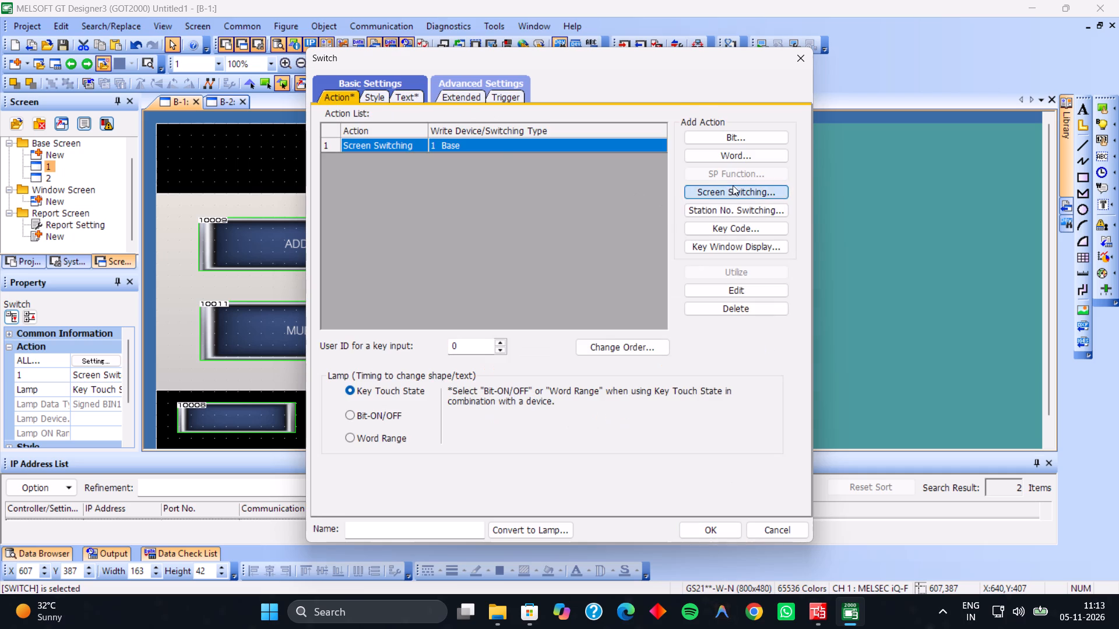
click(528, 305)
click(625, 363)
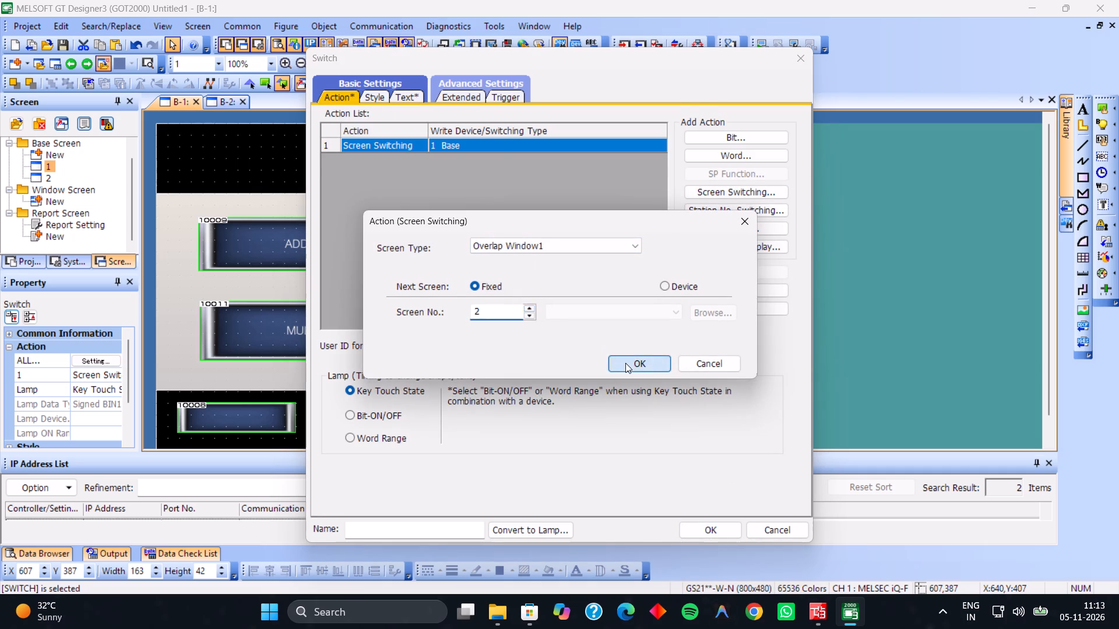
click(702, 527)
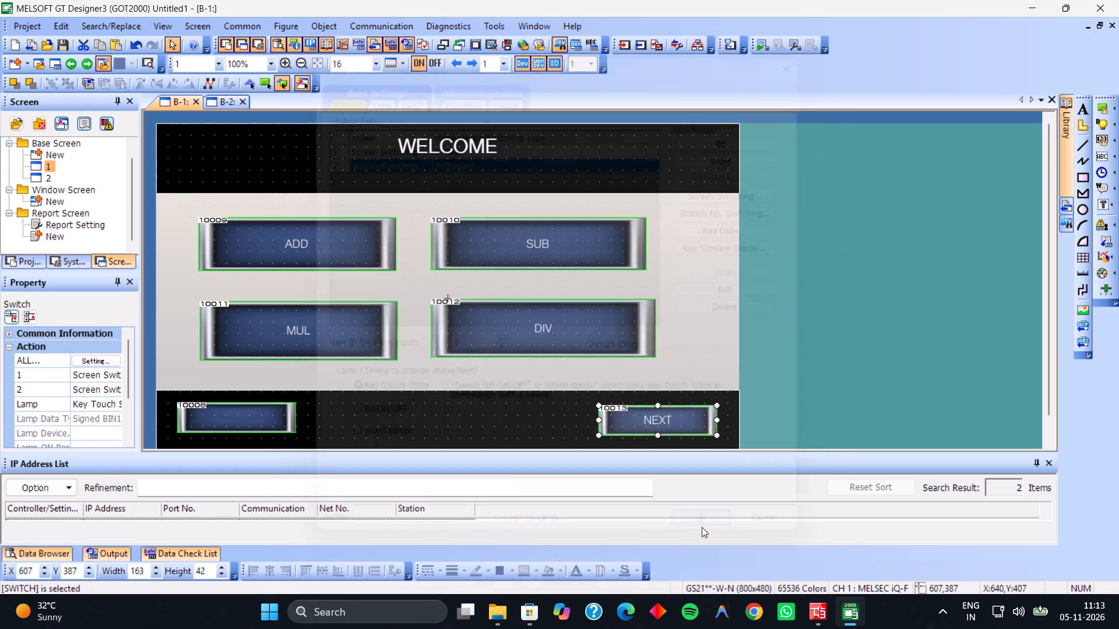
Delete the blank switch at the left end of the footer on screen B-1.
click(213, 419)
double_click(233, 416)
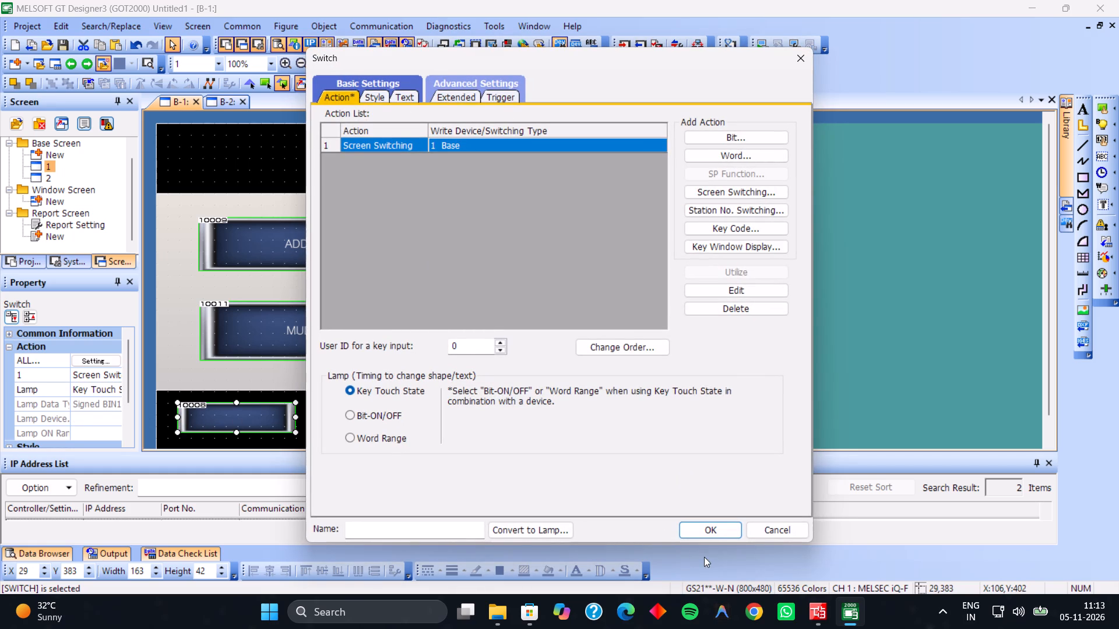
click(773, 529)
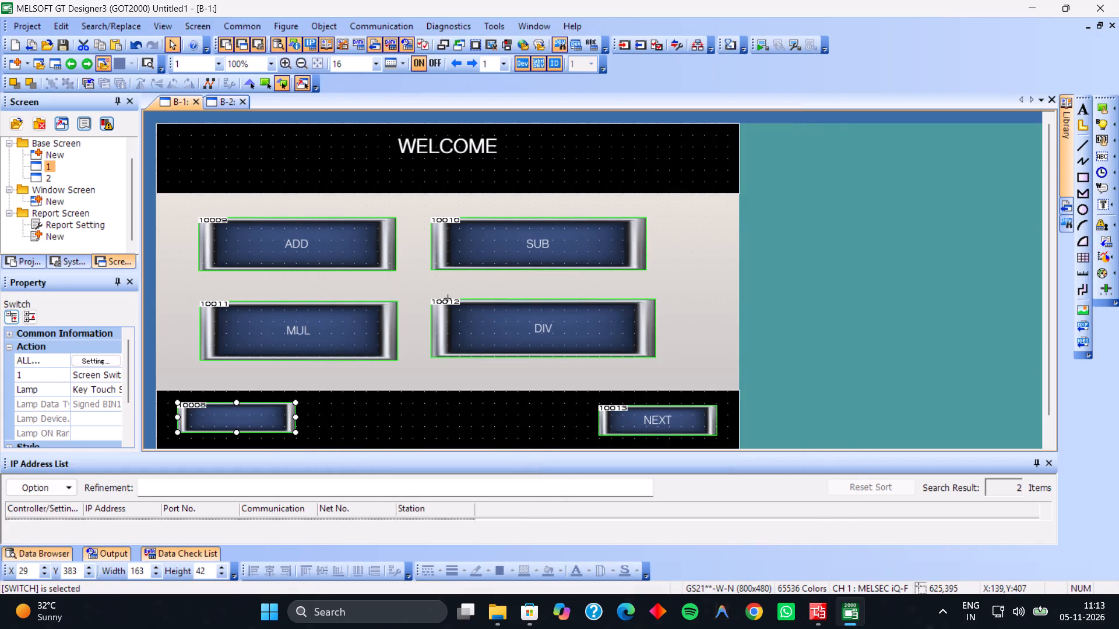
key(Delete)
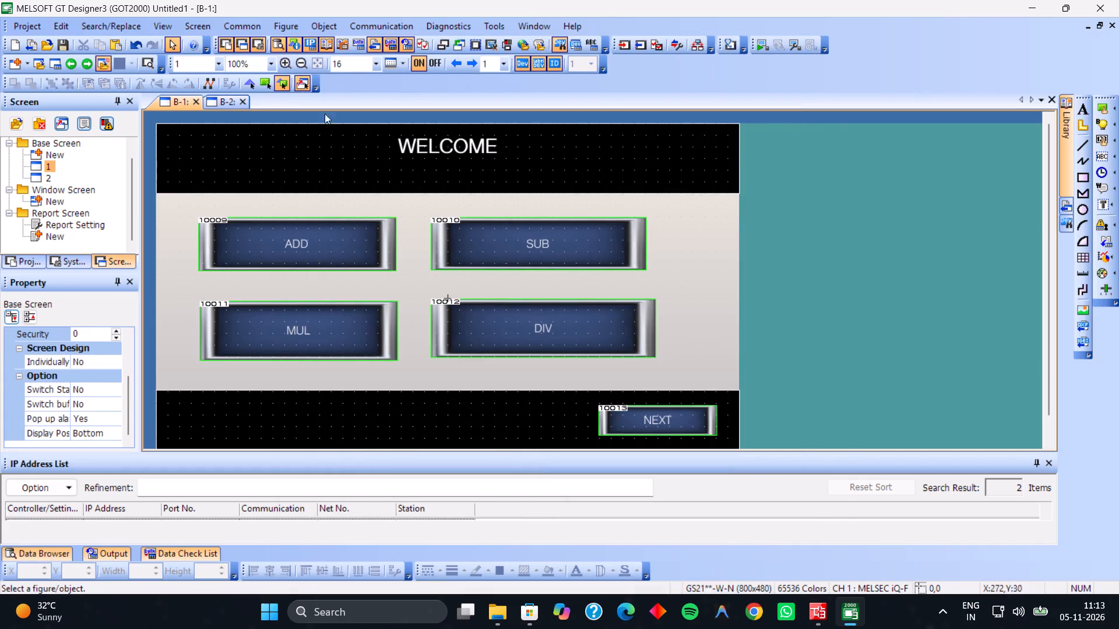
On screen B-2, label the footer's right-hand switch NEXT and add screen switching for Overlap Window1 with fixed screen 3.
click(218, 108)
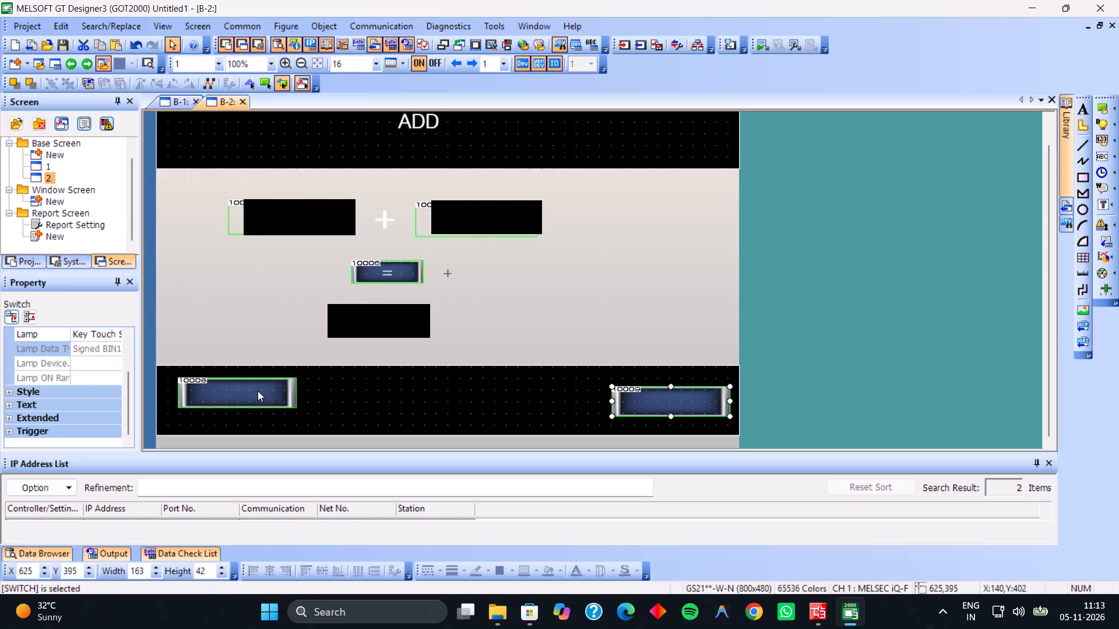
double_click(637, 404)
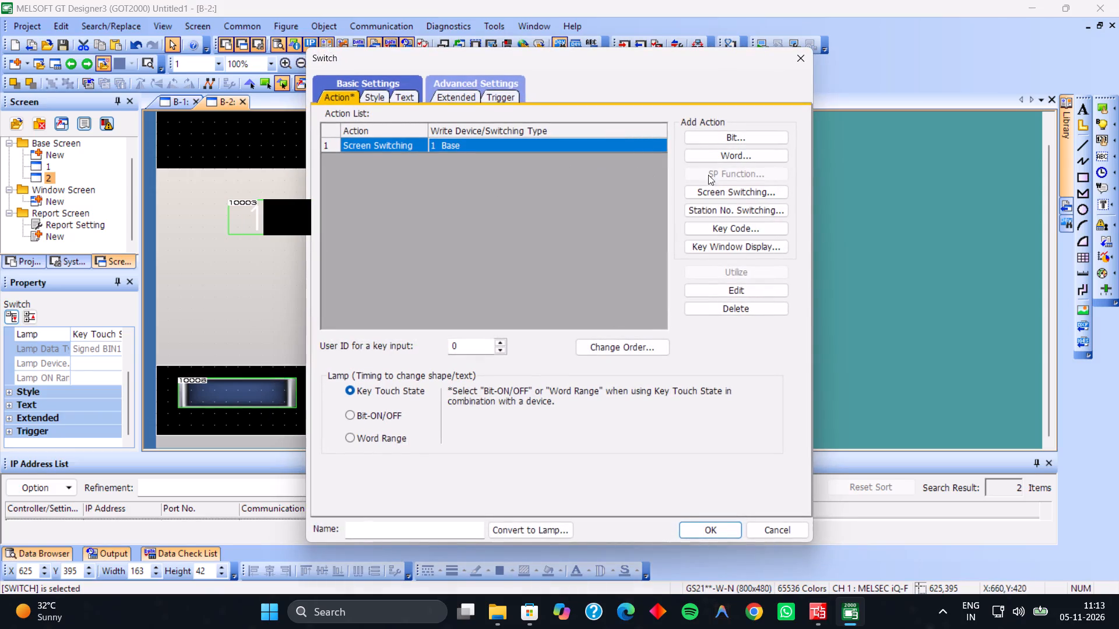
click(719, 192)
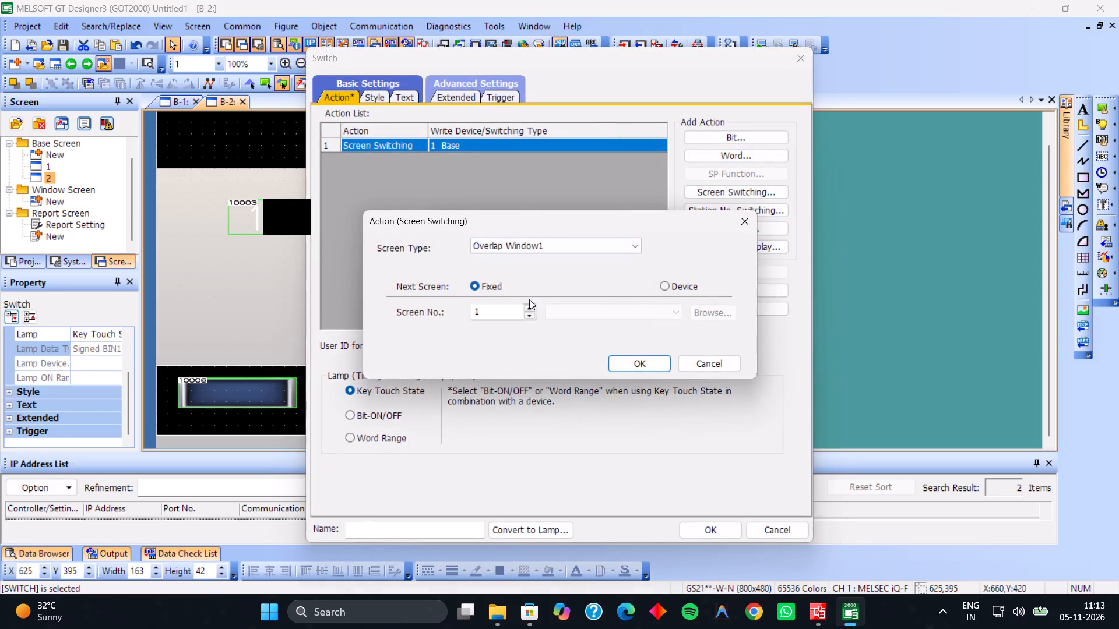
double_click(530, 306)
click(637, 367)
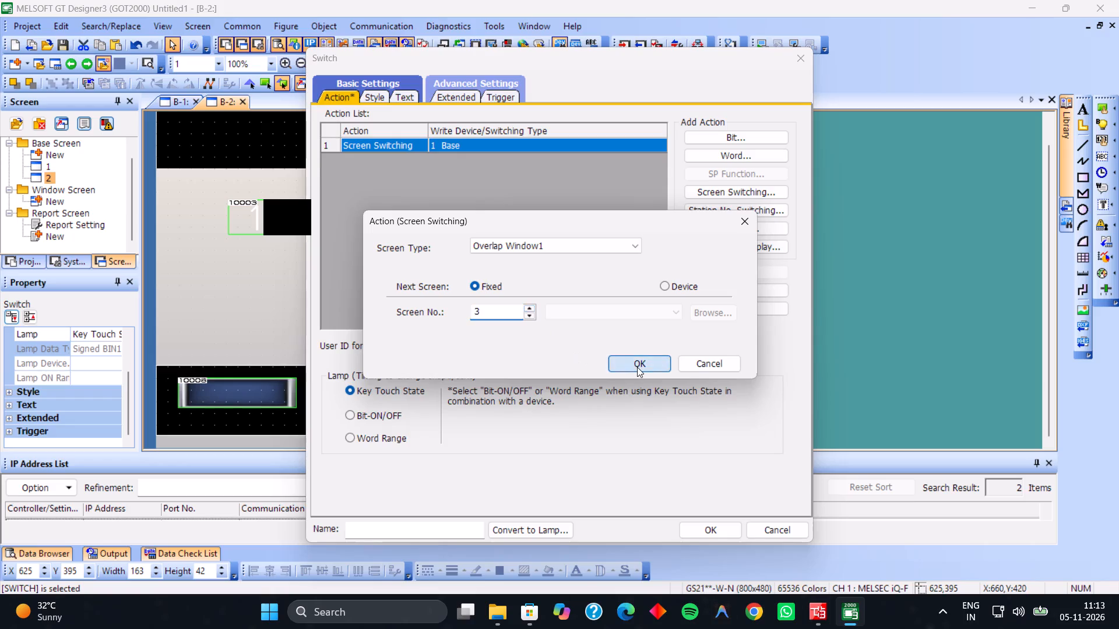
click(409, 93)
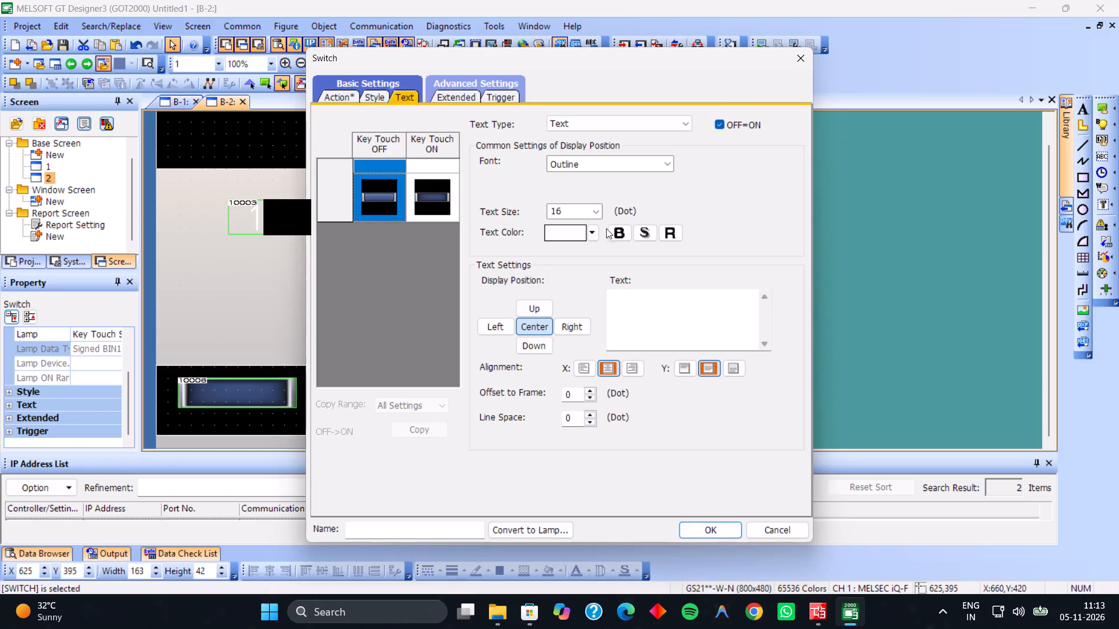
click(634, 305)
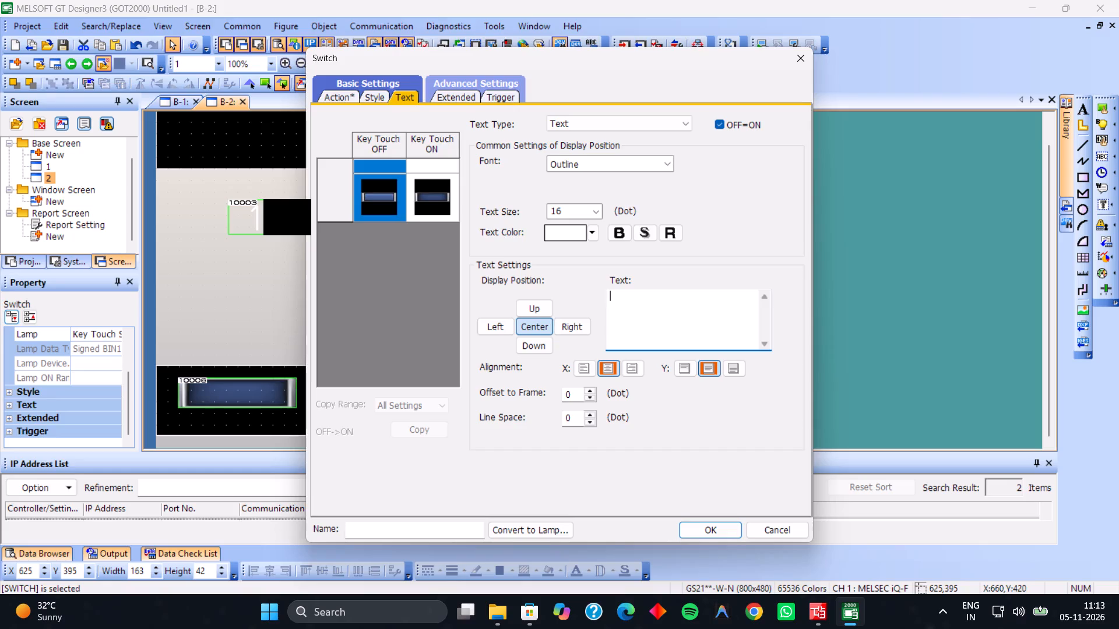
text(NEX)
key(shift+t)
key(Return)
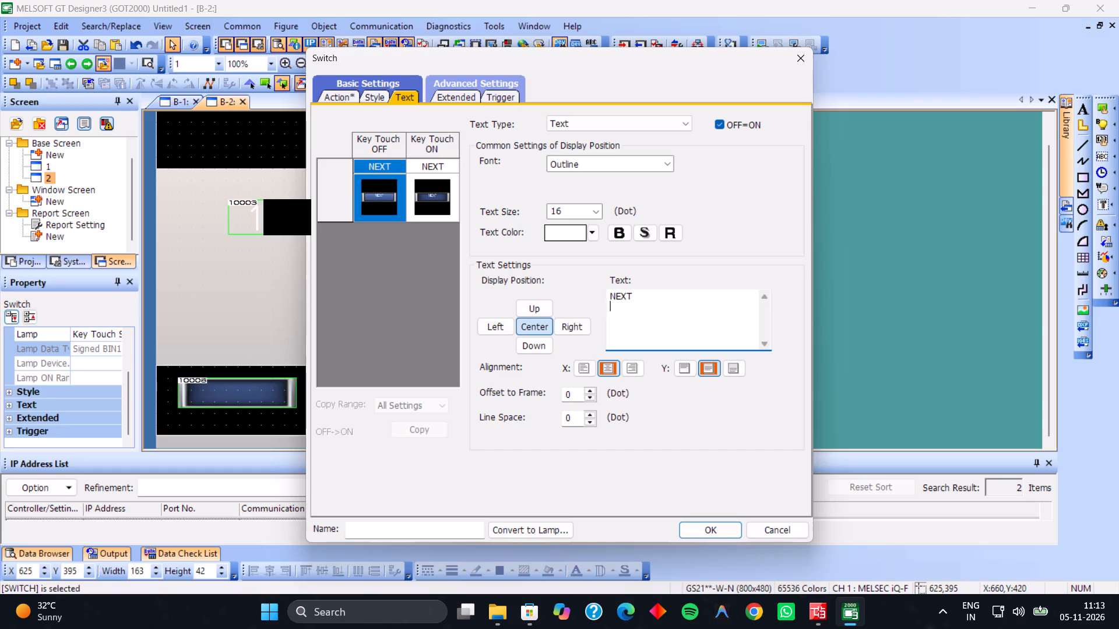
click(715, 533)
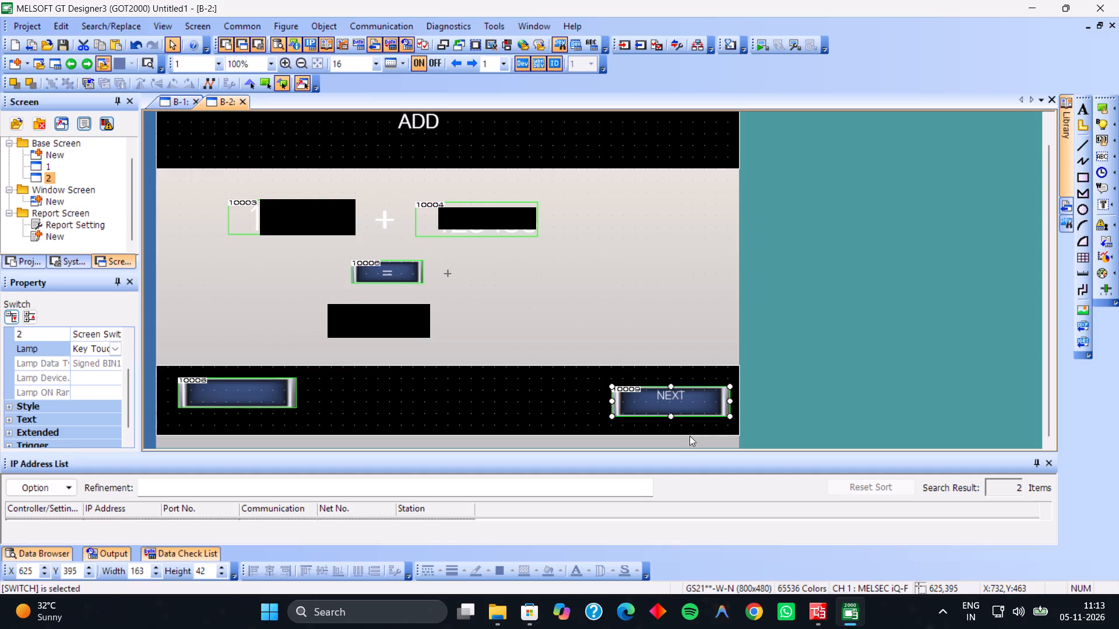
Remove the extra blank line after NEXT in the footer switch's label on screen B-2.
double_click(688, 412)
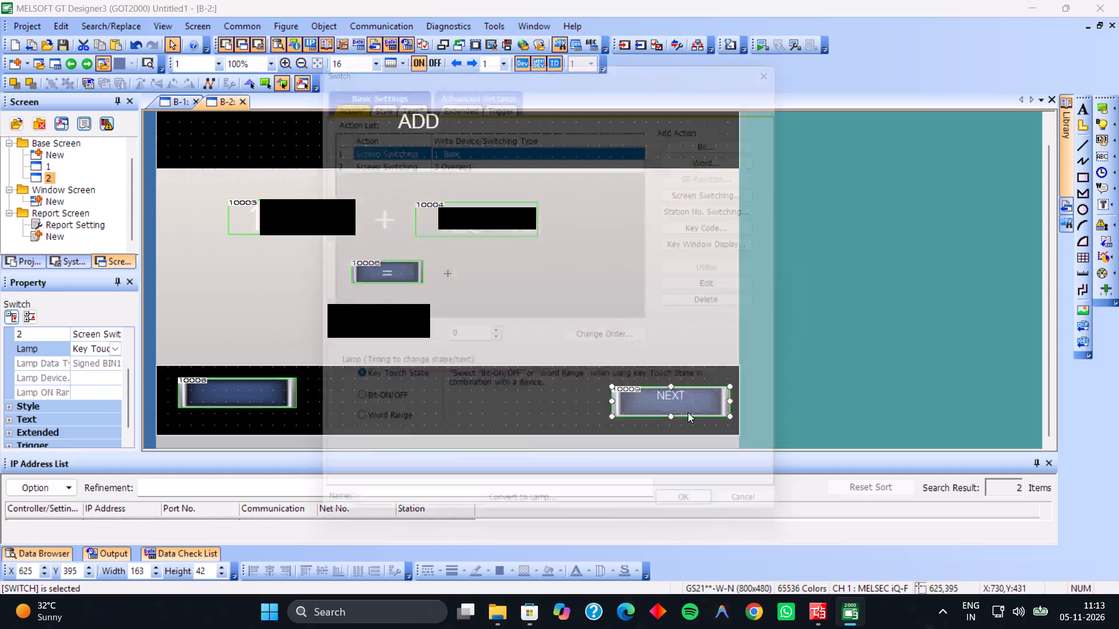
click(414, 94)
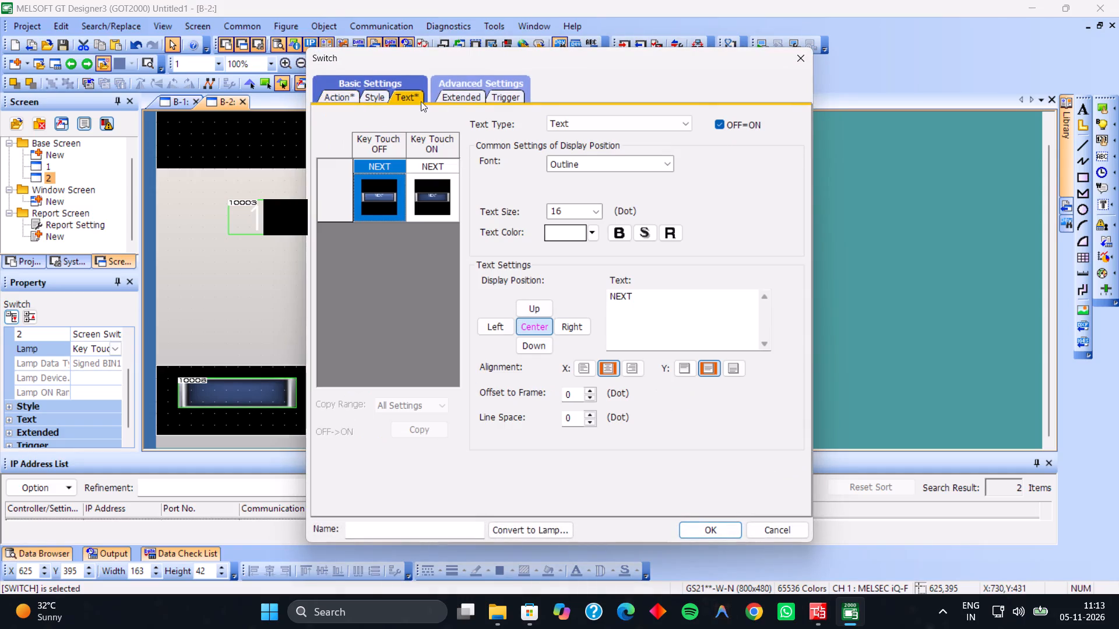
click(624, 316)
key(BackSpace)
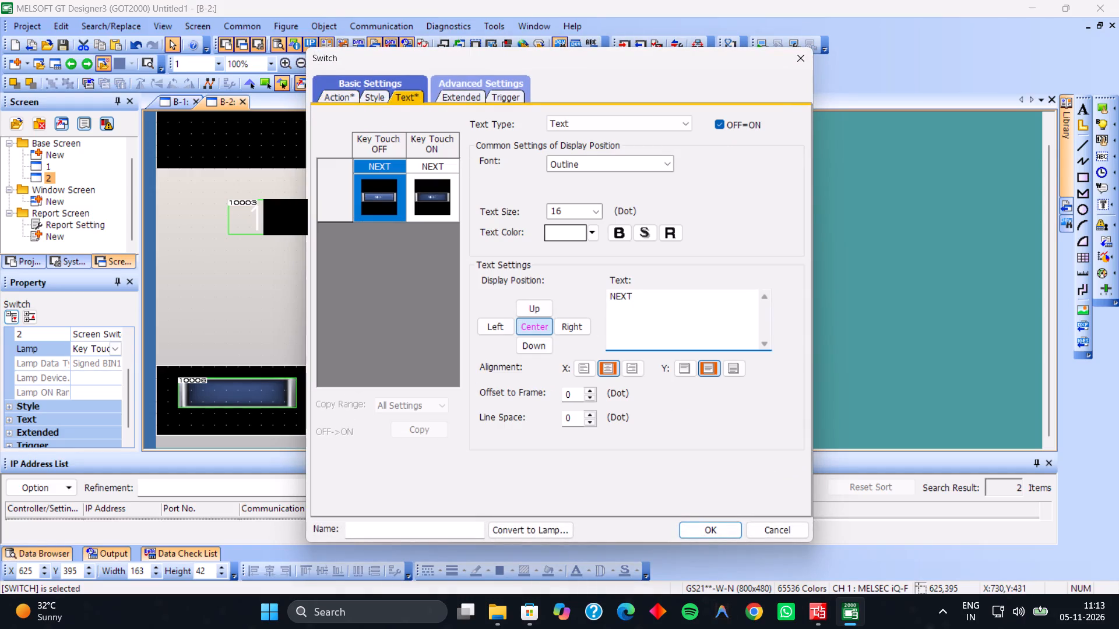
key(Return)
key(BackSpace)
click(699, 525)
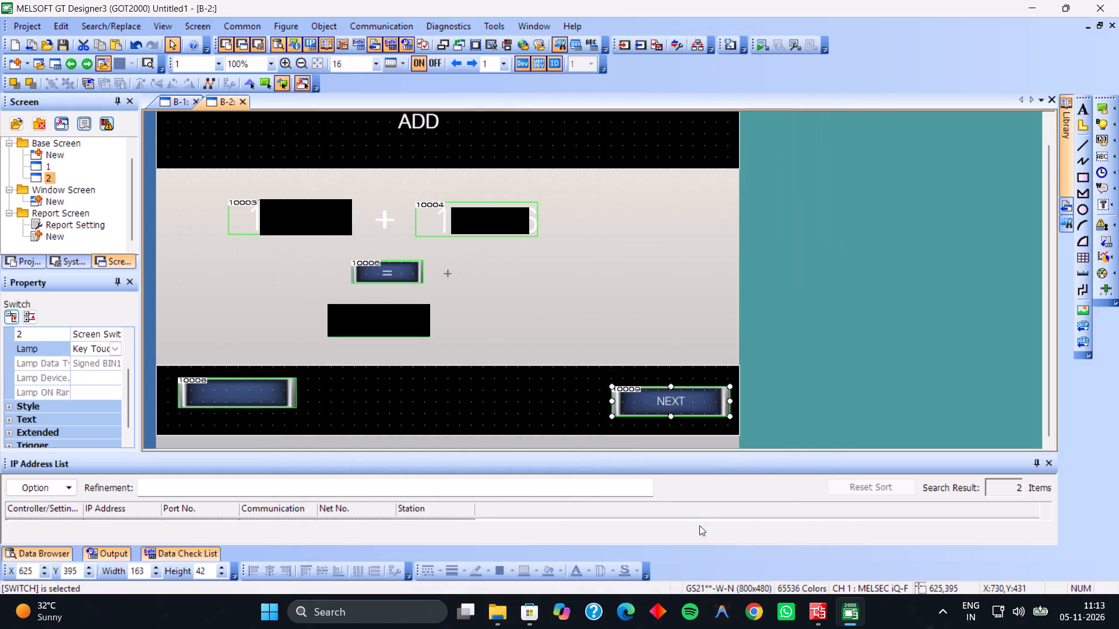
On screen B-2, label the blank footer switch BACK and add screen switching for Overlap Window1 with fixed screen 1.
double_click(228, 389)
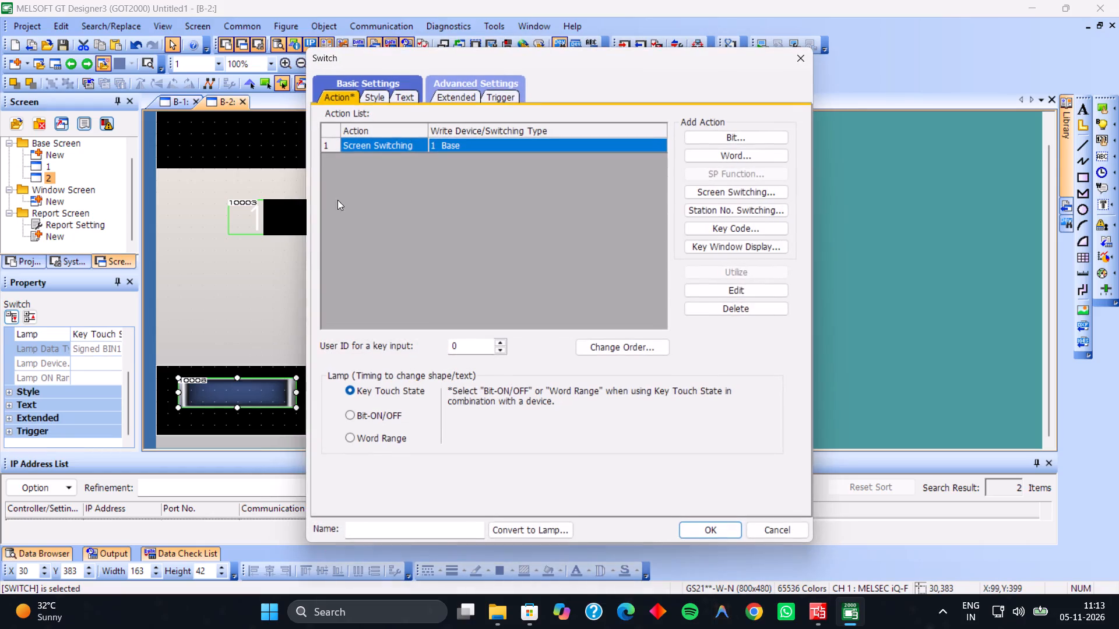
click(400, 91)
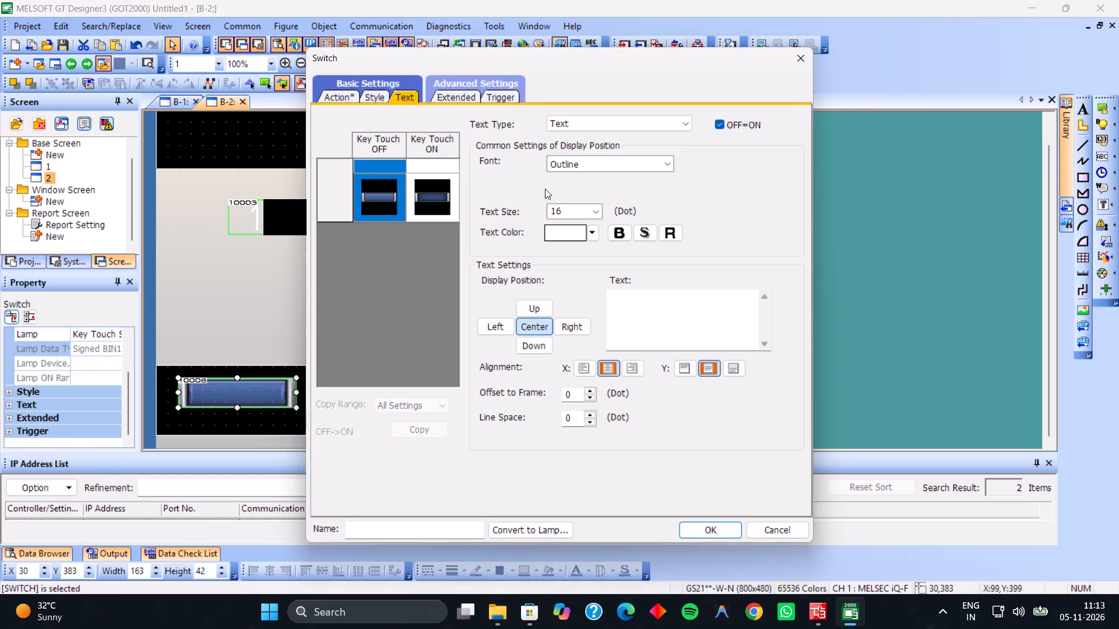
click(615, 313)
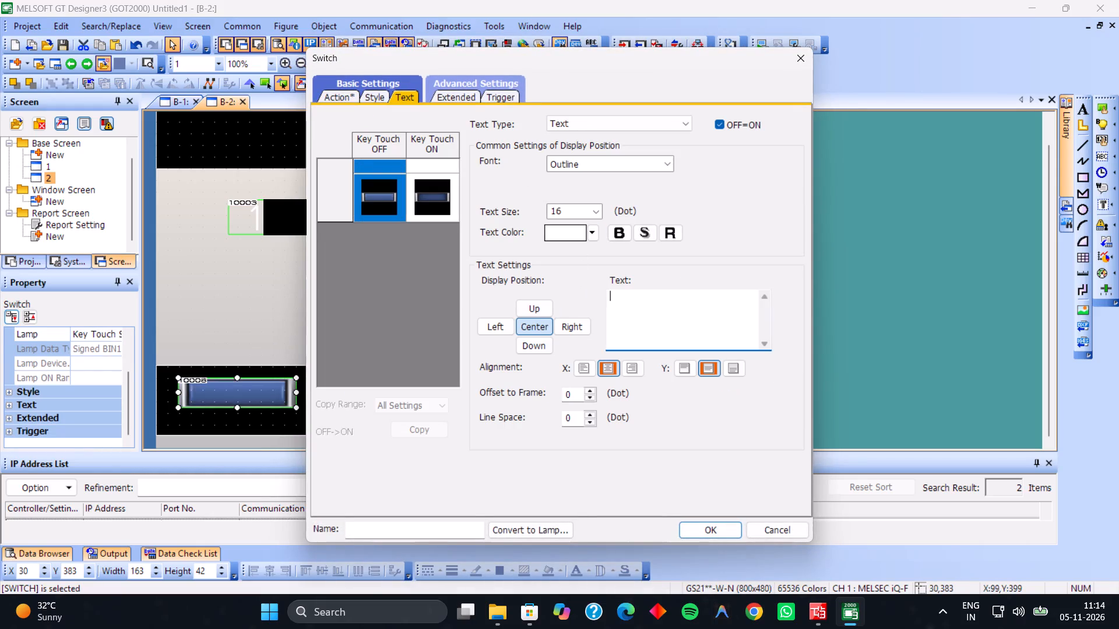
text(BACK)
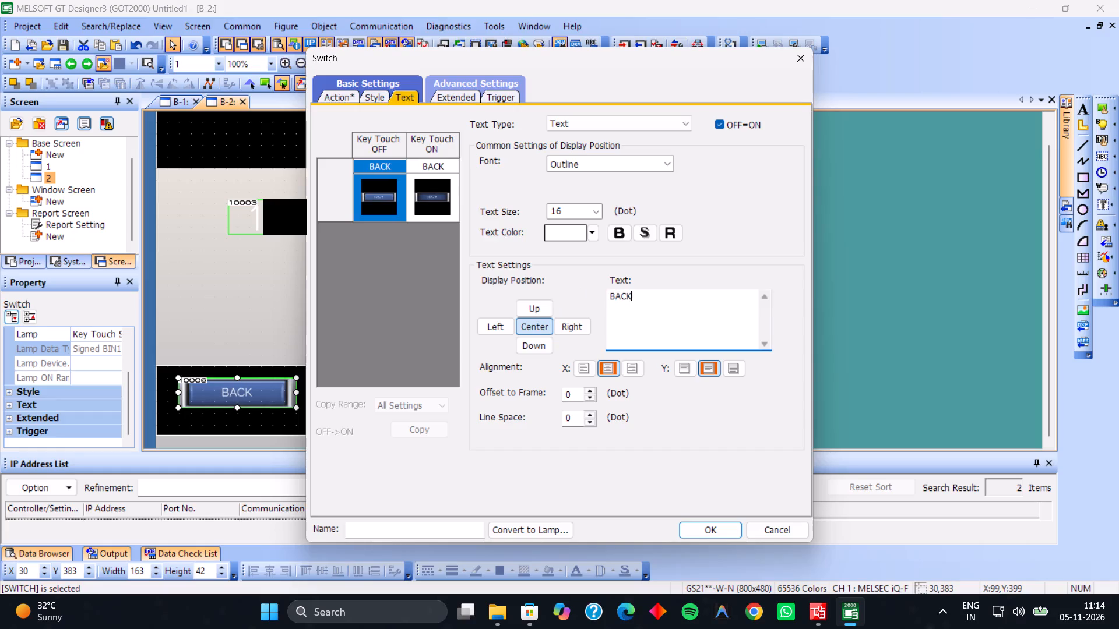
click(326, 100)
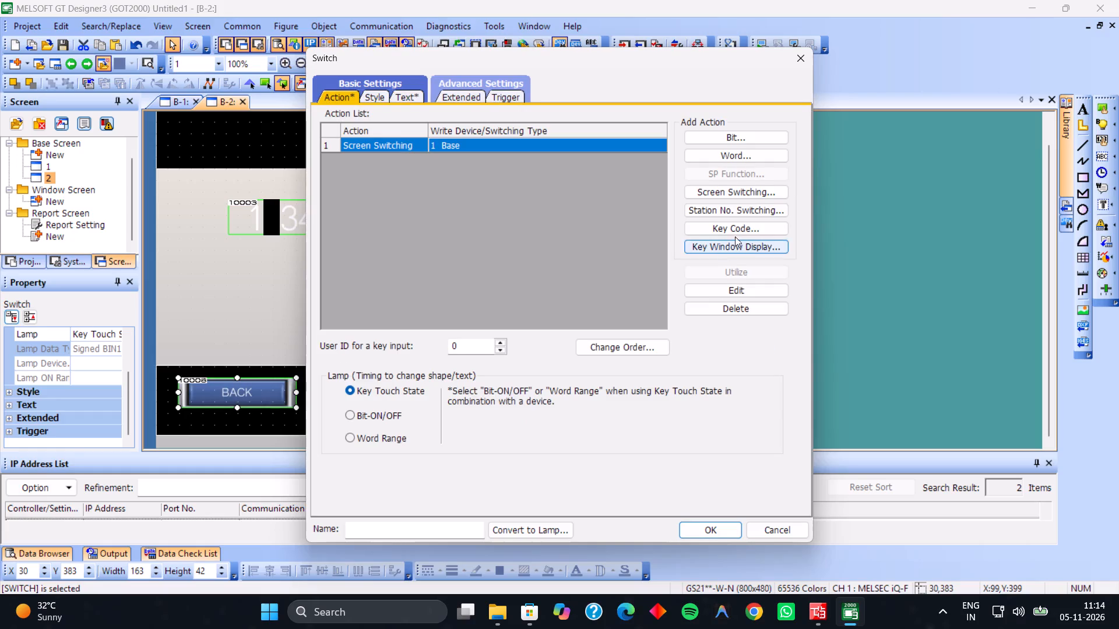
click(767, 196)
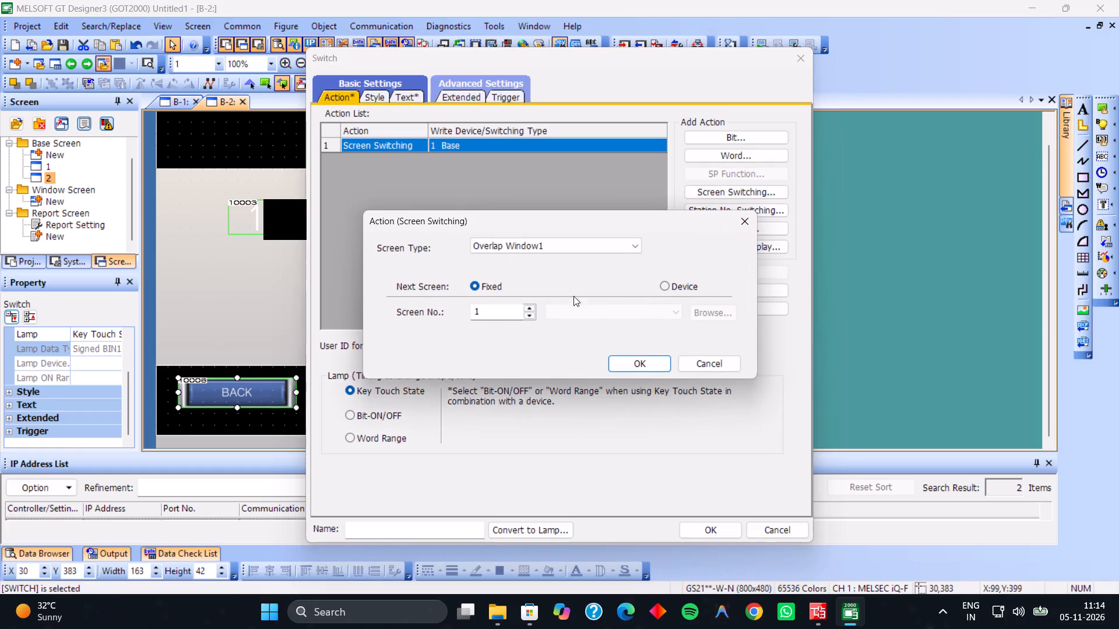
click(530, 315)
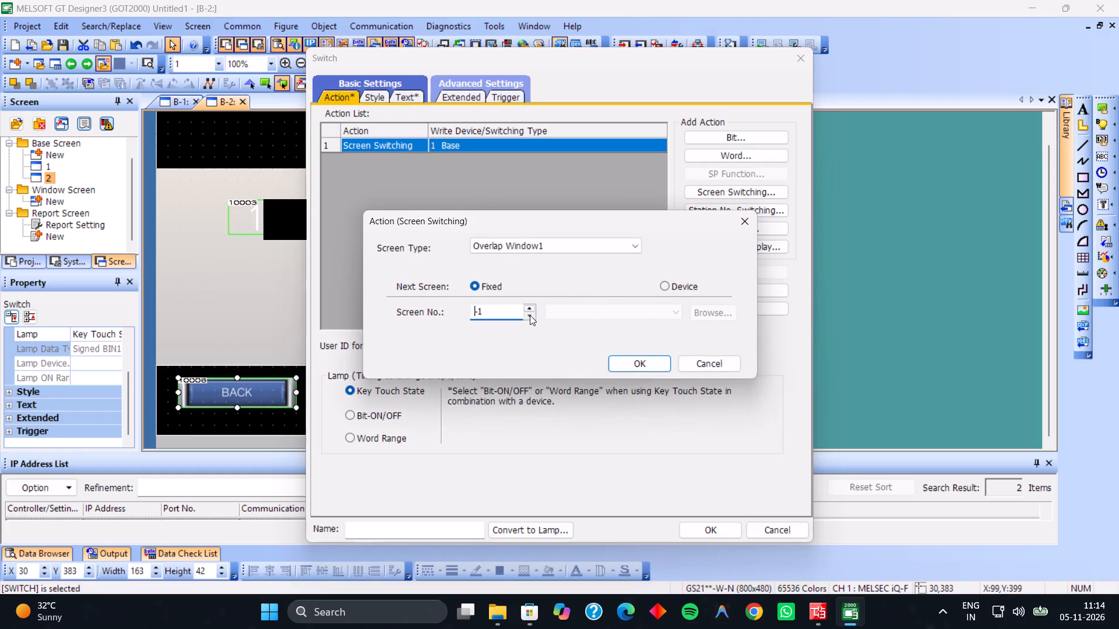
click(534, 307)
click(532, 307)
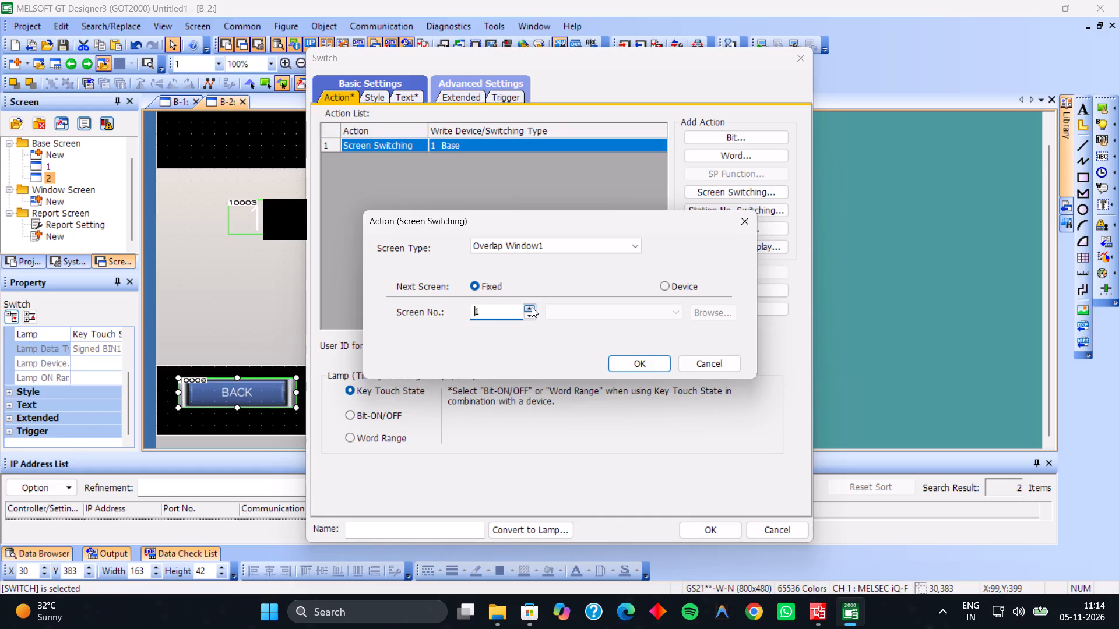
click(634, 361)
click(682, 523)
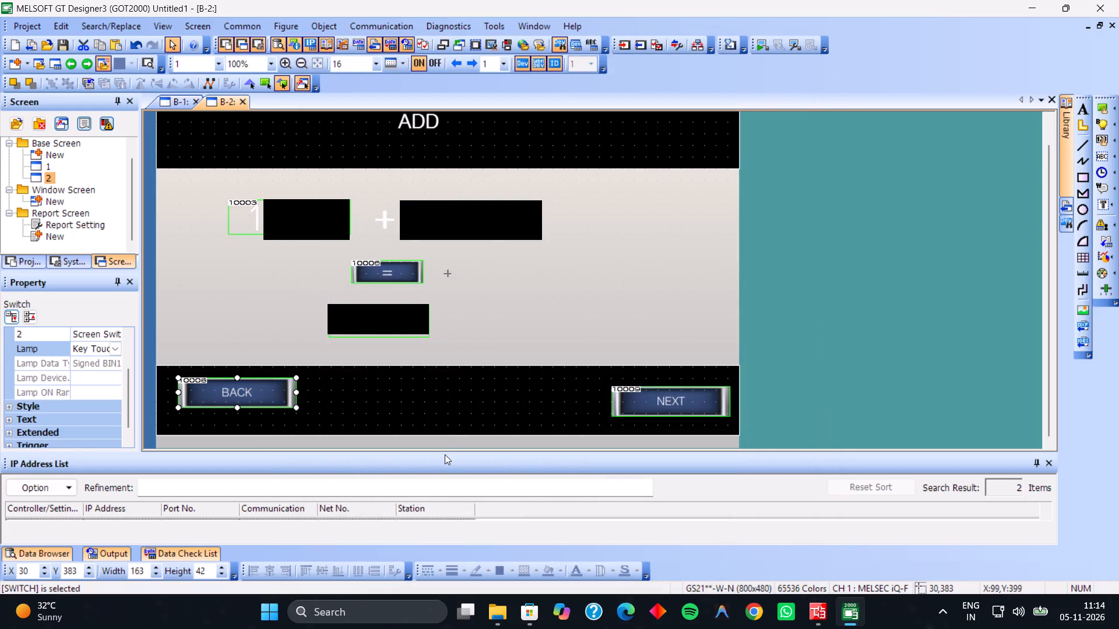
Create base screen 3 and paste a copy of all the objects from screen B-2 onto it, aligned to the screen's origin.
click(511, 341)
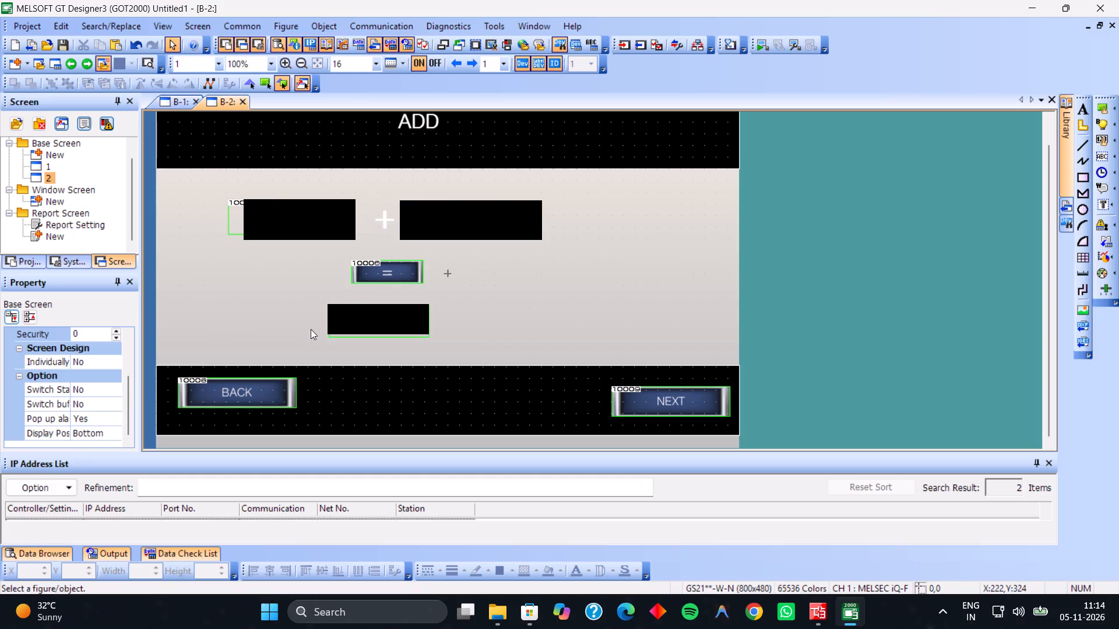
click(421, 119)
click(491, 143)
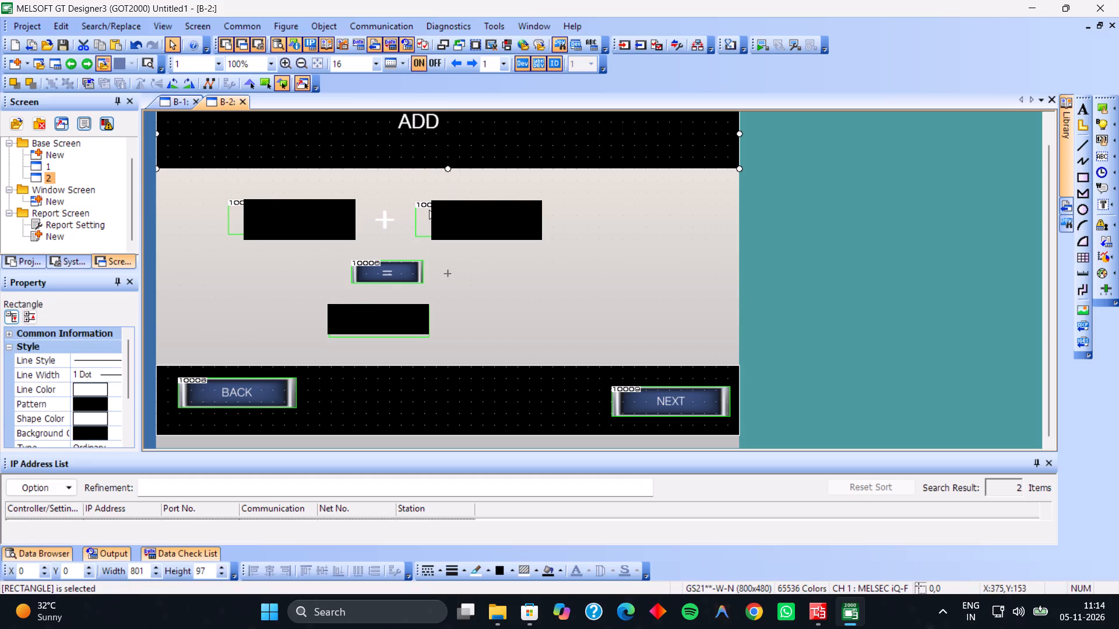
key(ctrl+a)
key(ctrl+c)
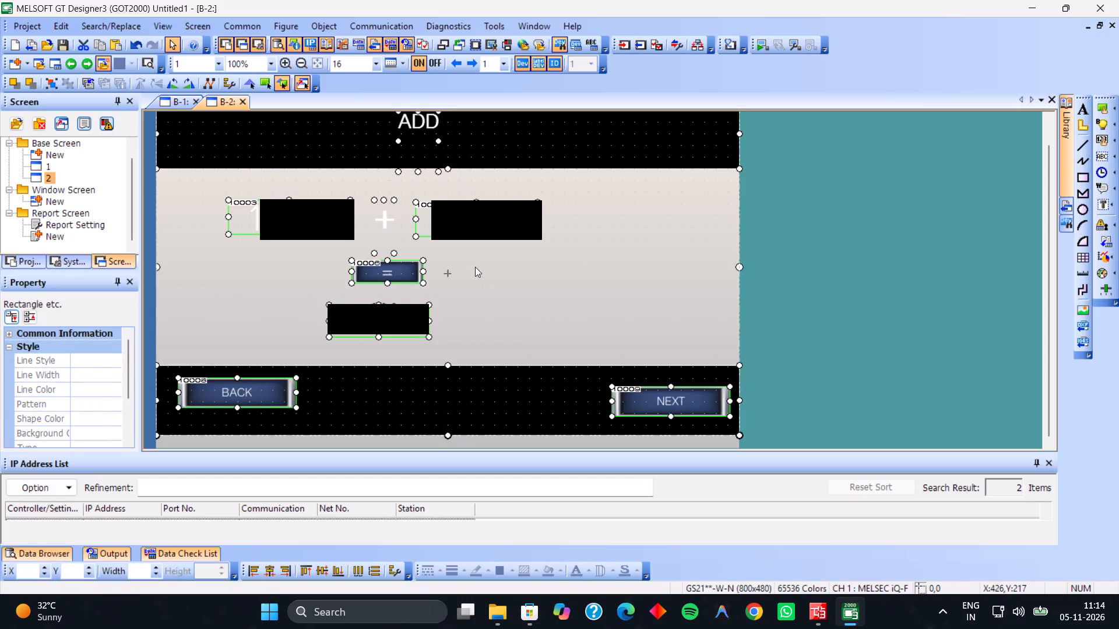
click(53, 156)
double_click(53, 156)
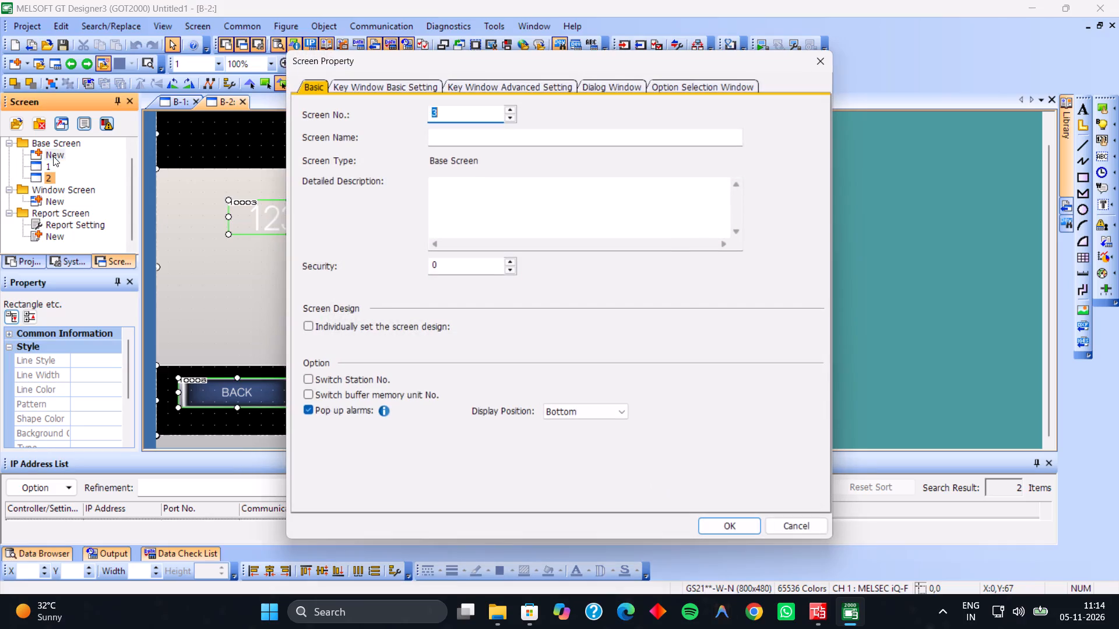
click(704, 526)
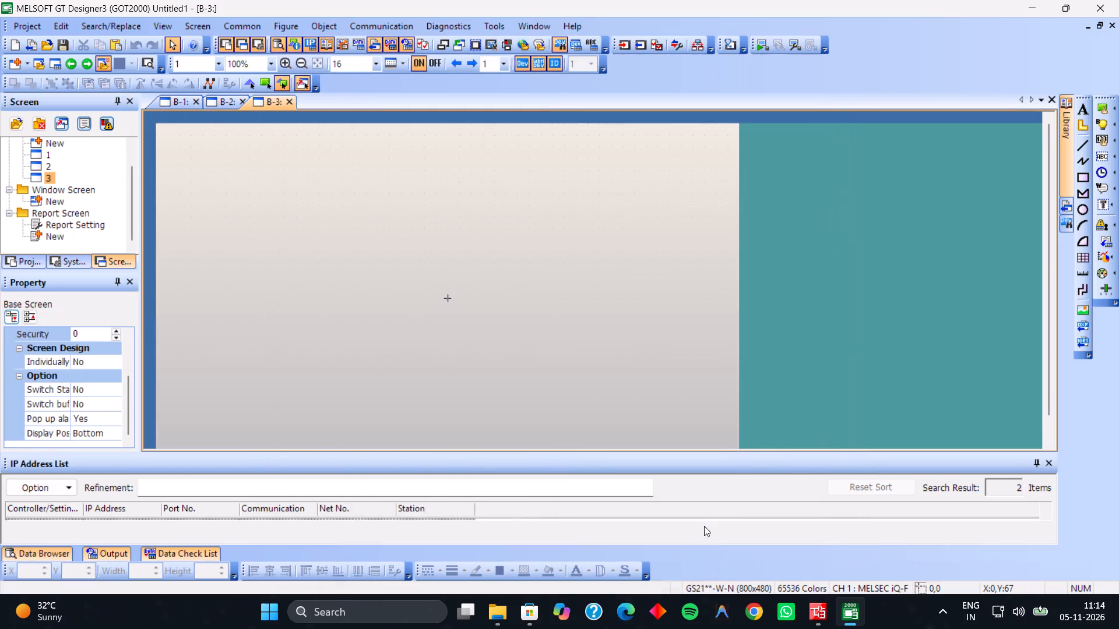
click(372, 207)
key(ctrl+v)
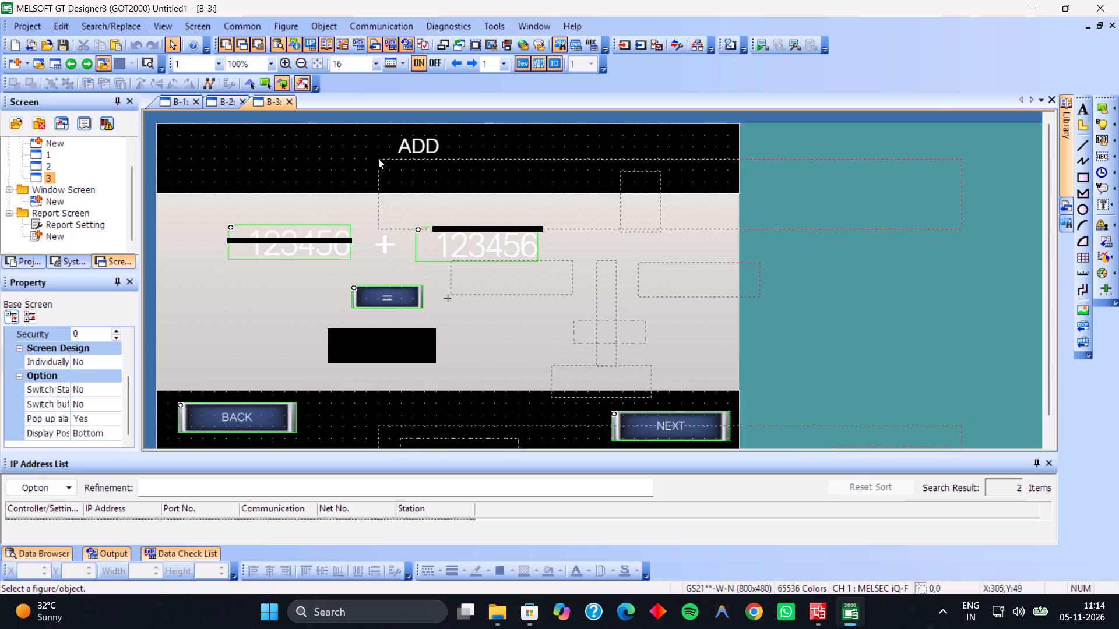
click(153, 123)
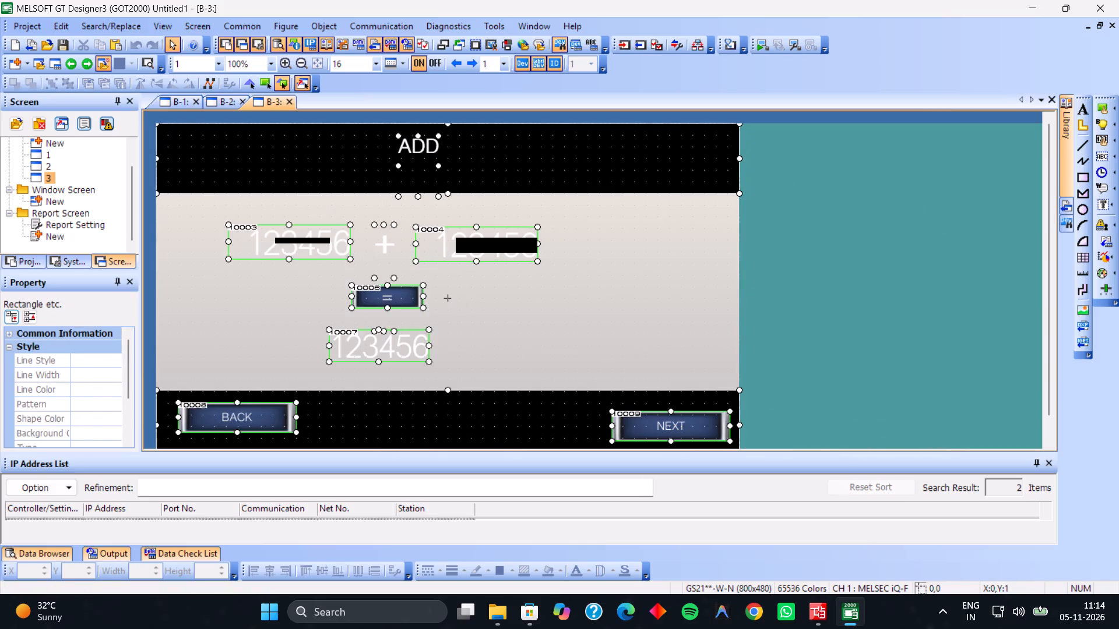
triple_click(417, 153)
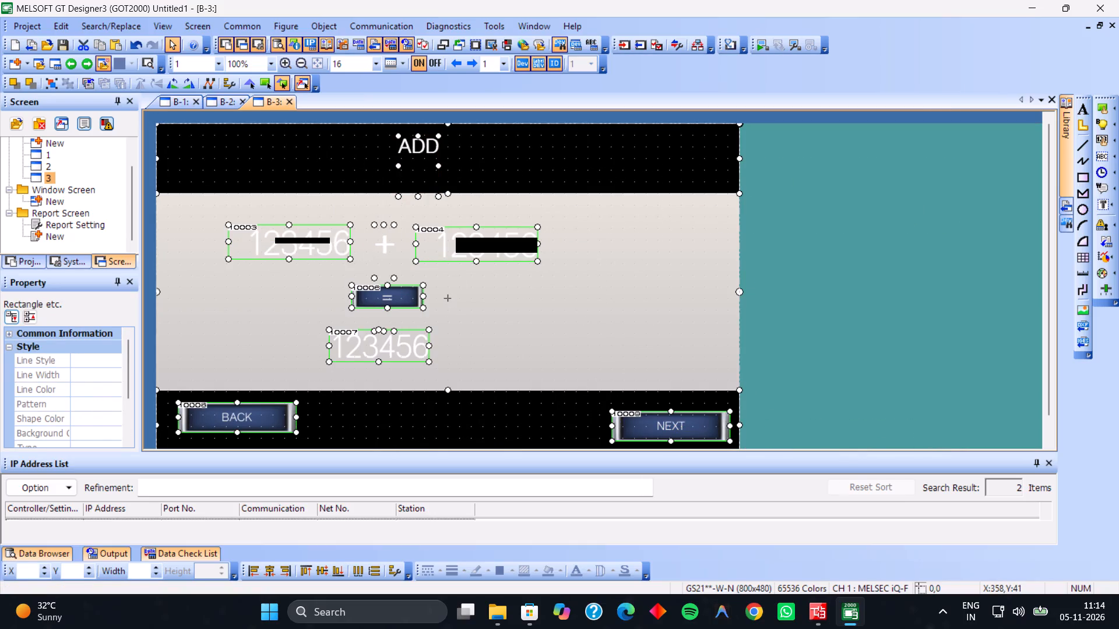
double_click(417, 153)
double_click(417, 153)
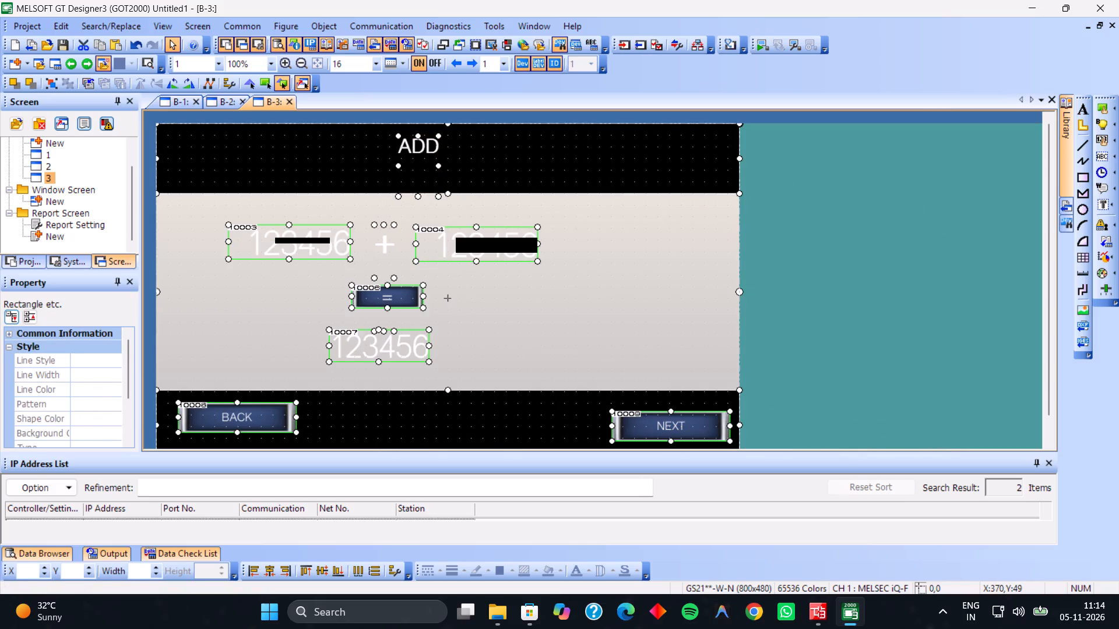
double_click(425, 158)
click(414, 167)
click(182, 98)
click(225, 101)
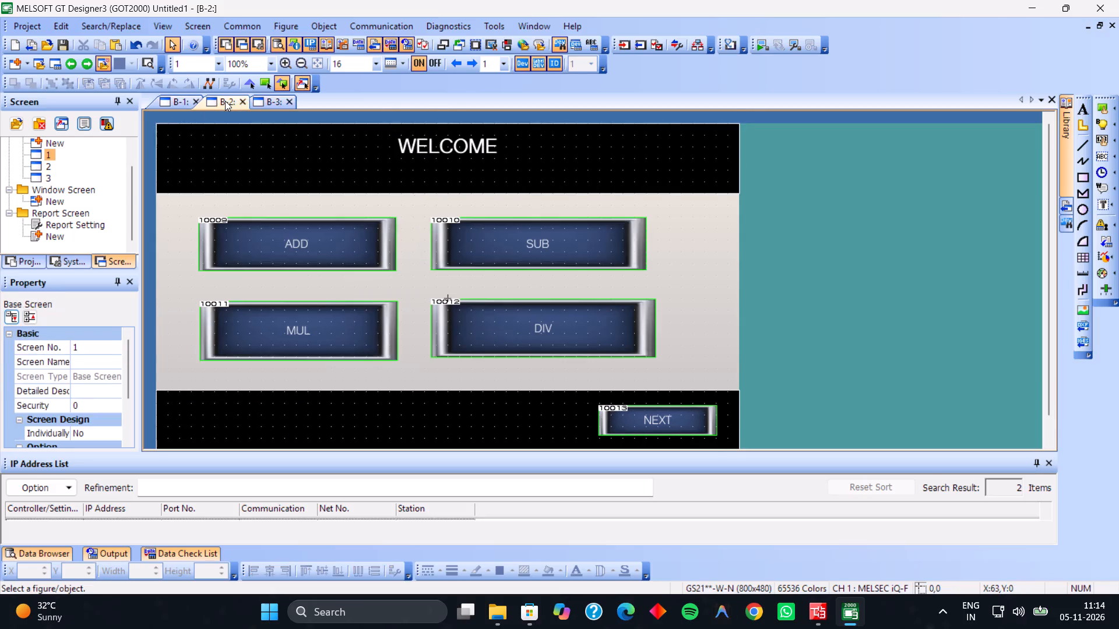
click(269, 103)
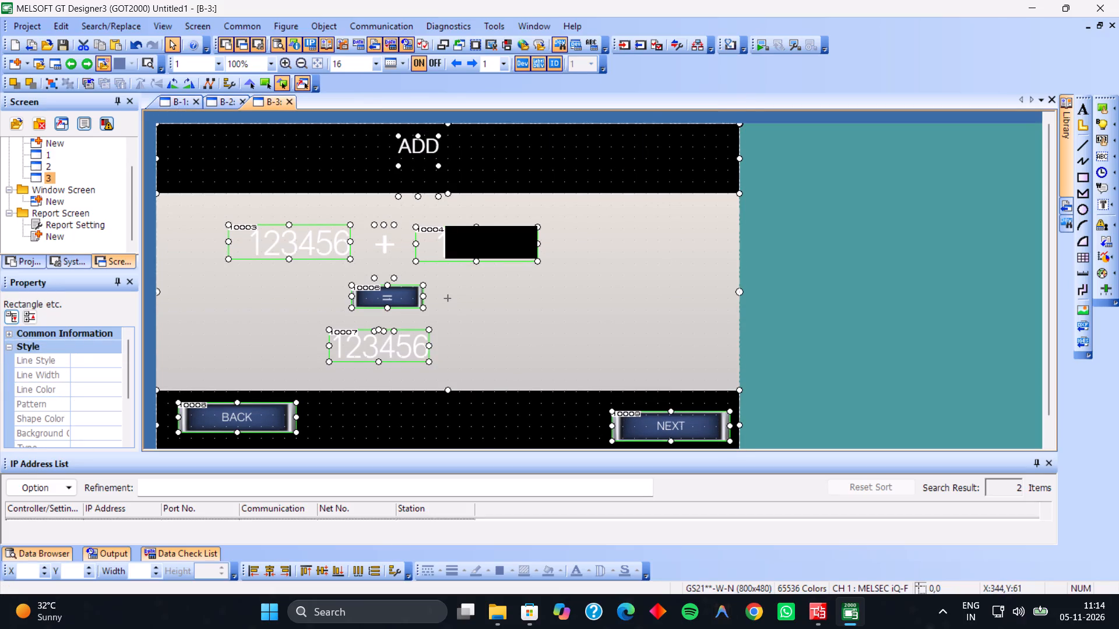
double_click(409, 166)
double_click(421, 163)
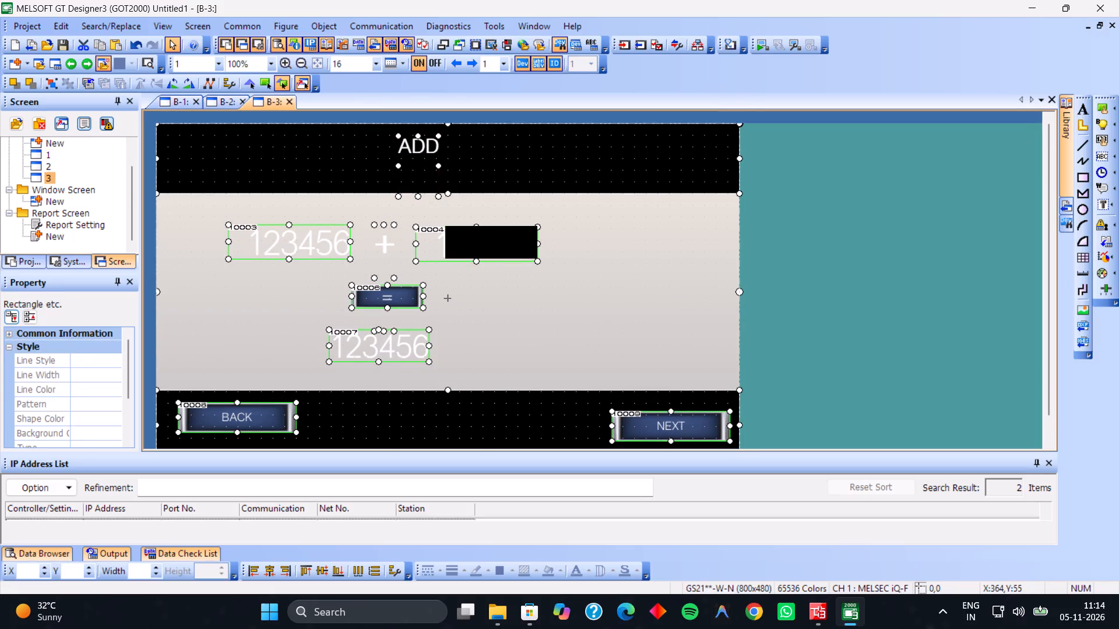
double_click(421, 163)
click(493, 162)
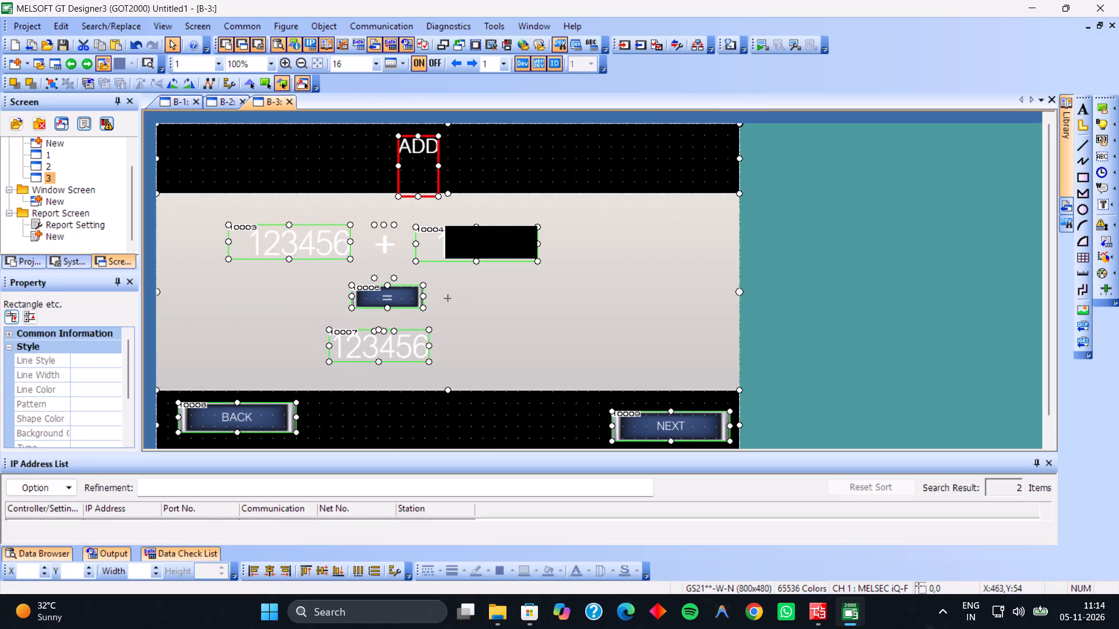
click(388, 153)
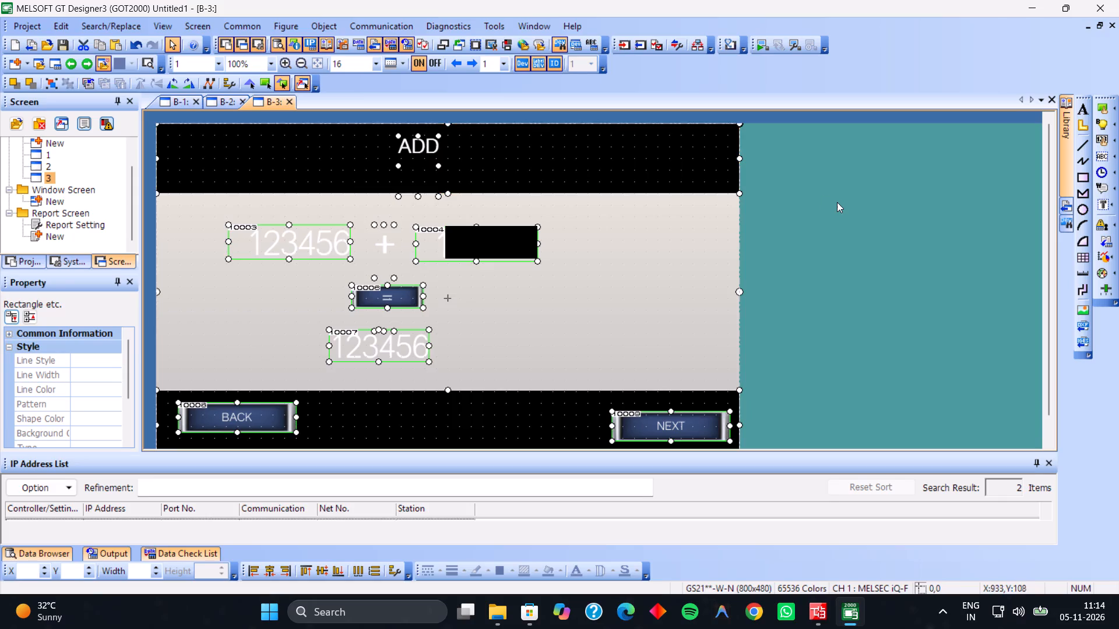
Change the header title text on screen B-3 to SUB.
click(837, 202)
click(434, 156)
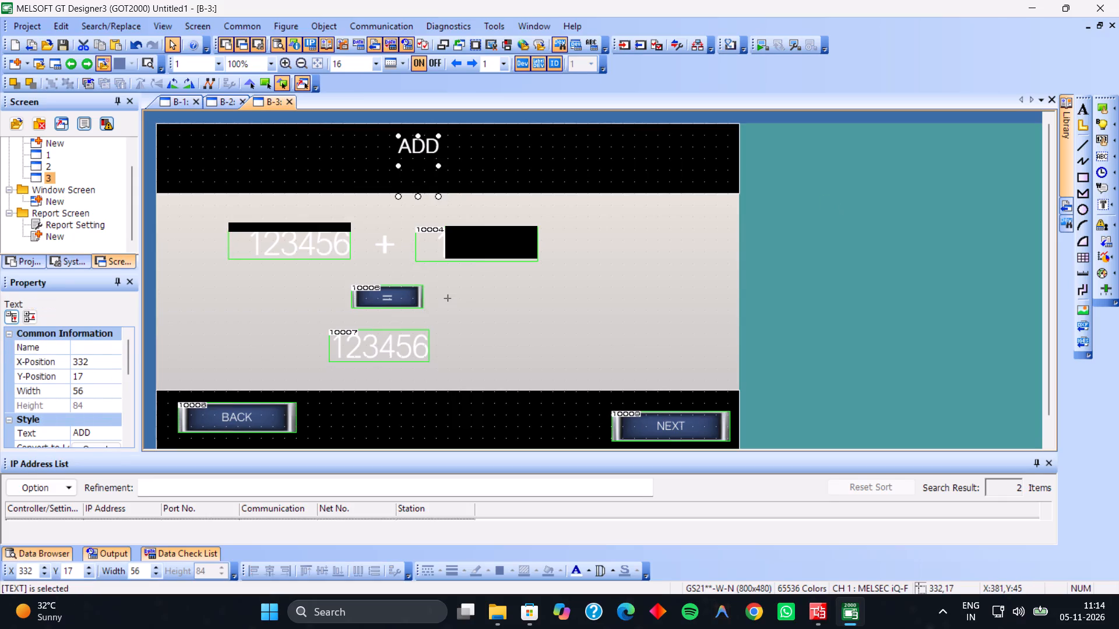
double_click(434, 156)
double_click(383, 162)
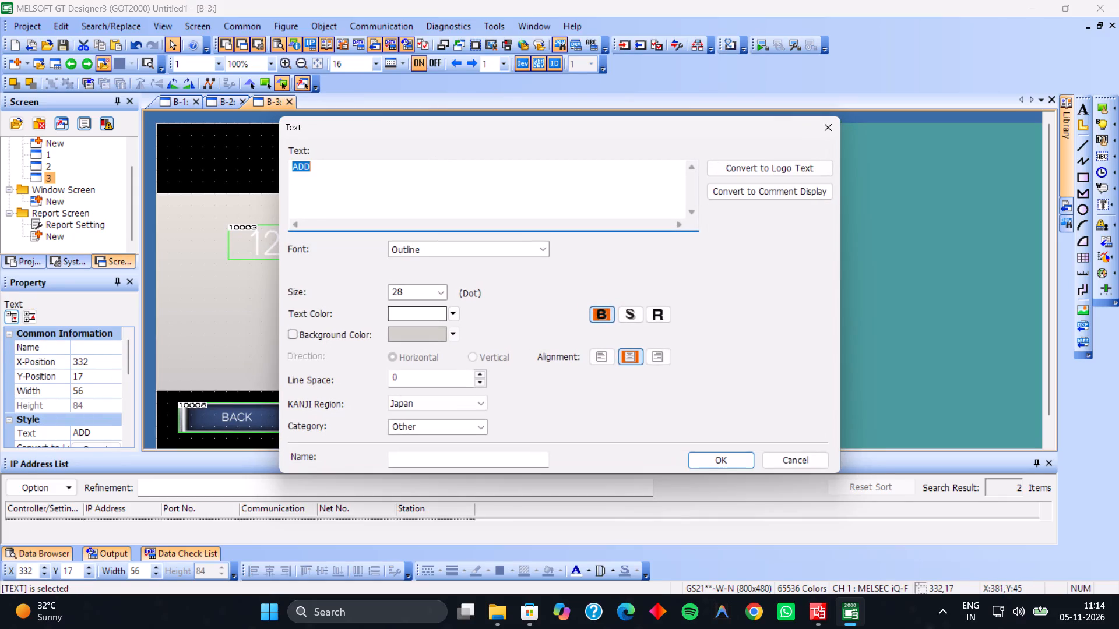
text(SUB)
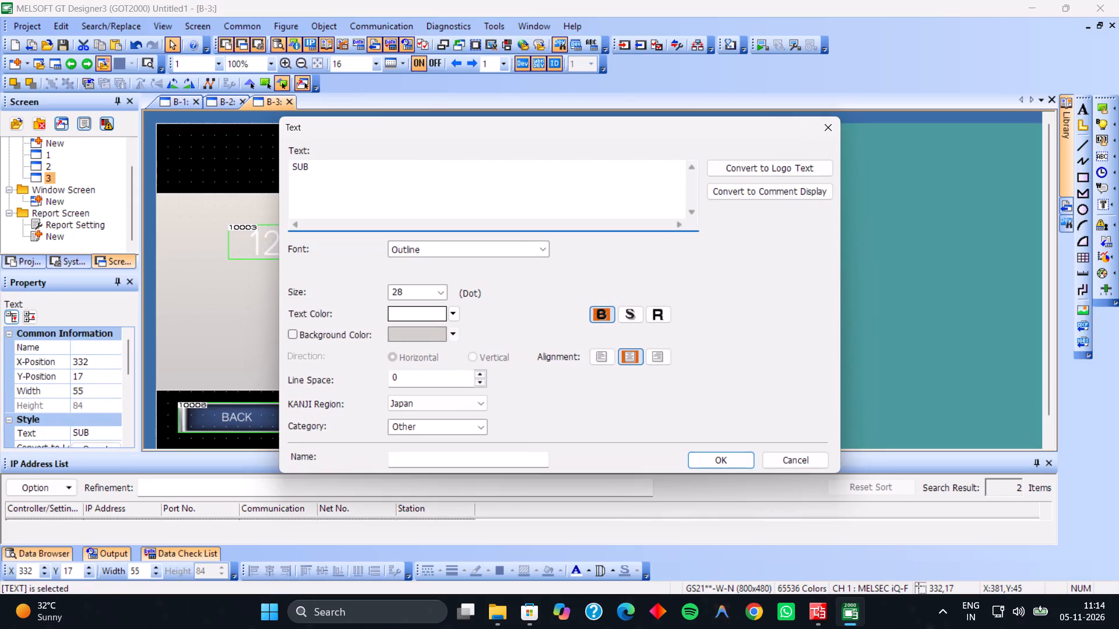
click(716, 455)
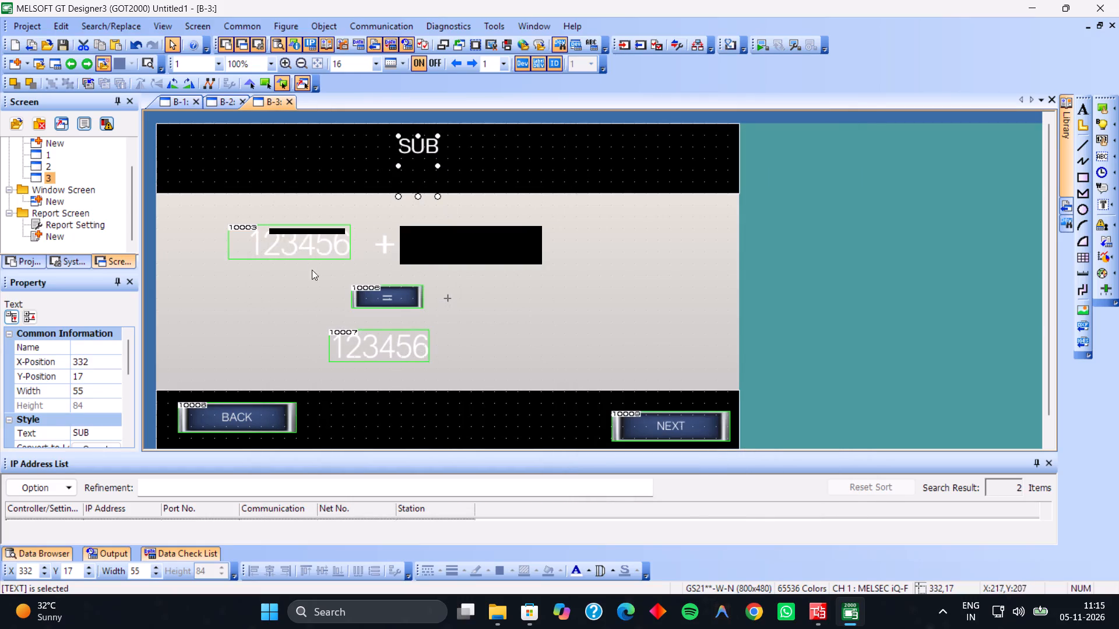
Replace the plus sign between the two numerical fields on screen B-3 with a minus sign (-).
click(371, 246)
click(376, 246)
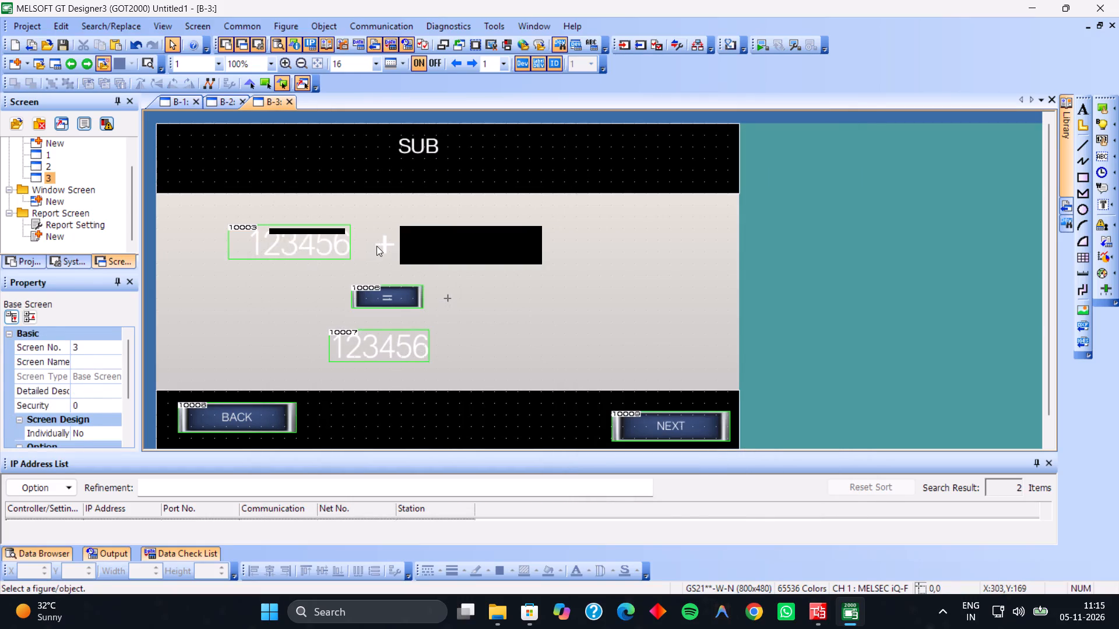
double_click(380, 246)
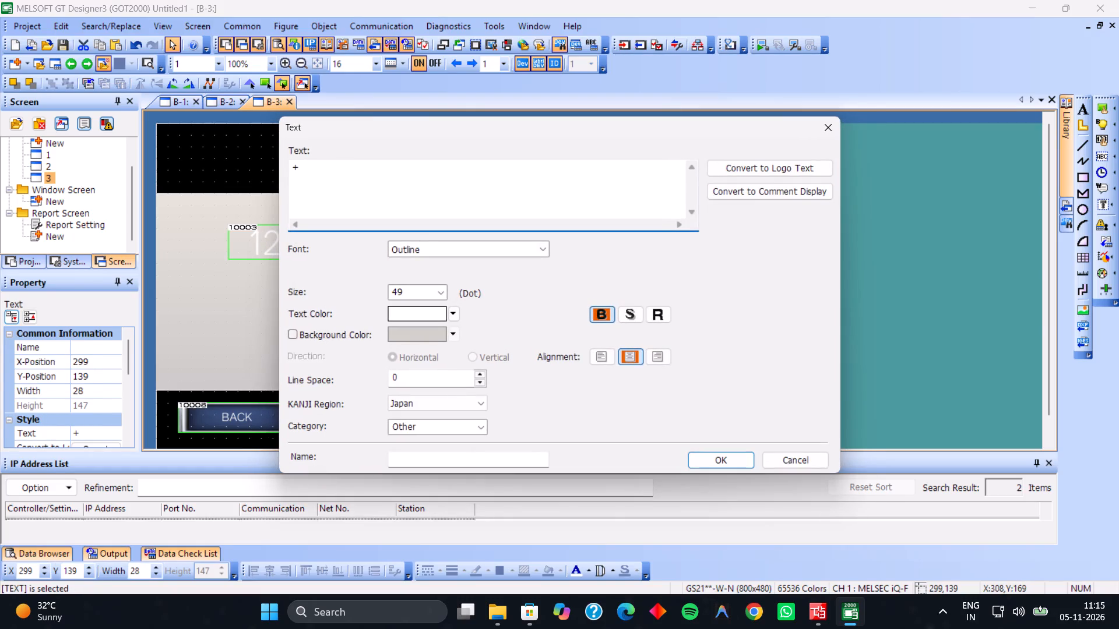
click(379, 181)
click(379, 175)
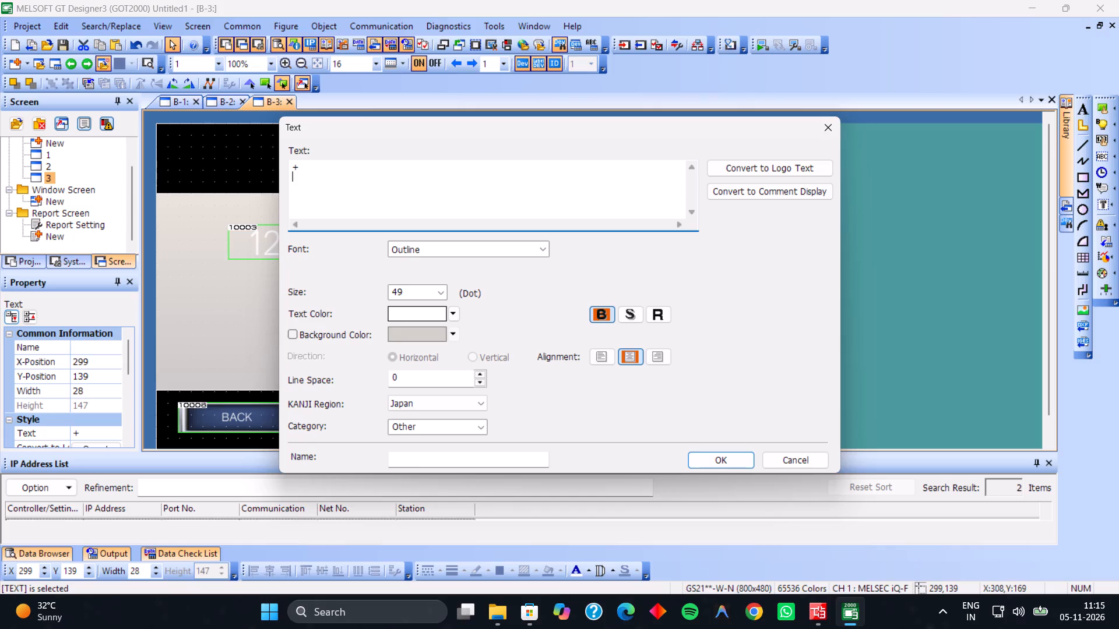
key(BackSpace)
key(BackSpace)
key(shift+underscore)
key(BackSpace)
key(minus)
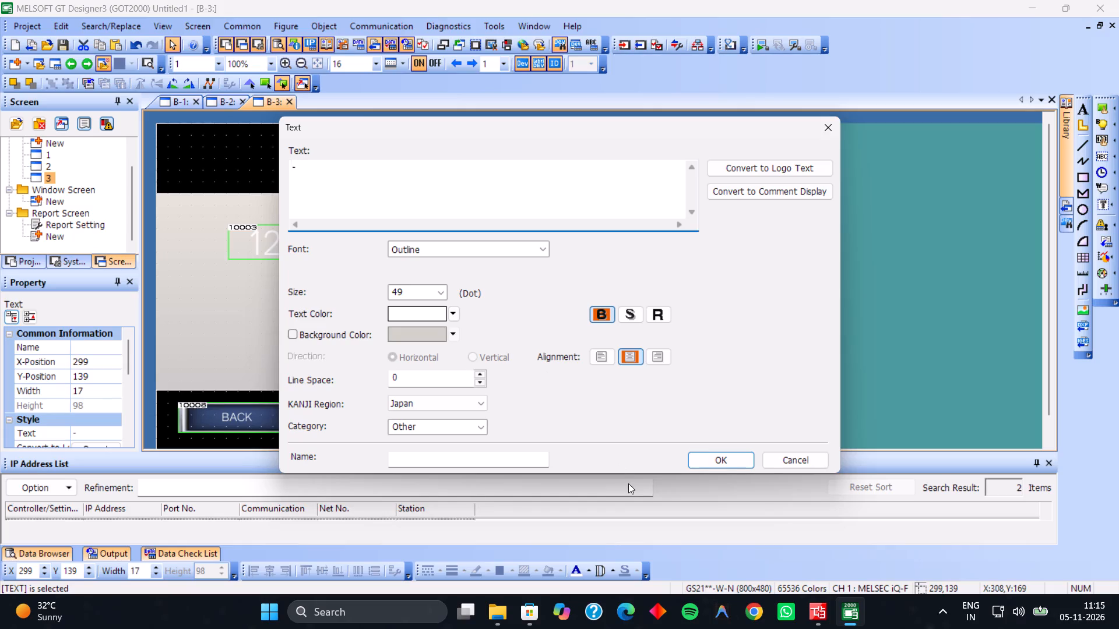
click(720, 463)
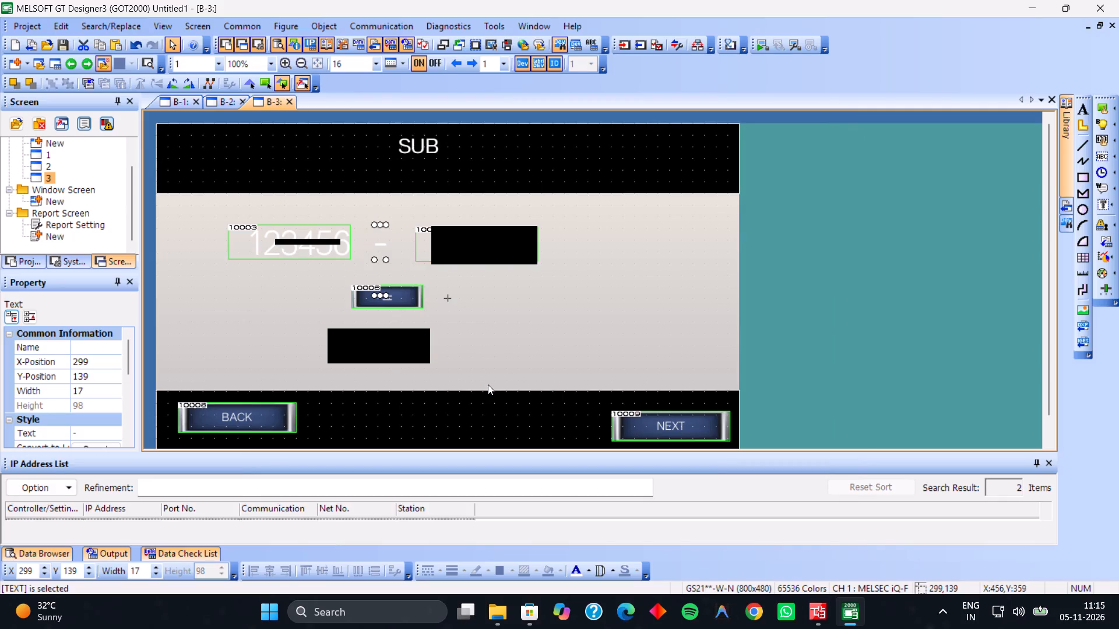
Create base screen 4 and paste a copy of all the objects from screen B-3 onto it, aligned to the screen's origin.
key(ctrl+a)
key(ctrl+c)
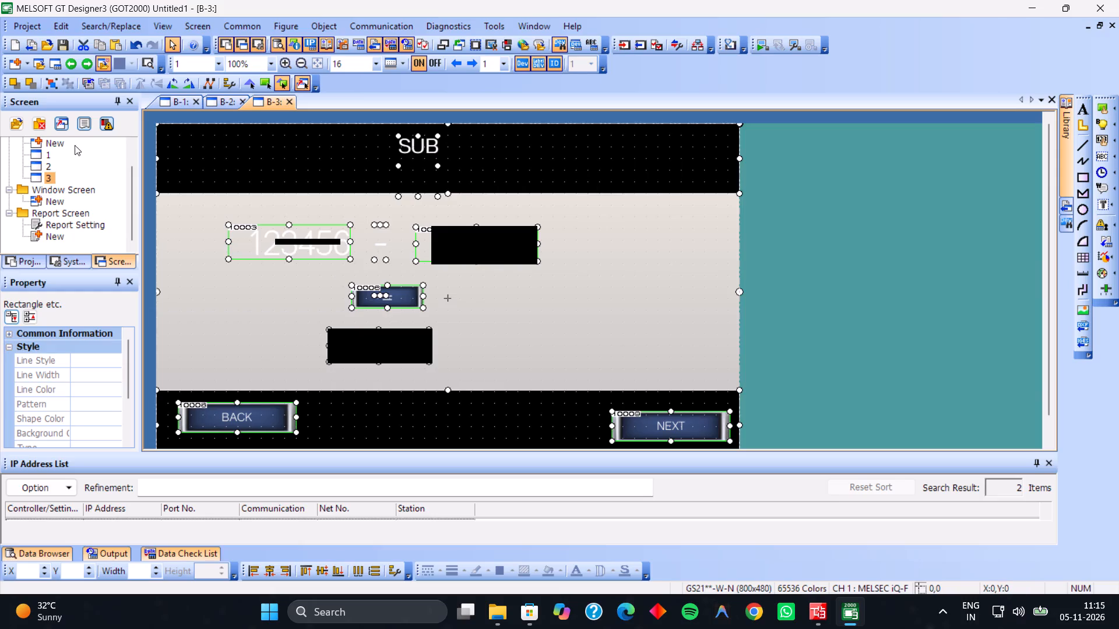
click(57, 142)
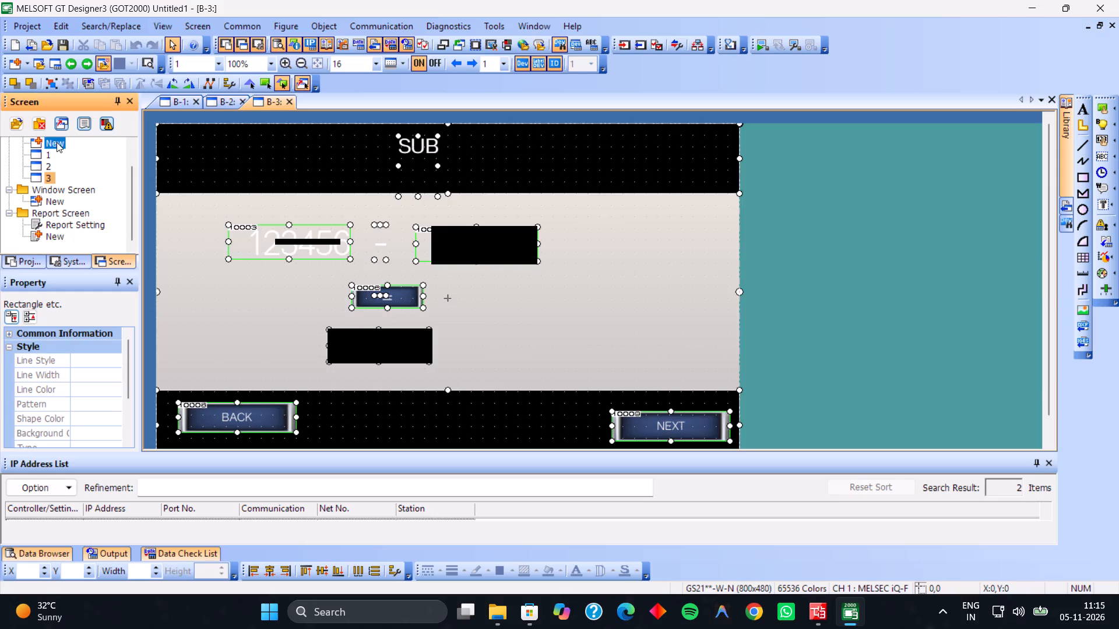
double_click(31, 138)
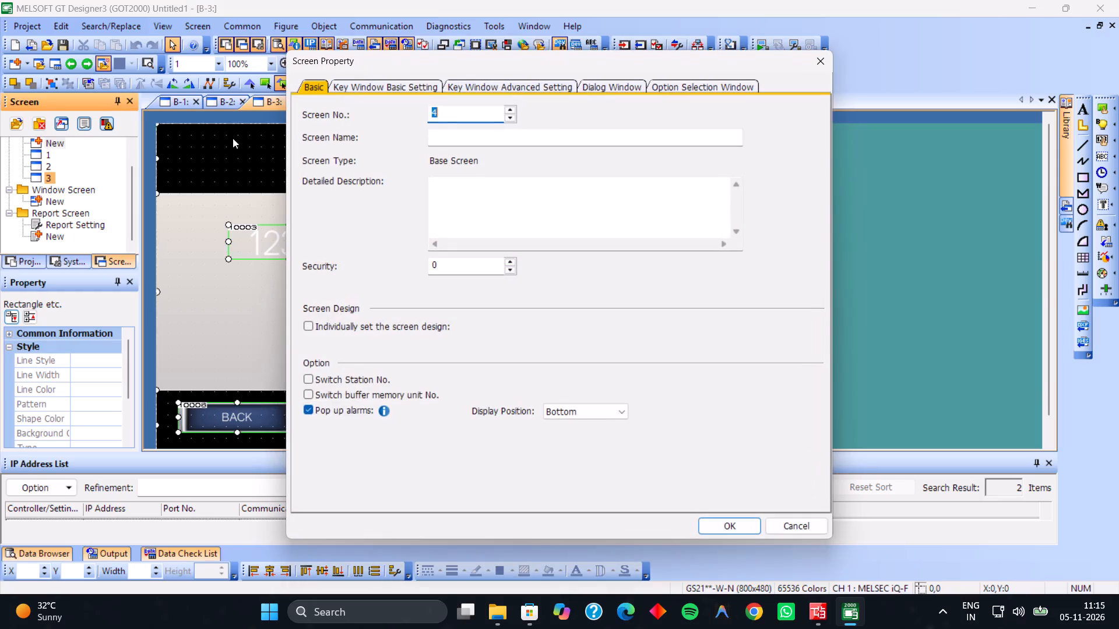
click(724, 529)
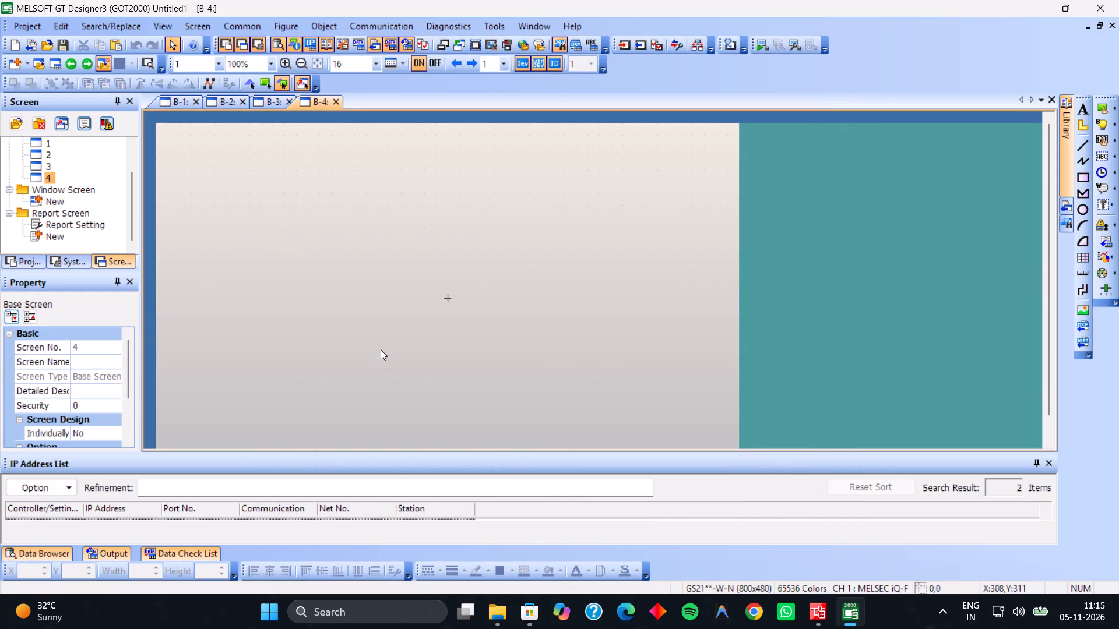
key(ctrl+v)
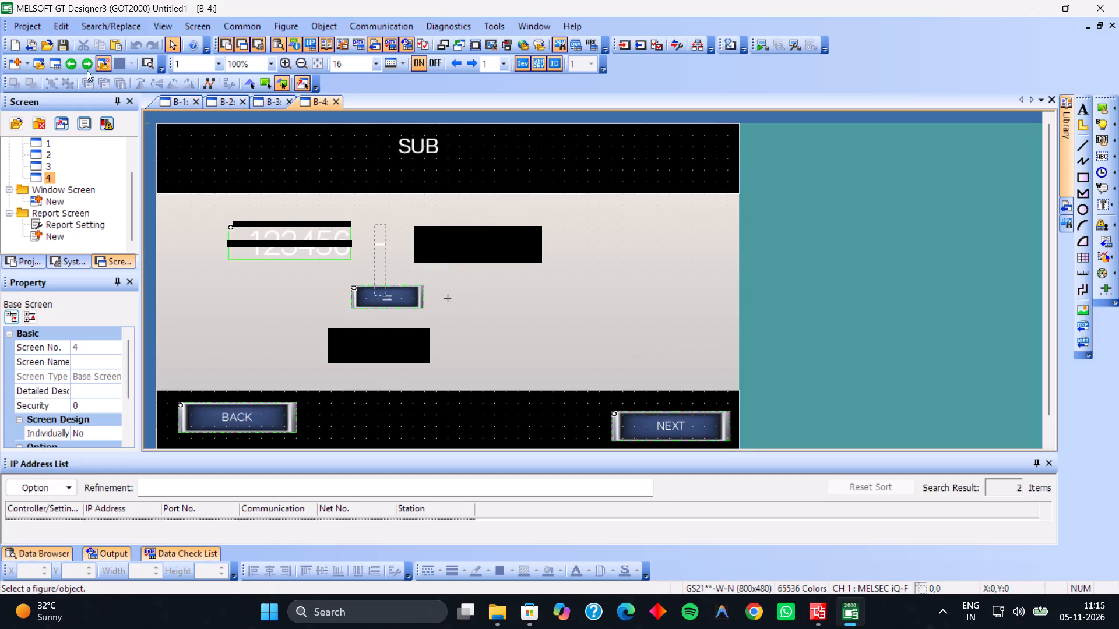
scroll(47, 154, up, 2)
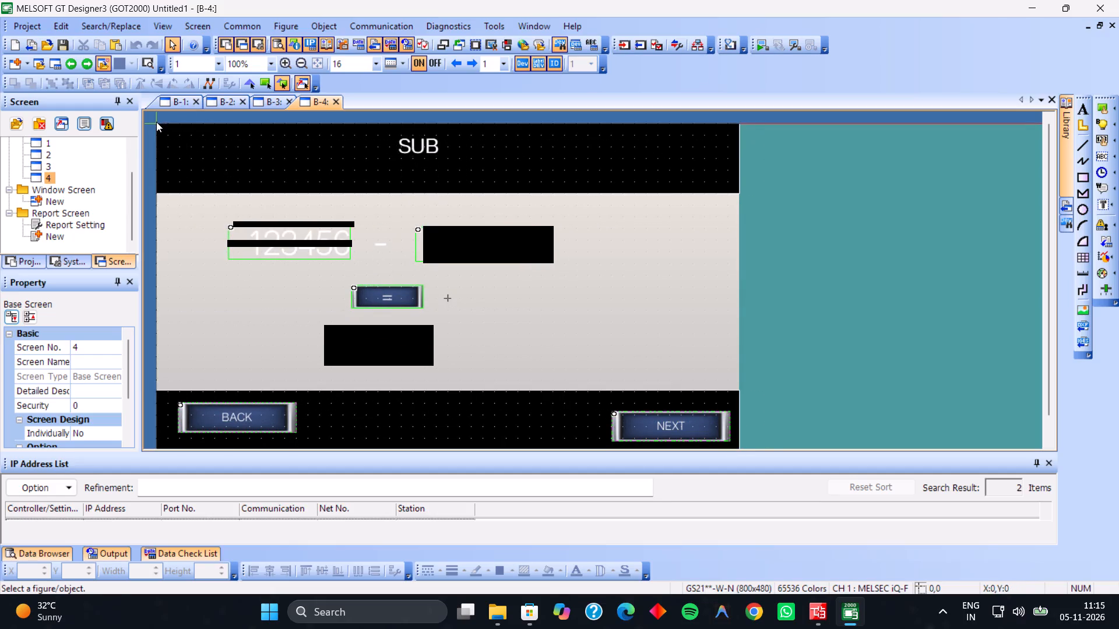
click(156, 122)
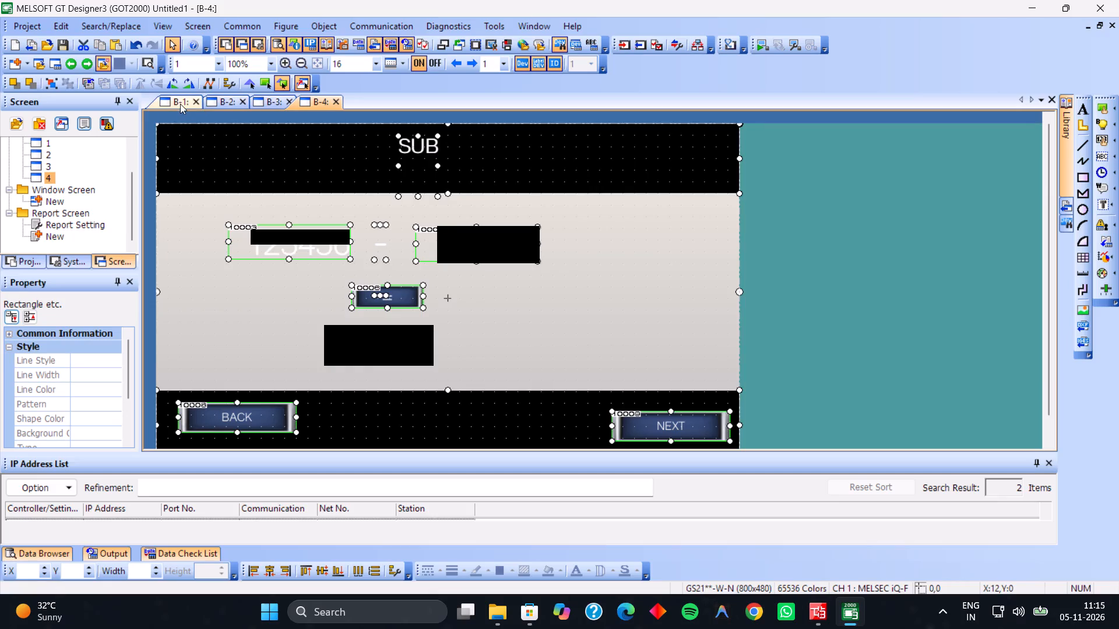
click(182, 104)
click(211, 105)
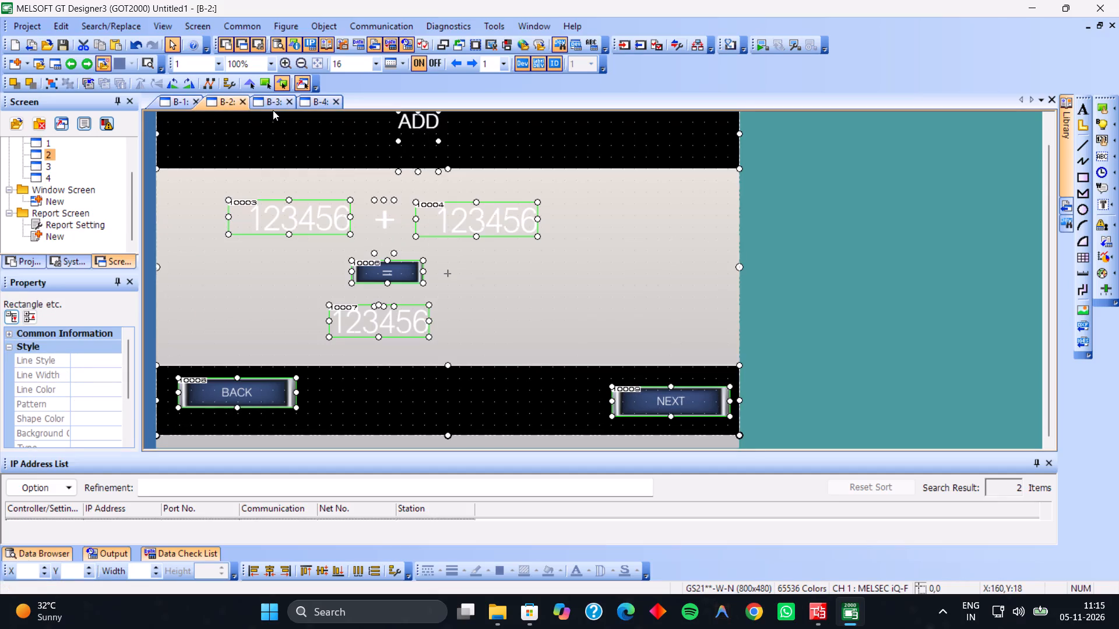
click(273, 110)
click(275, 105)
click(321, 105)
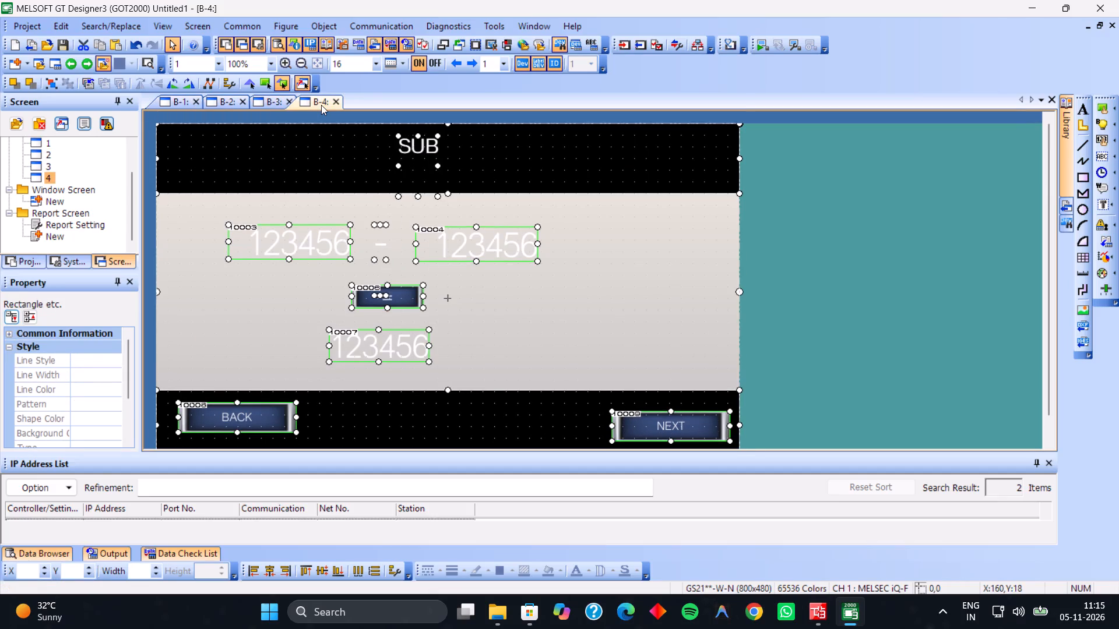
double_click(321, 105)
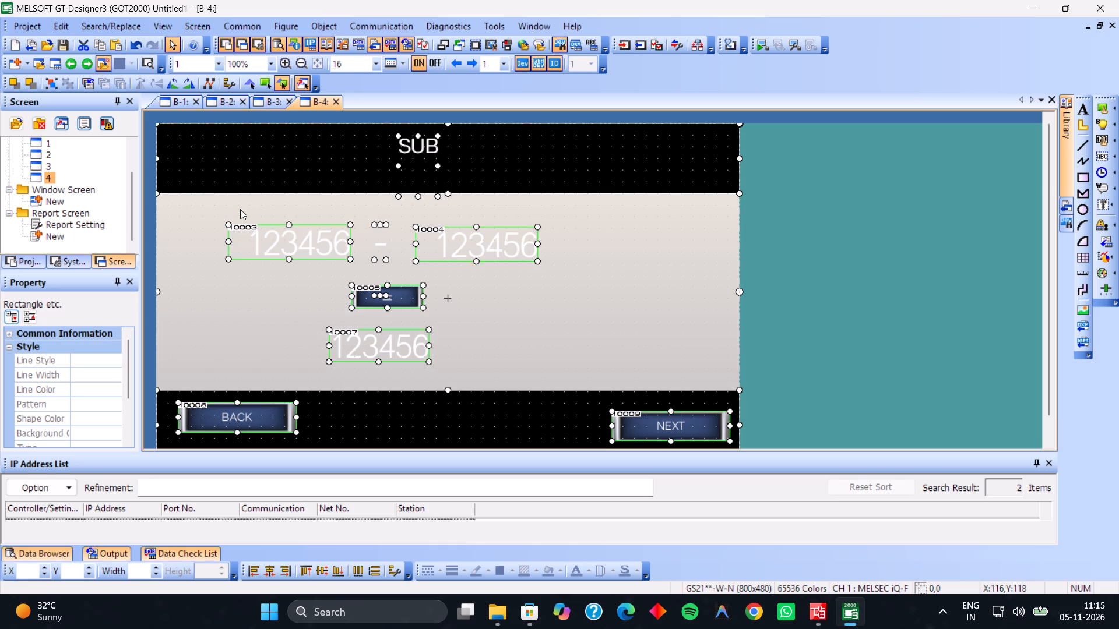
Create base screen 5 and paste a copy of all the objects from screen B-4 onto it, aligned to the screen's origin.
key(ctrl+a)
key(ctrl+c)
scroll(56, 170, up, 1)
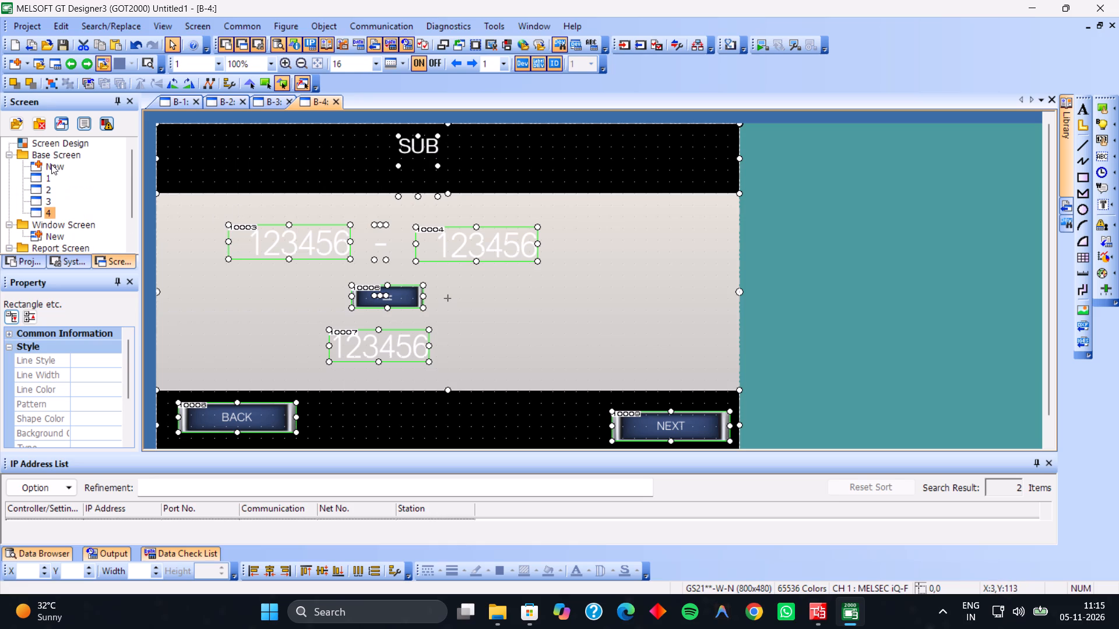
double_click(51, 164)
click(726, 521)
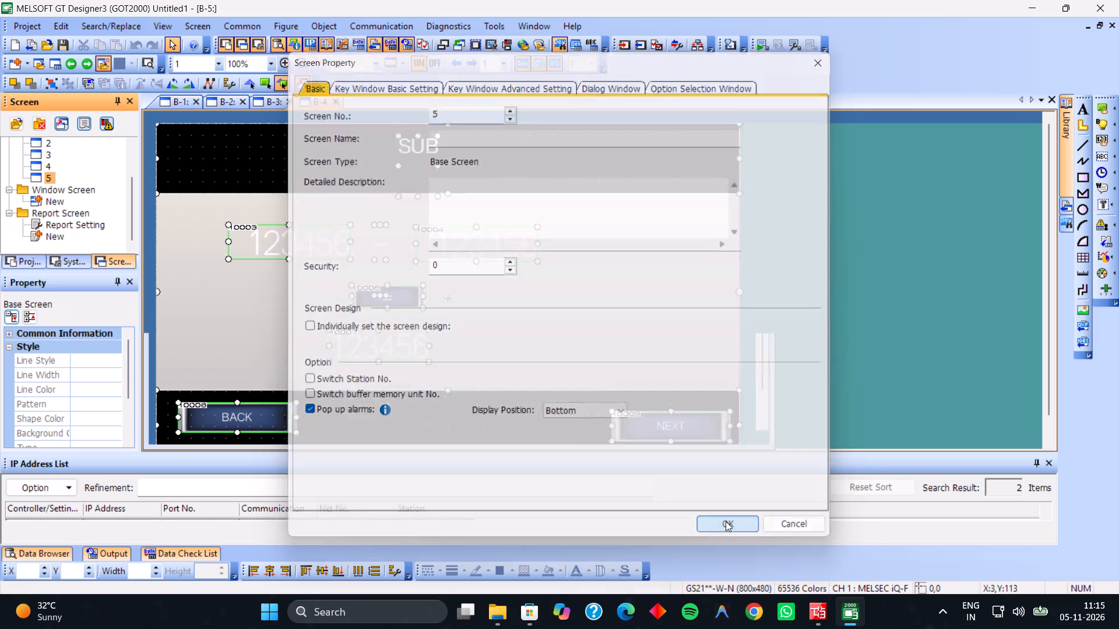
key(ctrl+v)
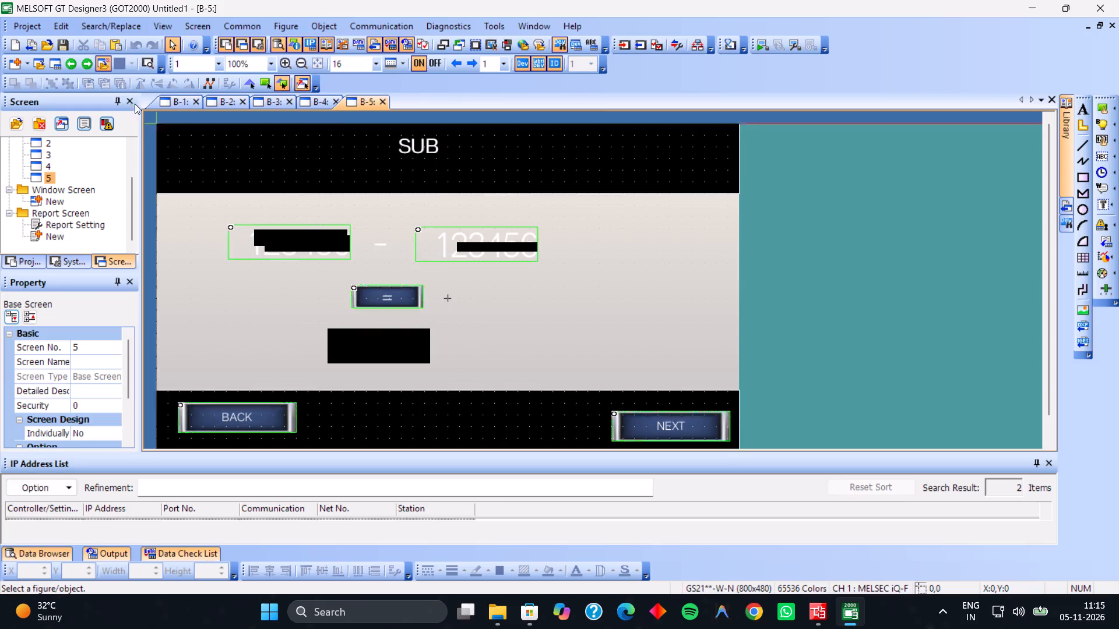
click(312, 94)
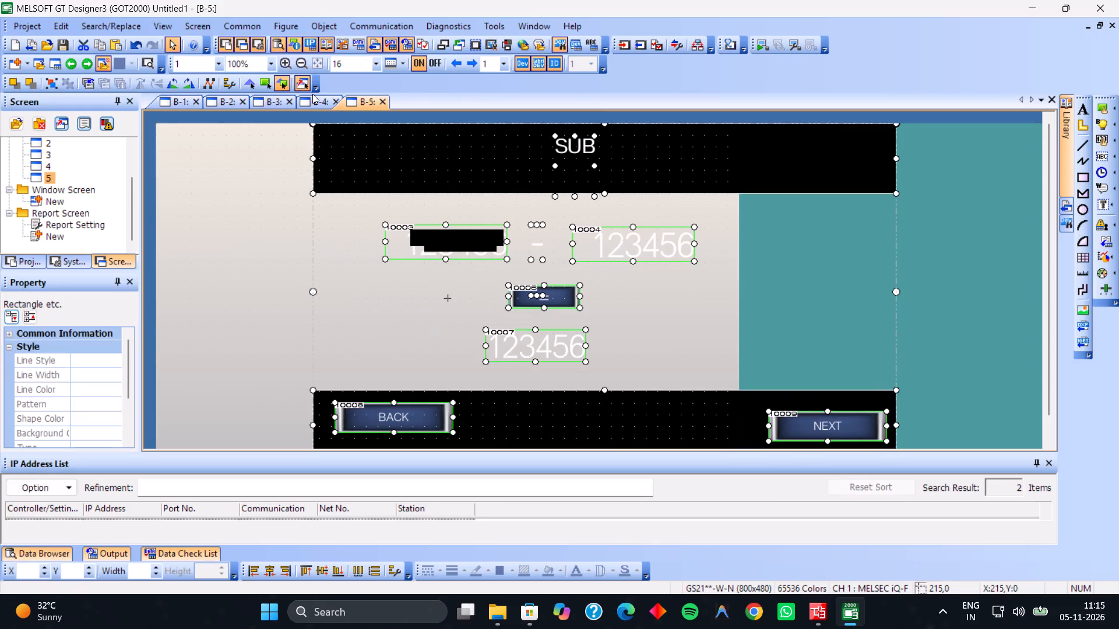
key(ctrl+z)
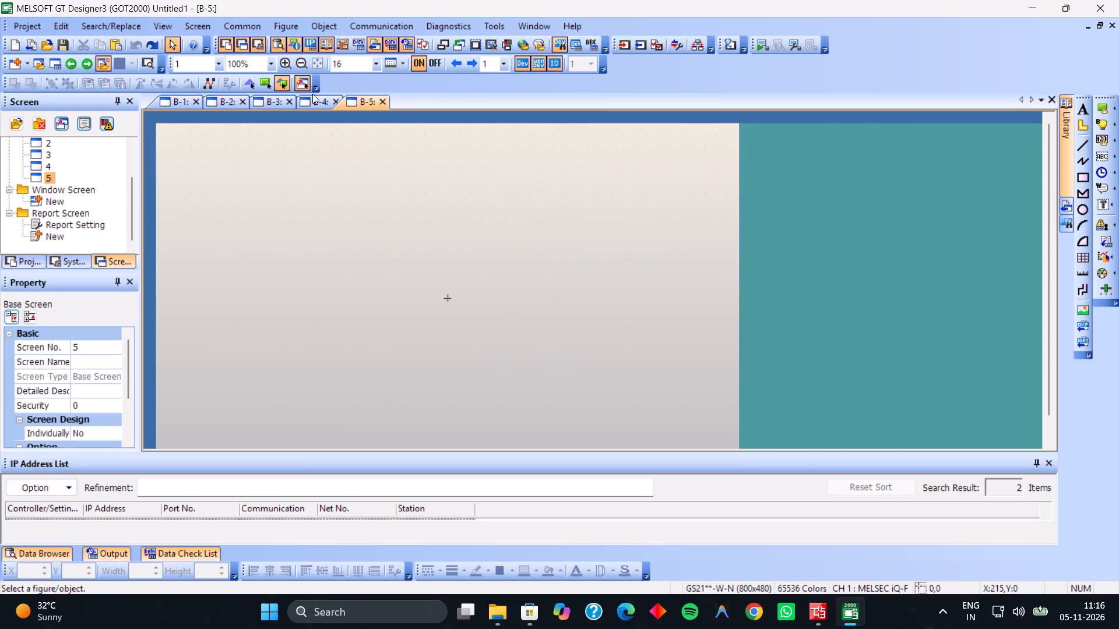
click(260, 158)
key(ctrl+v)
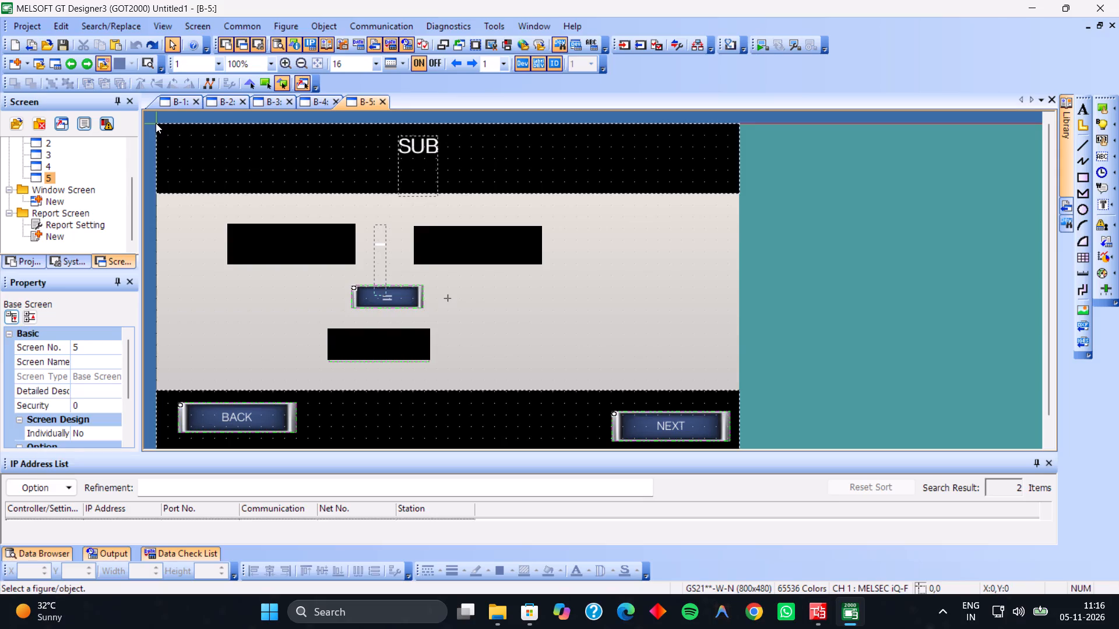
click(156, 123)
Change the header title text on screen B-4 to MUL.
click(316, 105)
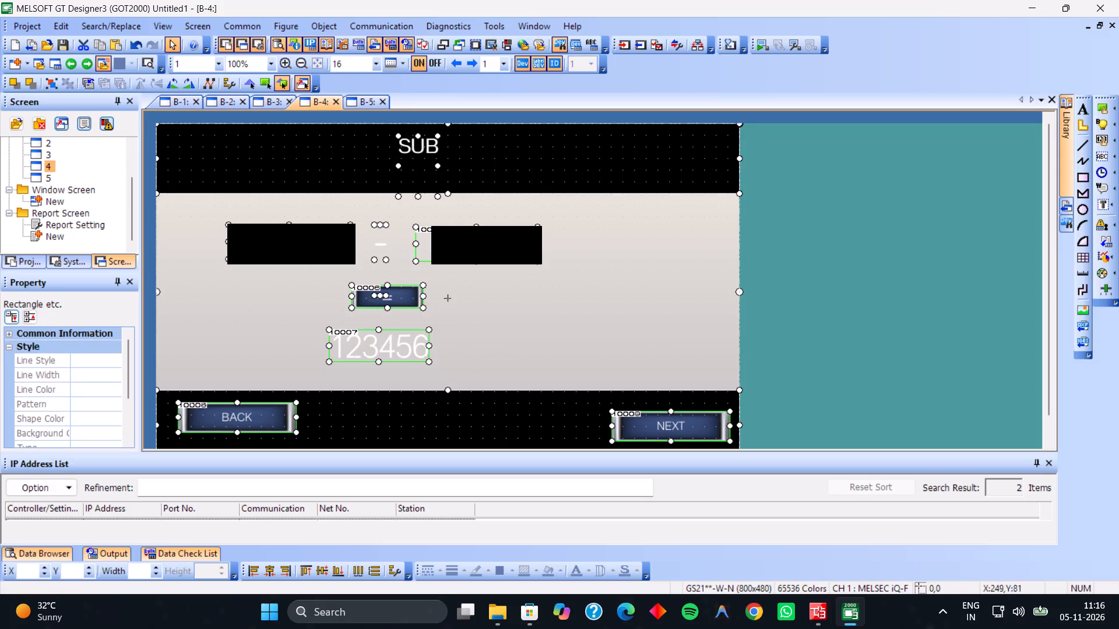
double_click(431, 148)
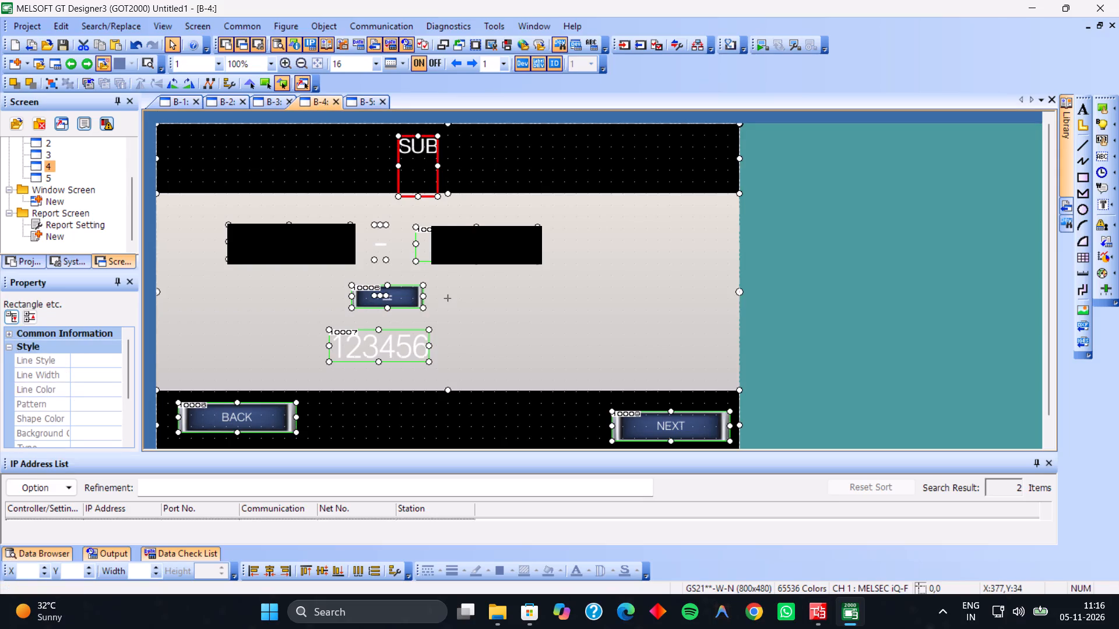
double_click(428, 149)
click(779, 159)
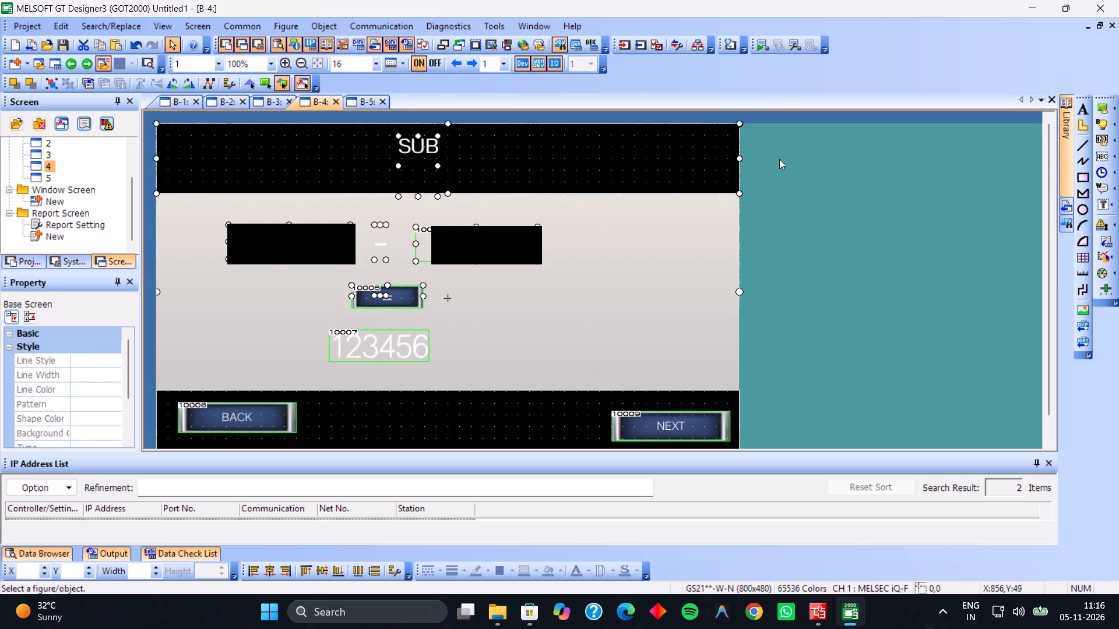
double_click(427, 153)
double_click(346, 169)
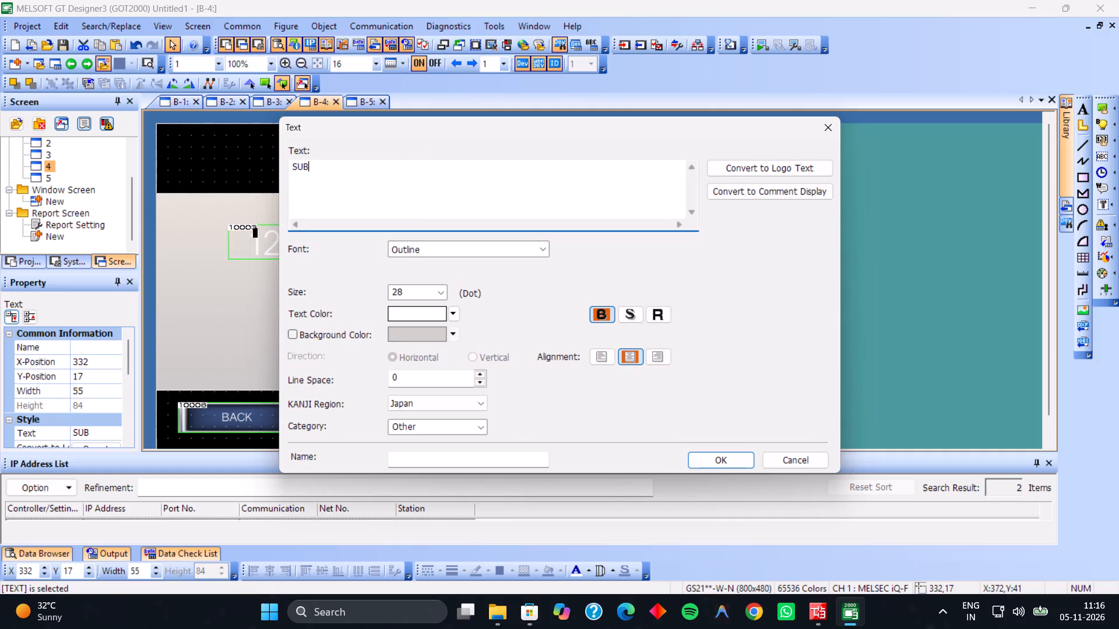
text(MUL)
click(719, 464)
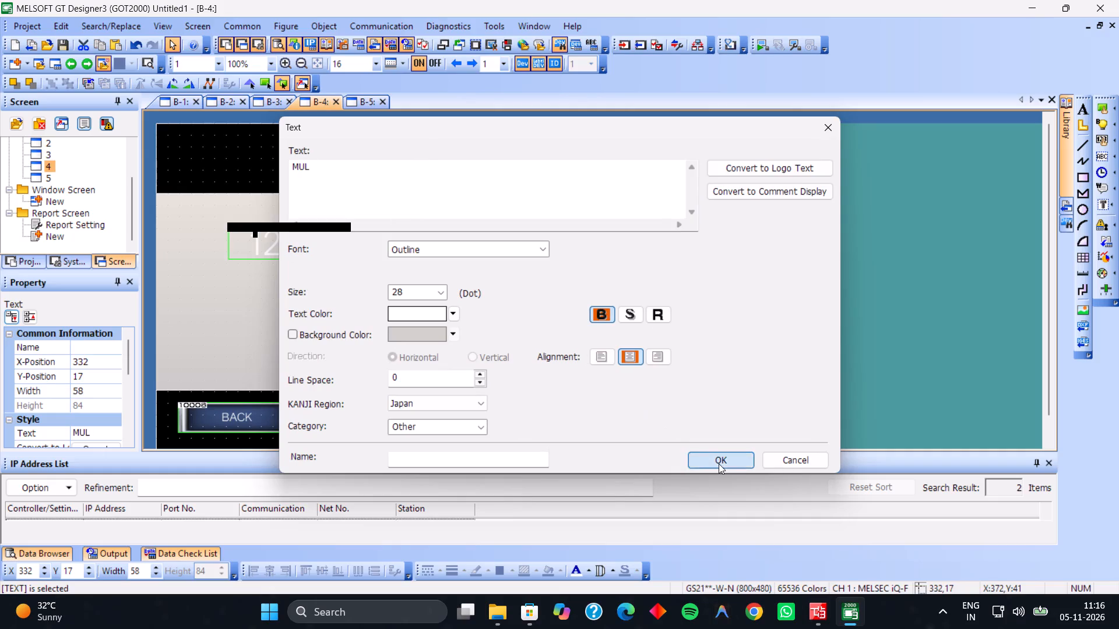
On screen B-4, add a screen switching action to the BACK switch for Overlap Window2 with fixed screen 3.
click(354, 101)
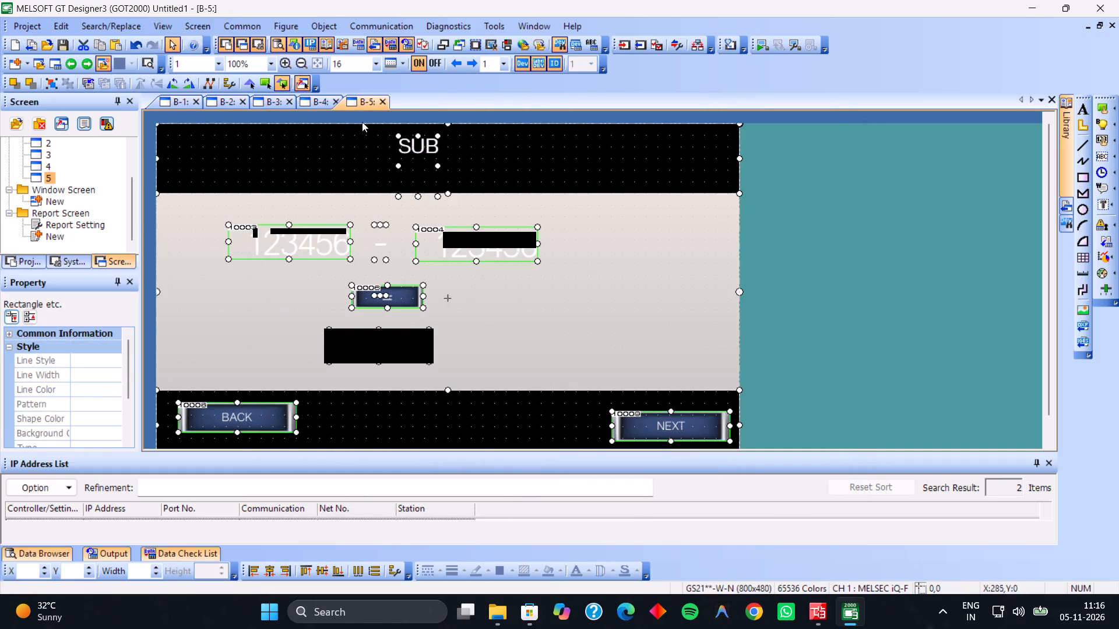
click(321, 102)
double_click(240, 422)
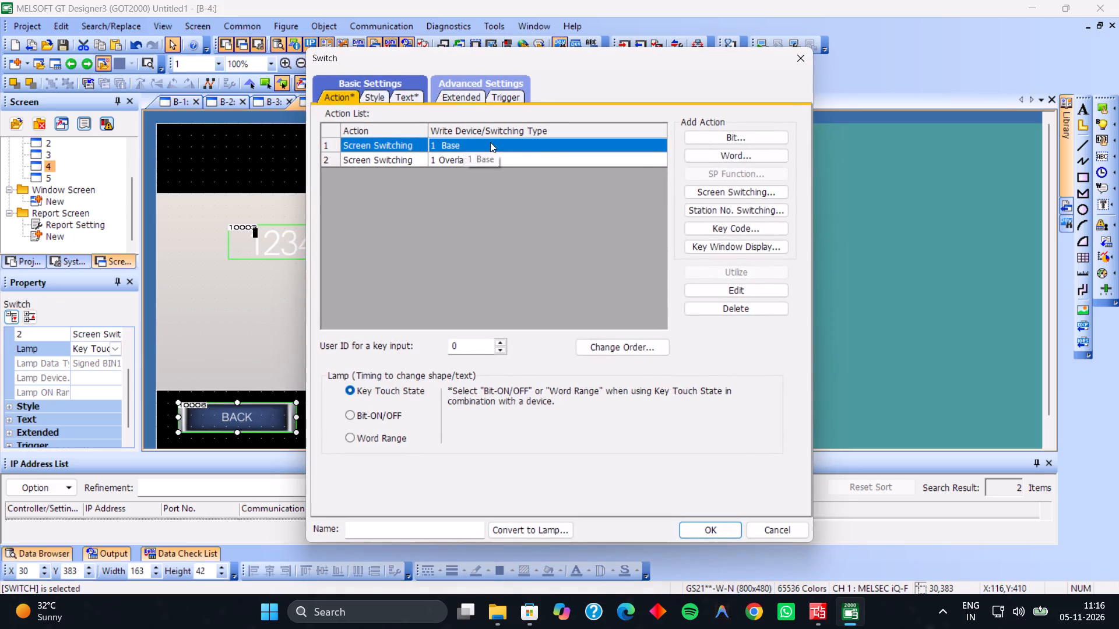
click(731, 186)
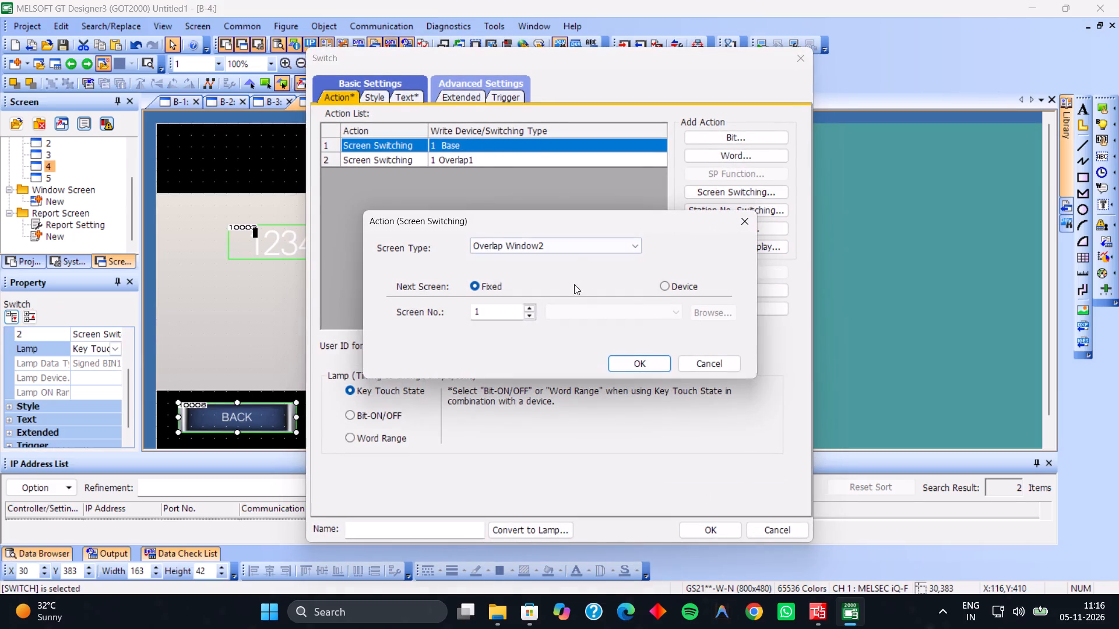
triple_click(530, 305)
click(530, 305)
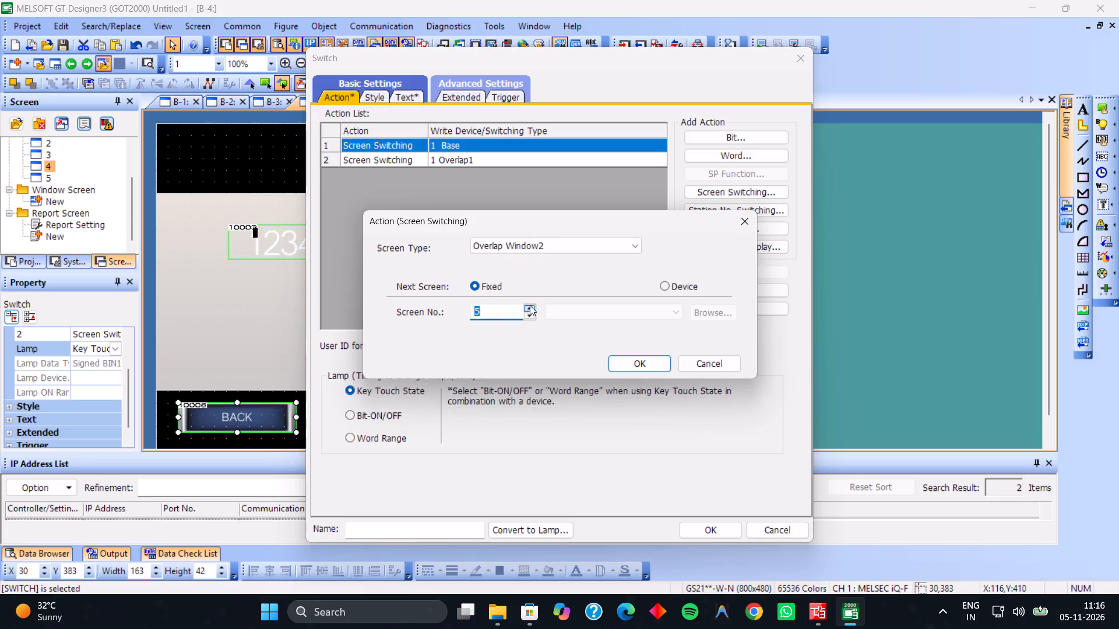
click(530, 319)
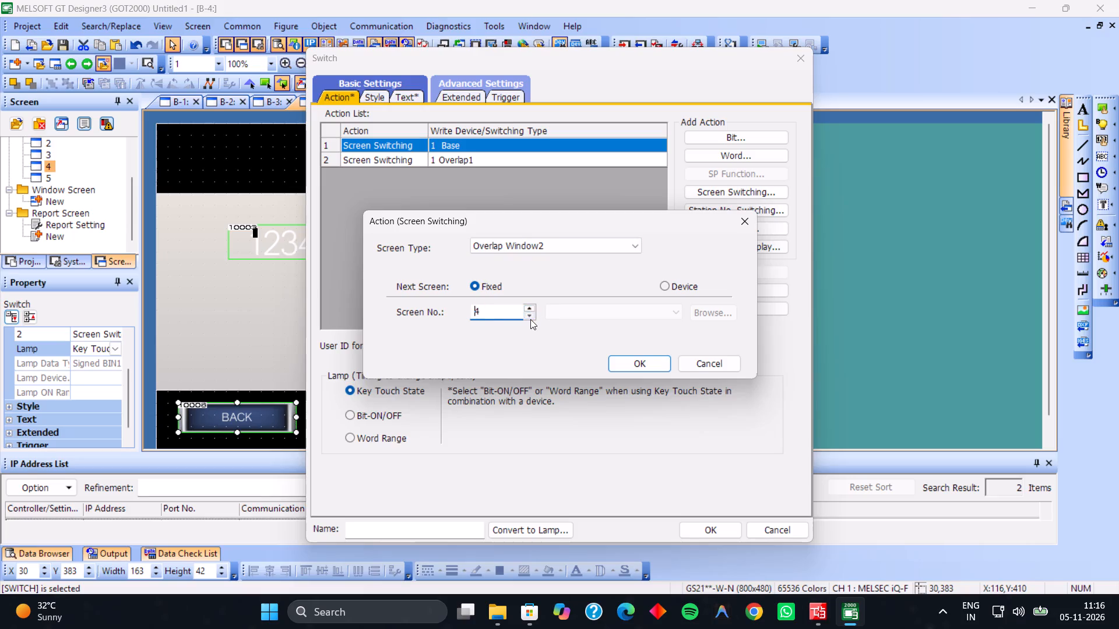
click(530, 319)
click(645, 369)
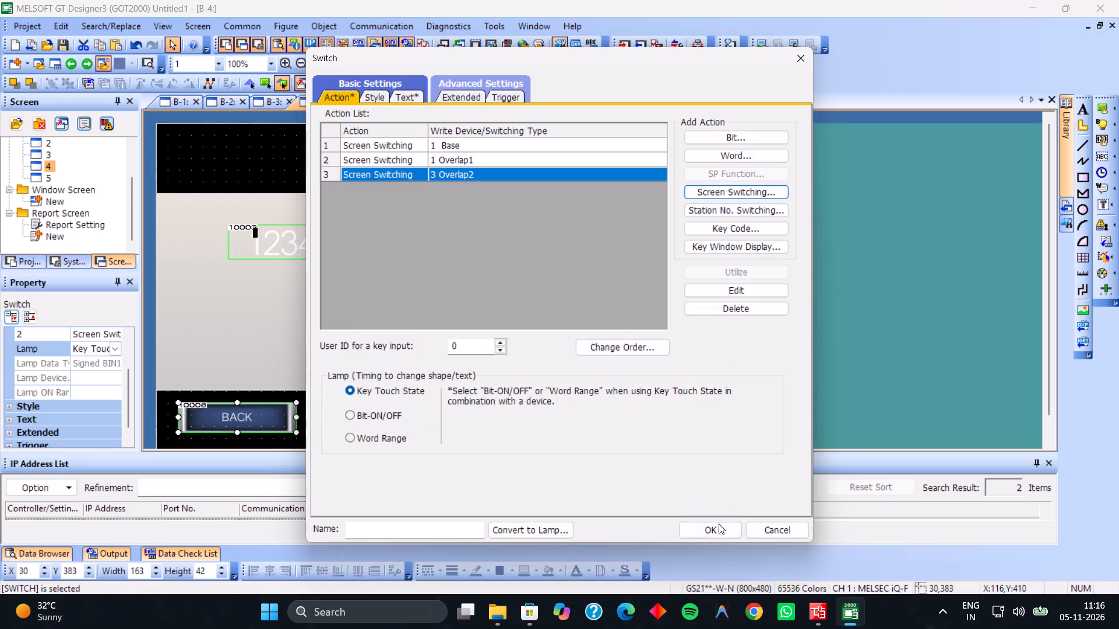
click(706, 529)
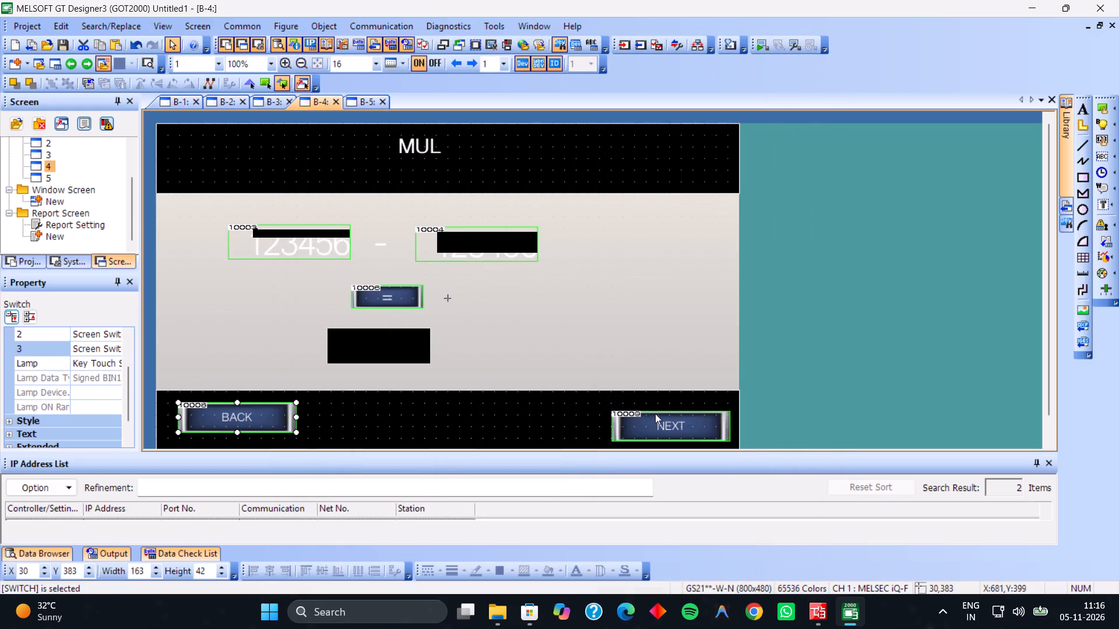
On screen B-4, add a screen switching action to the NEXT switch for Overlap Window2 with fixed screen 5.
click(658, 414)
double_click(658, 424)
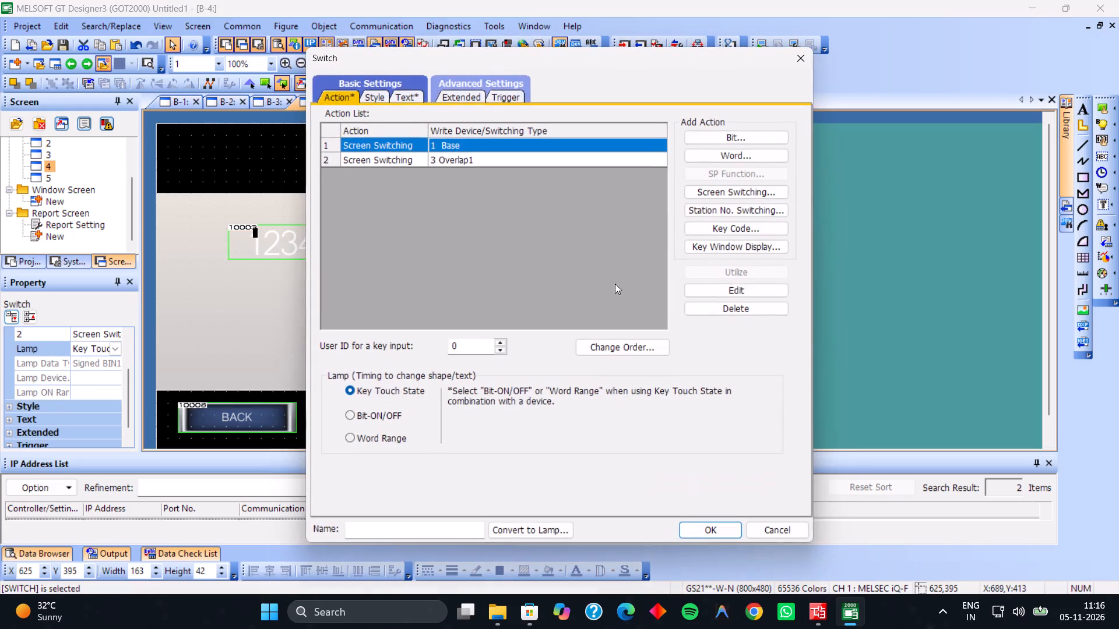
click(747, 197)
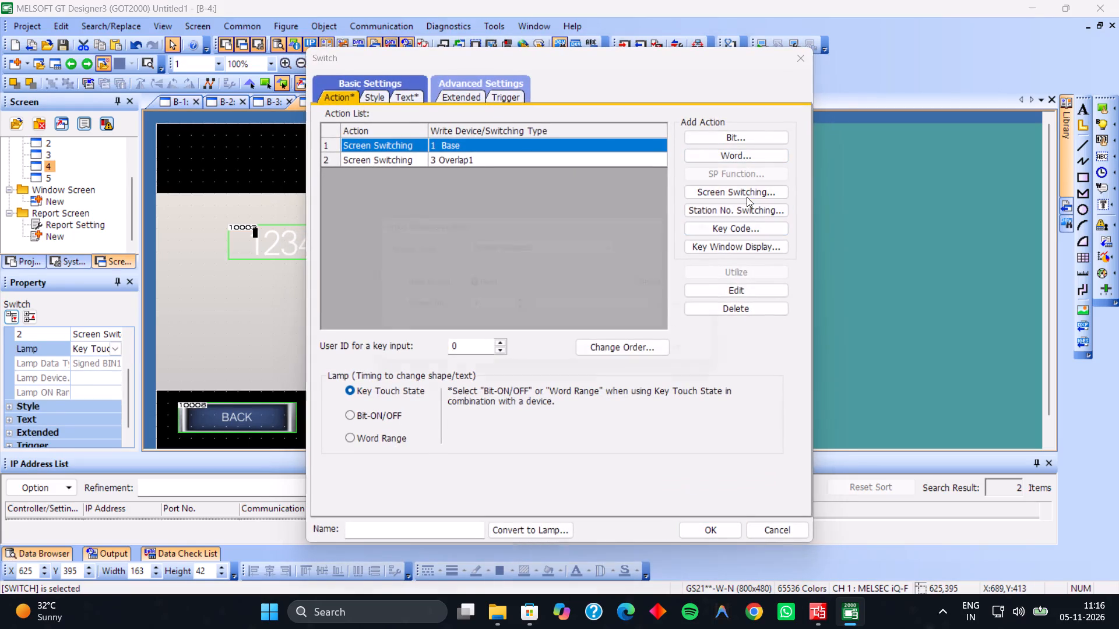
triple_click(529, 305)
click(529, 305)
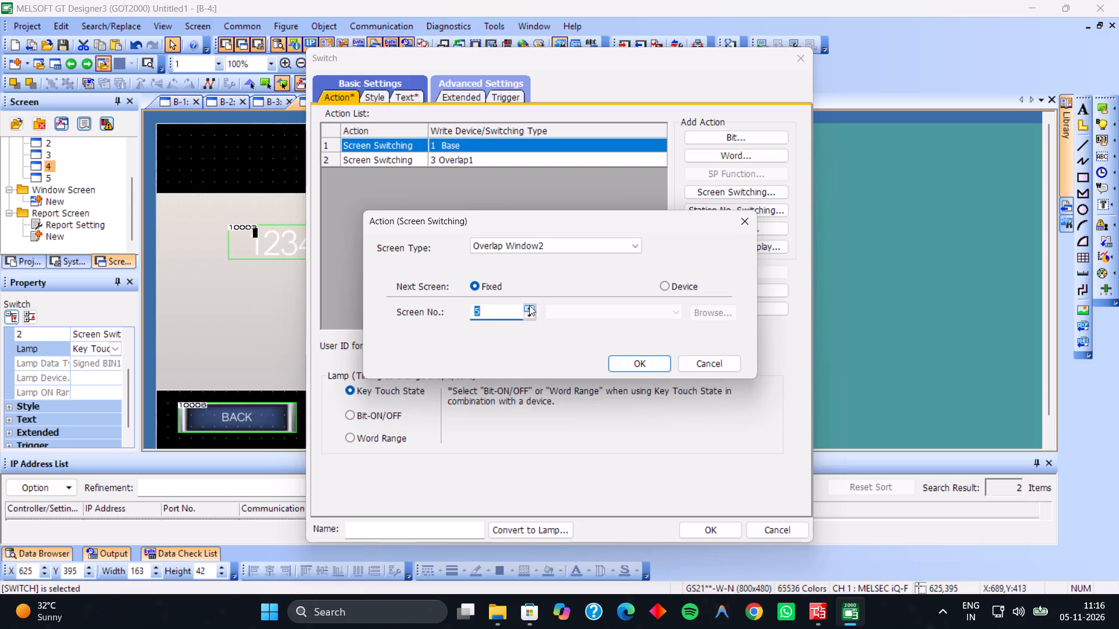
click(610, 359)
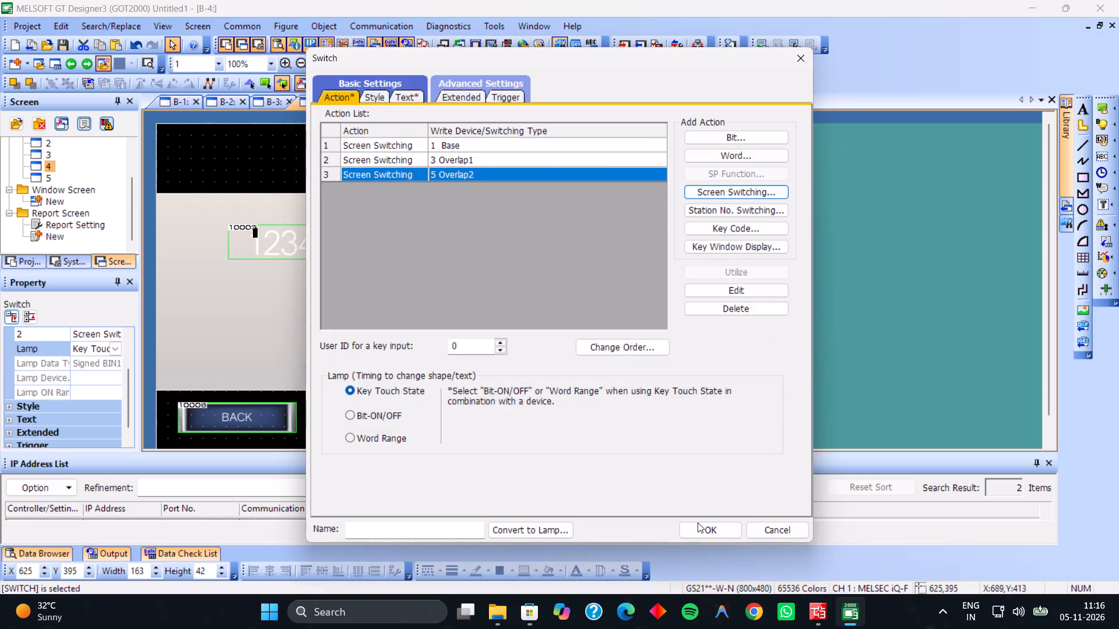
click(698, 522)
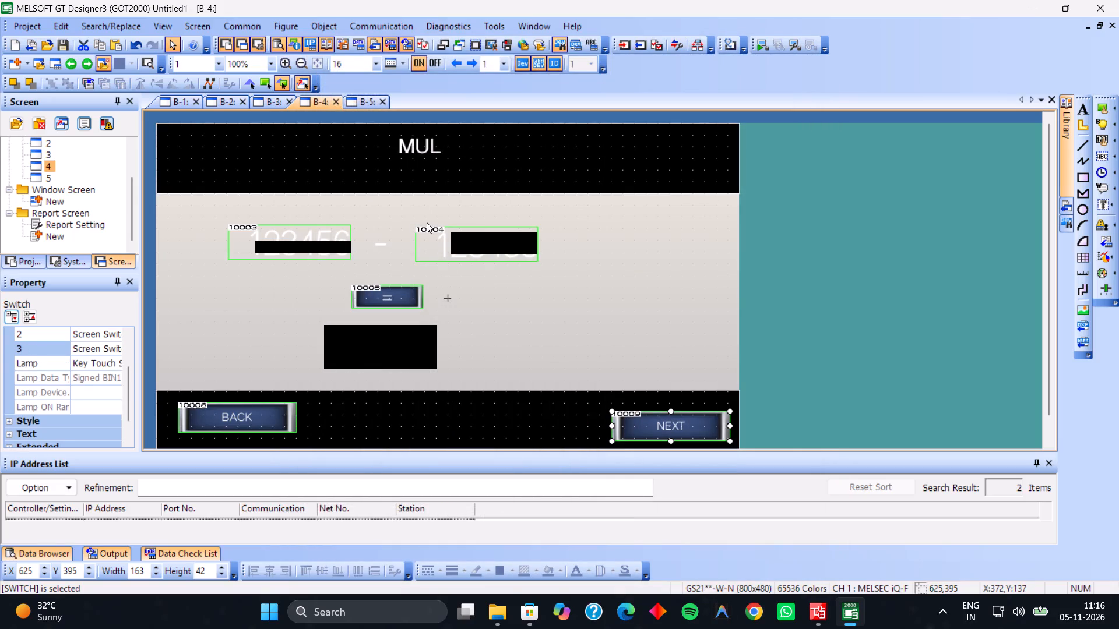
Change the header title text on screen B-5 to DIV.
click(363, 97)
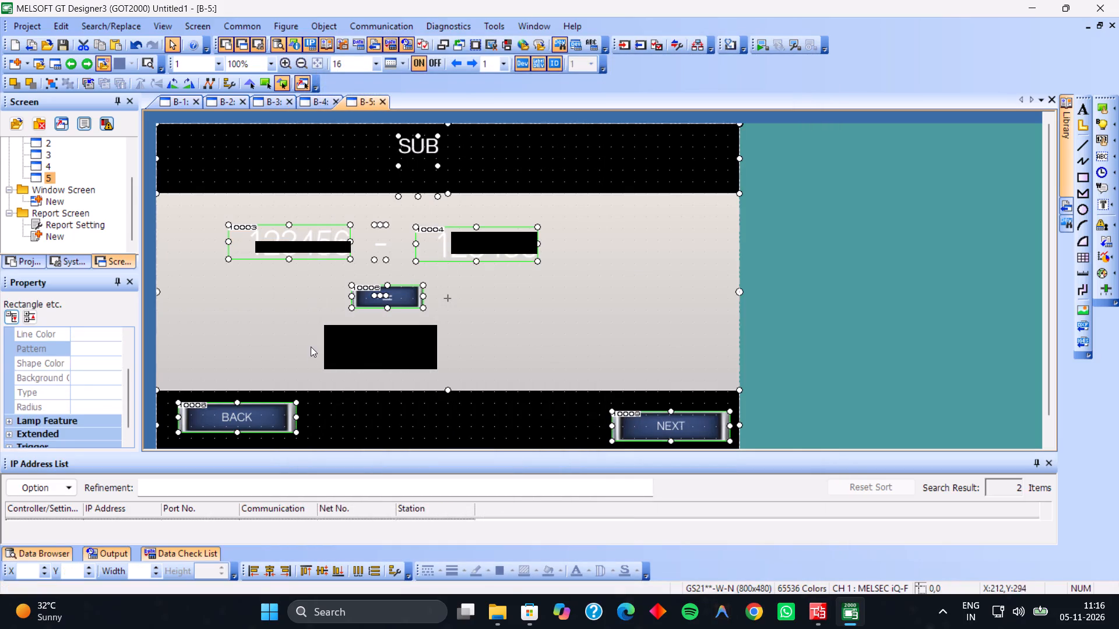
double_click(244, 424)
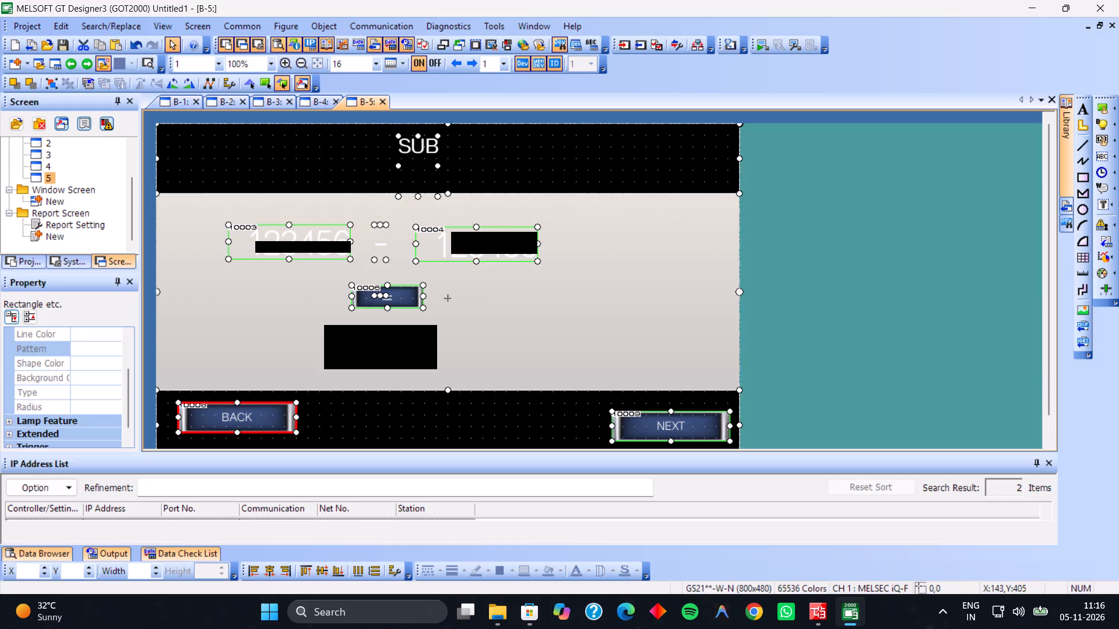
click(846, 288)
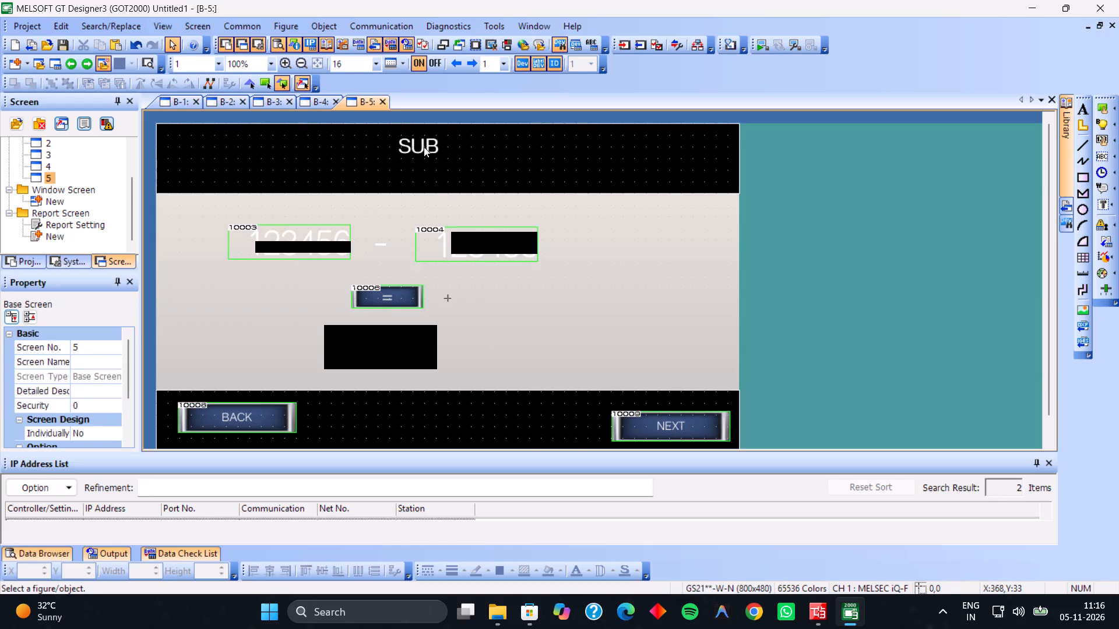
double_click(423, 147)
double_click(393, 179)
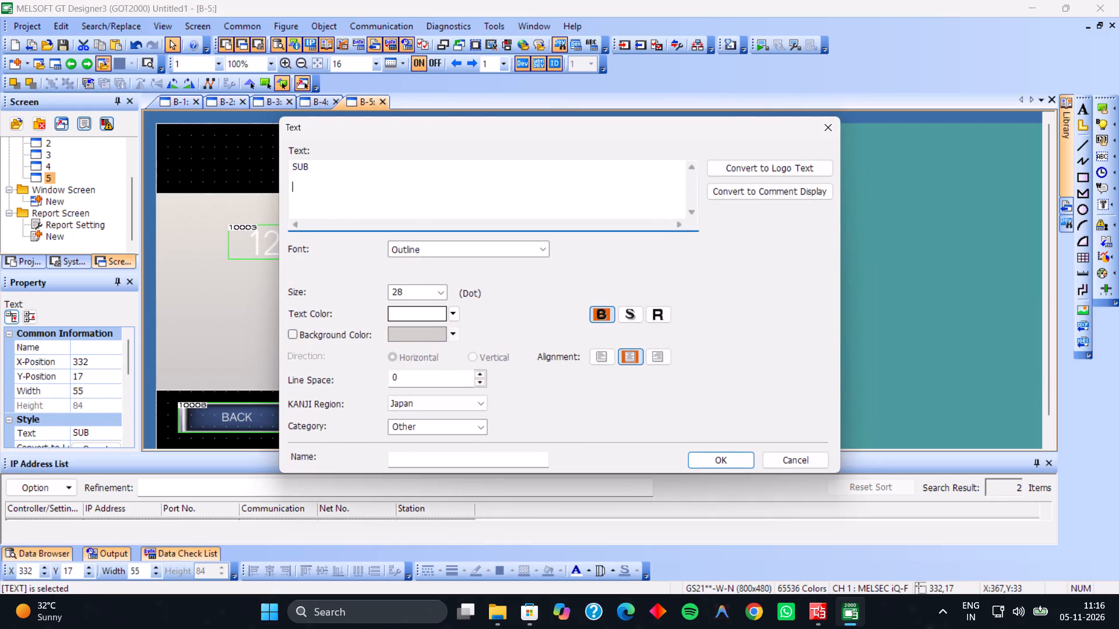
double_click(378, 172)
double_click(309, 162)
text(DIV)
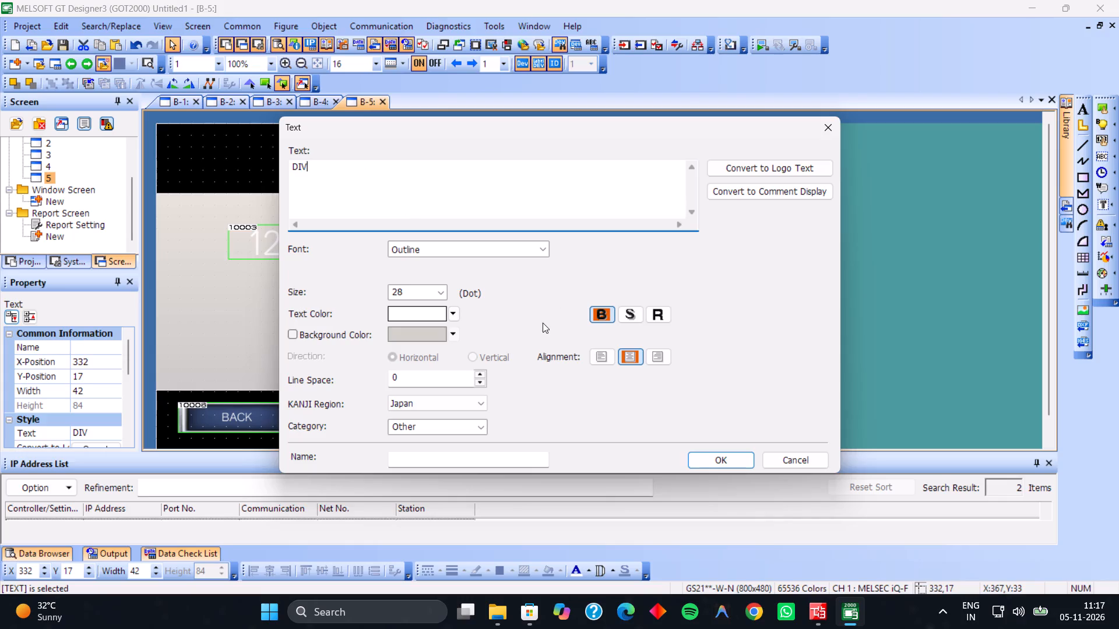
click(703, 462)
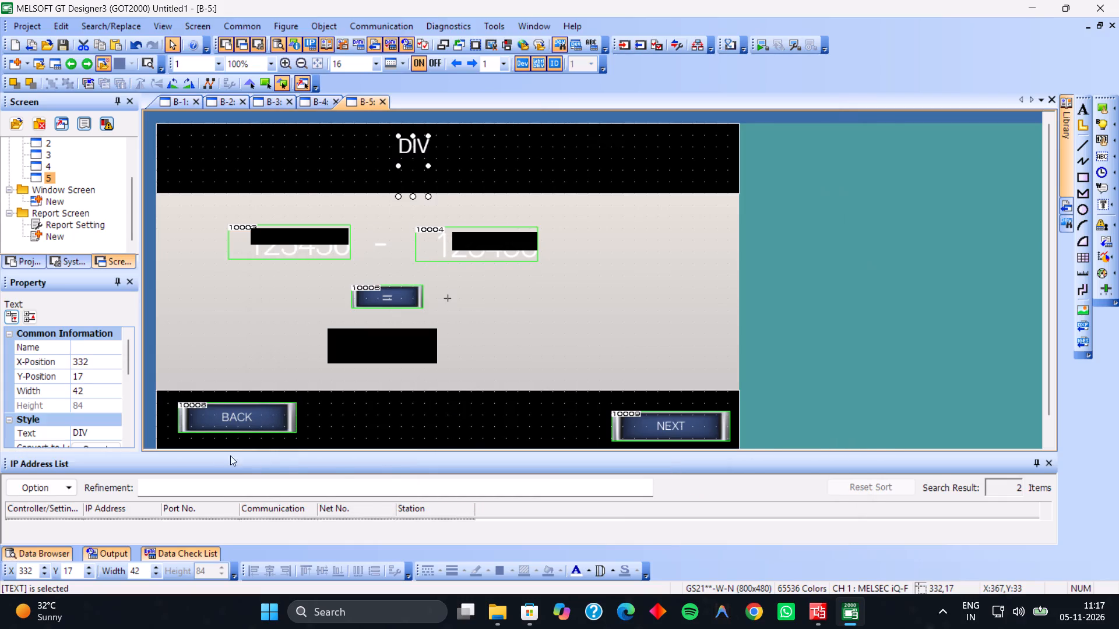
On screen B-5, add a screen switching action to the BACK switch for Overlap Window2 with fixed screen 4.
double_click(249, 422)
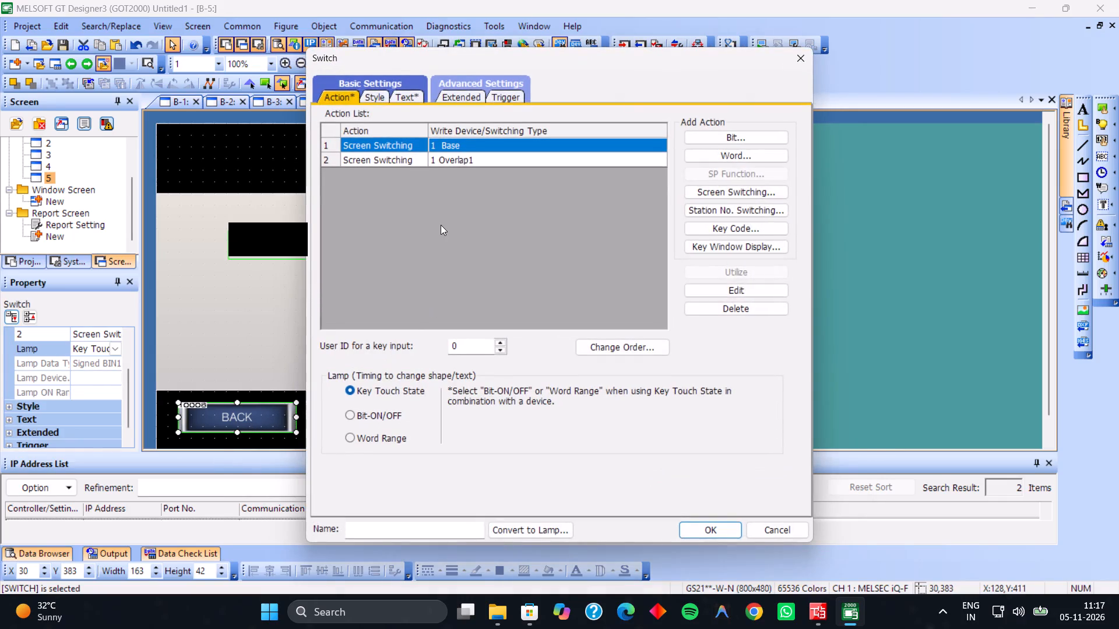
drag(691, 183, 693, 195)
click(693, 195)
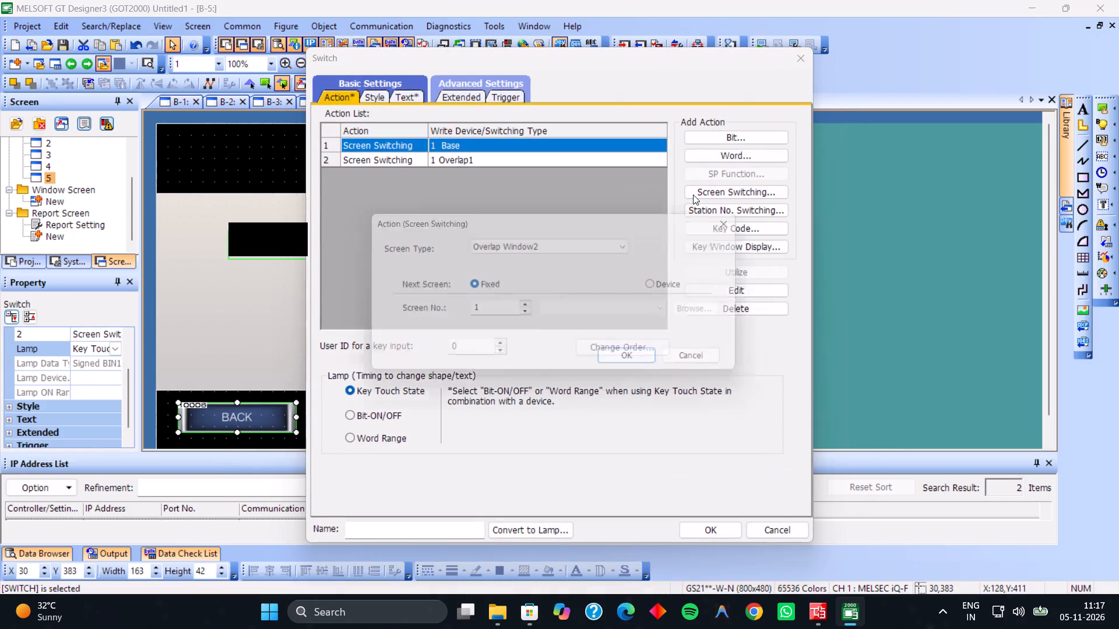
triple_click(528, 316)
click(528, 316)
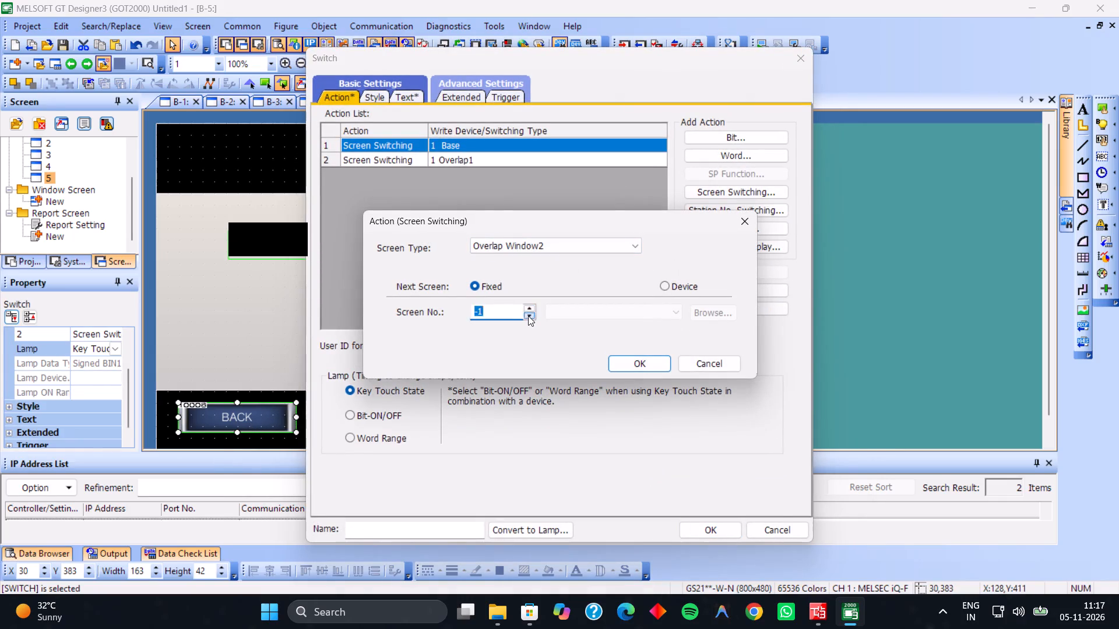
click(537, 301)
triple_click(532, 304)
double_click(532, 304)
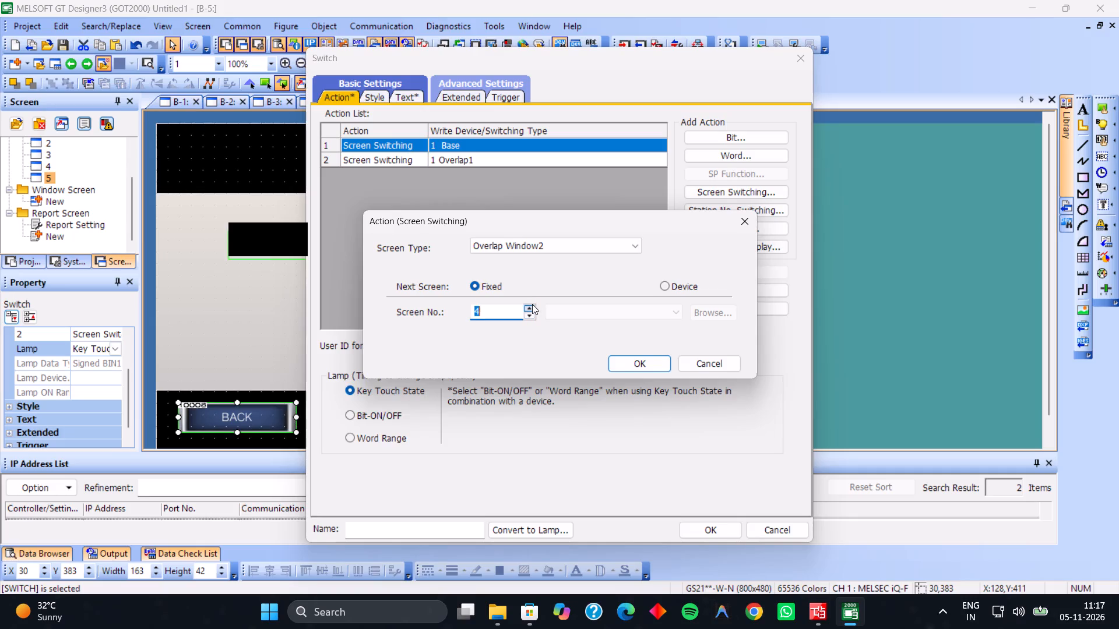
click(618, 358)
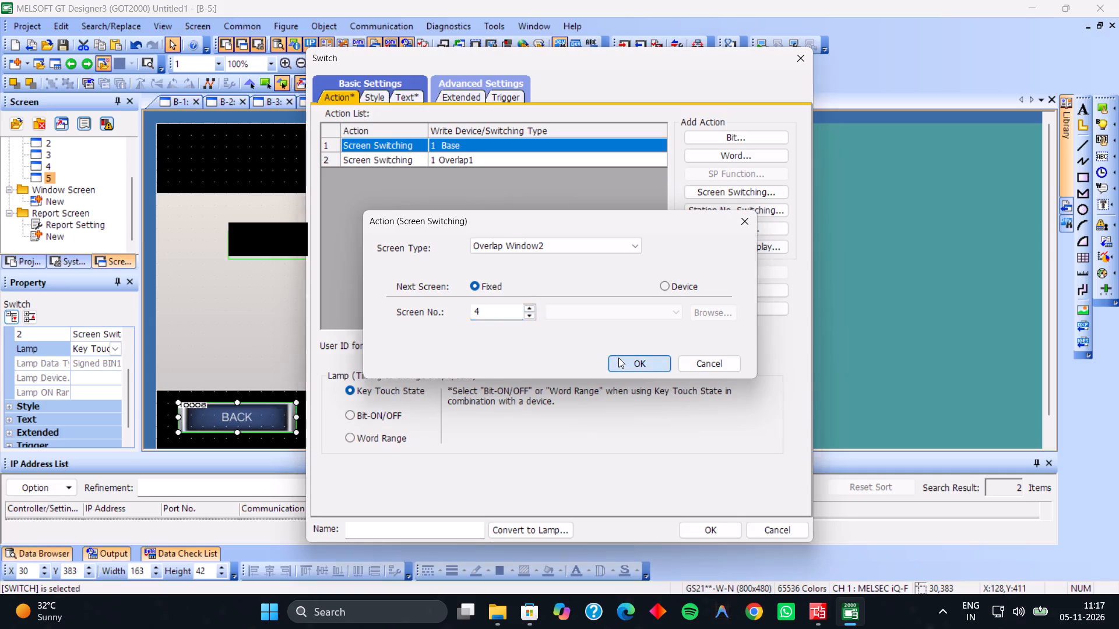
click(699, 527)
Delete the NEXT switch from screen B-5.
click(709, 426)
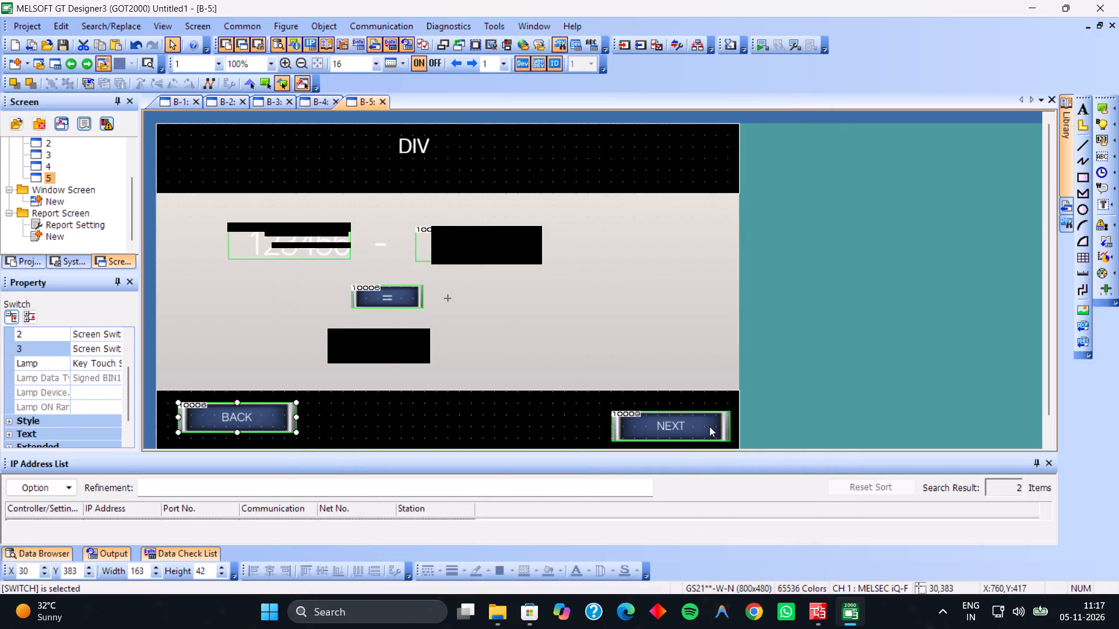
key(Delete)
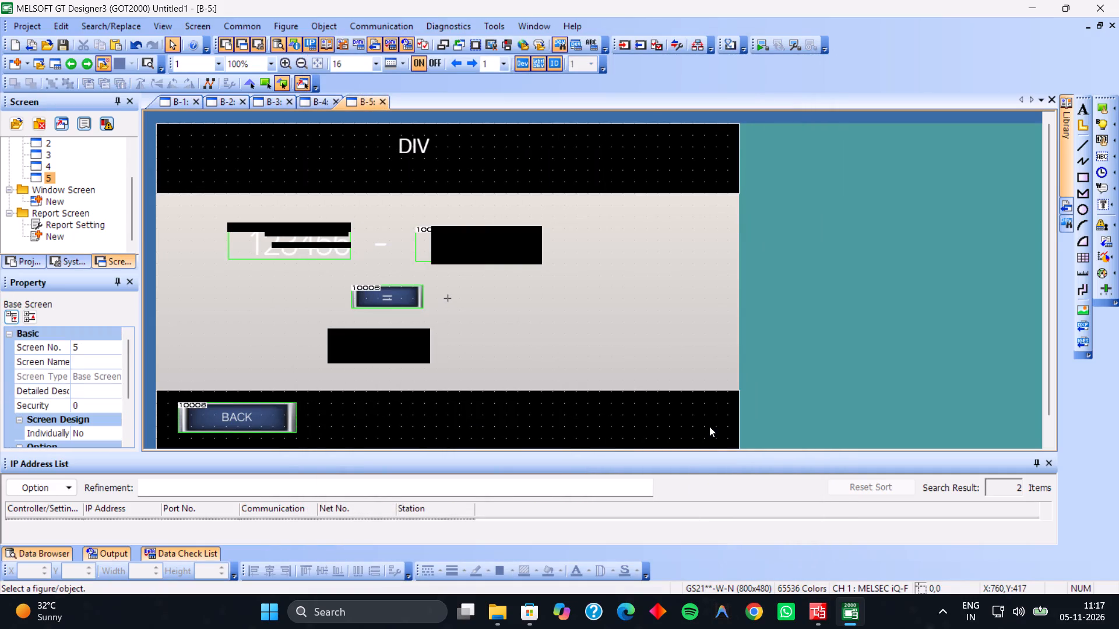
Change the operator text between the two numerical inputs on screen B-5 to a division slash (/).
click(381, 244)
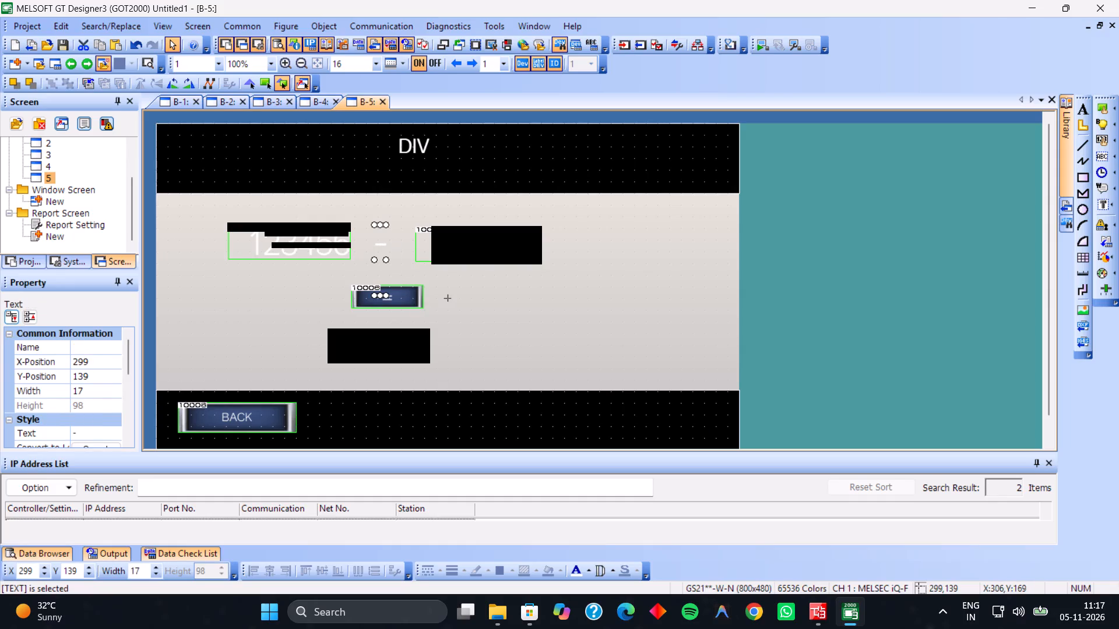
double_click(379, 246)
key(BackSpace)
key(BackSpace)
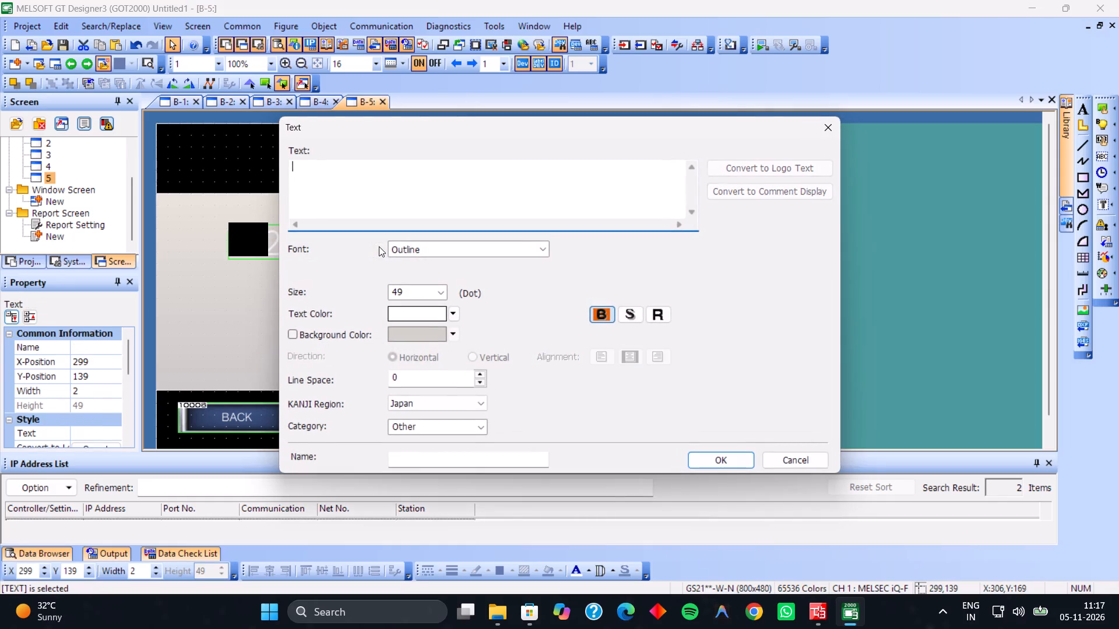
key(slash)
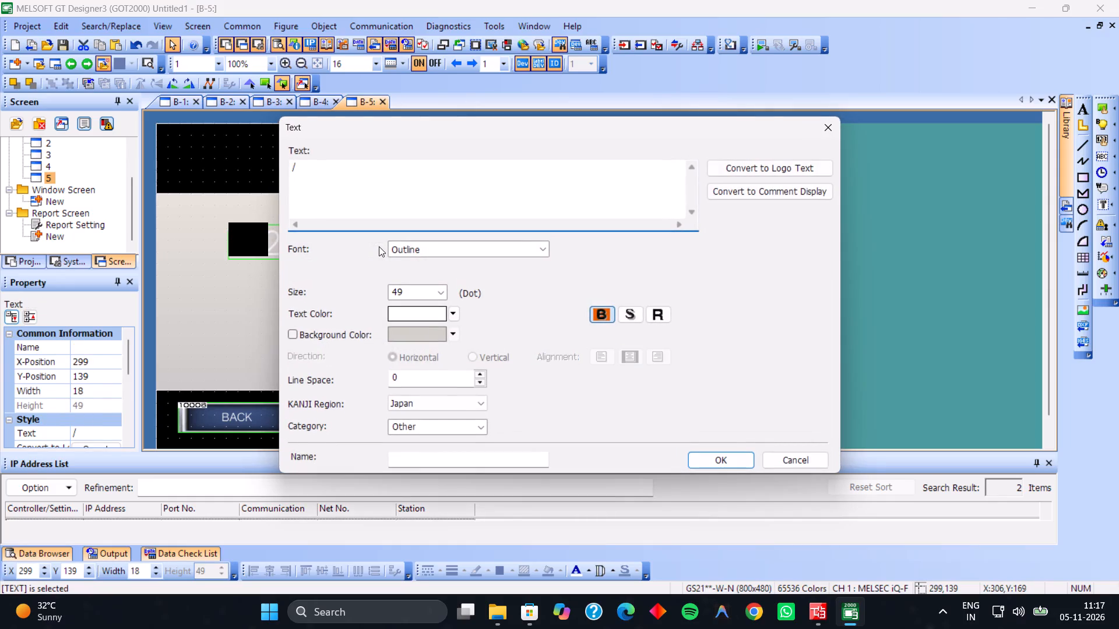
click(713, 461)
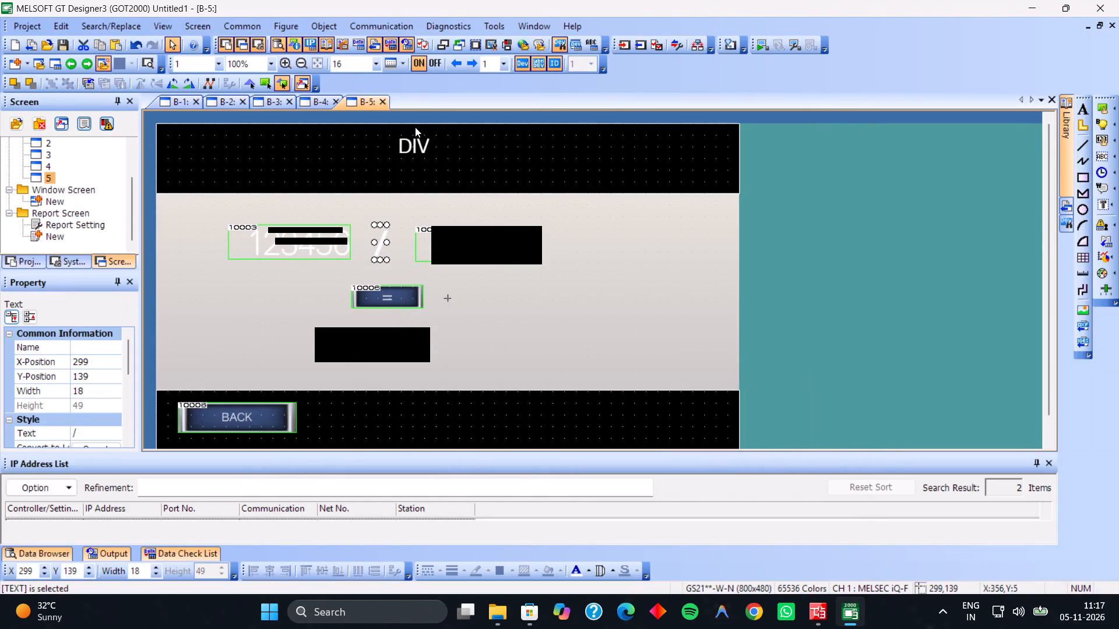
Change the operator text between the two numerical inputs on screen B-4 to X.
click(321, 98)
double_click(386, 241)
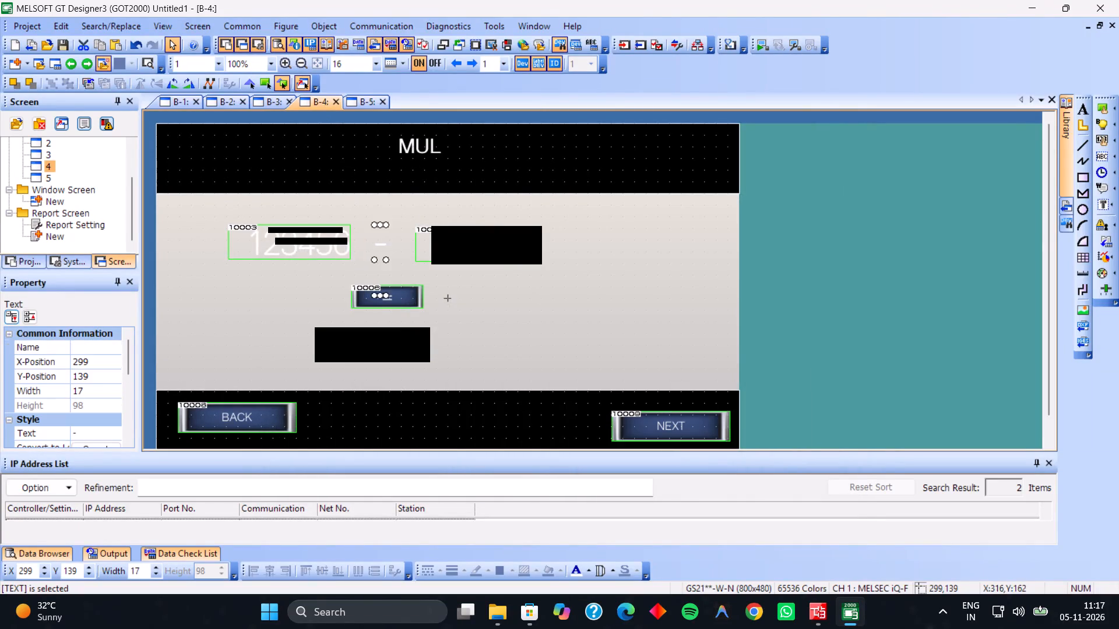
click(350, 178)
key(BackSpace)
key(BackSpace)
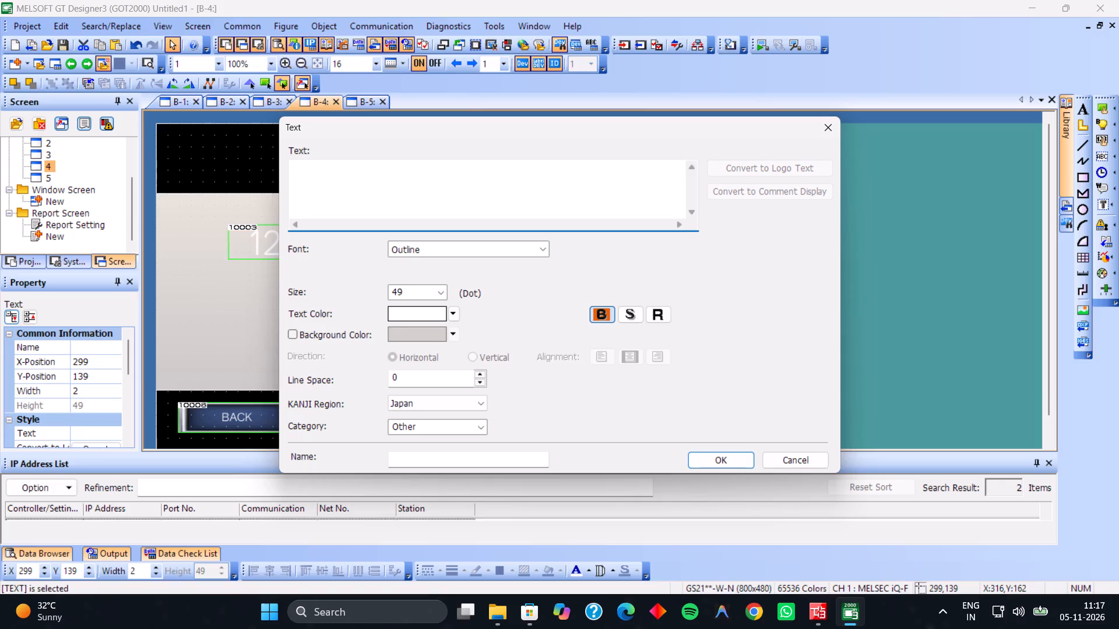
key(shift+x)
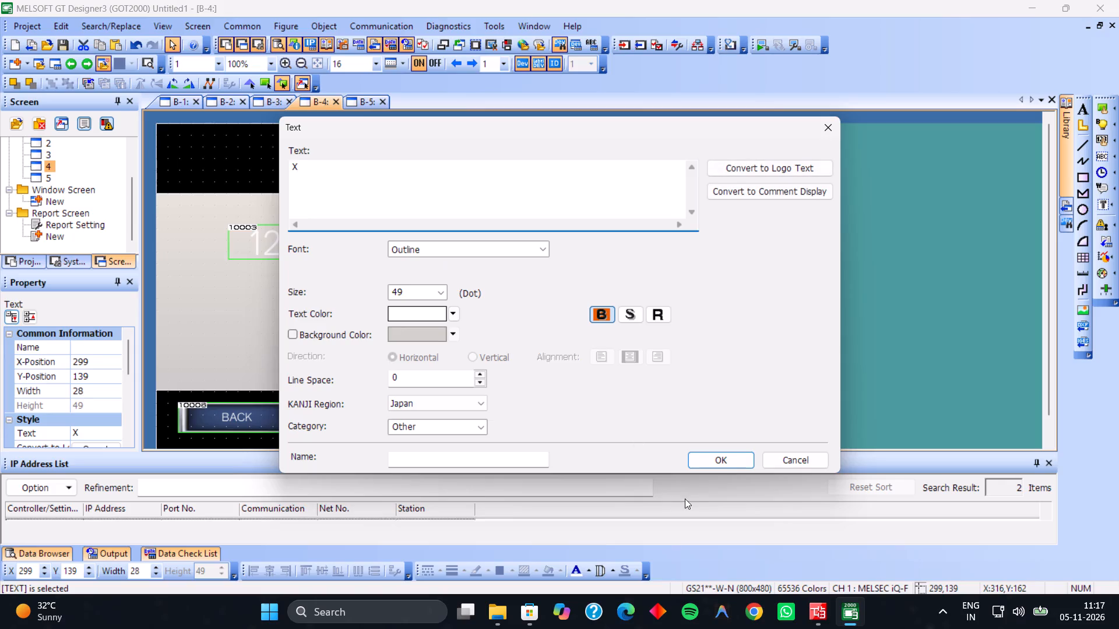
click(722, 460)
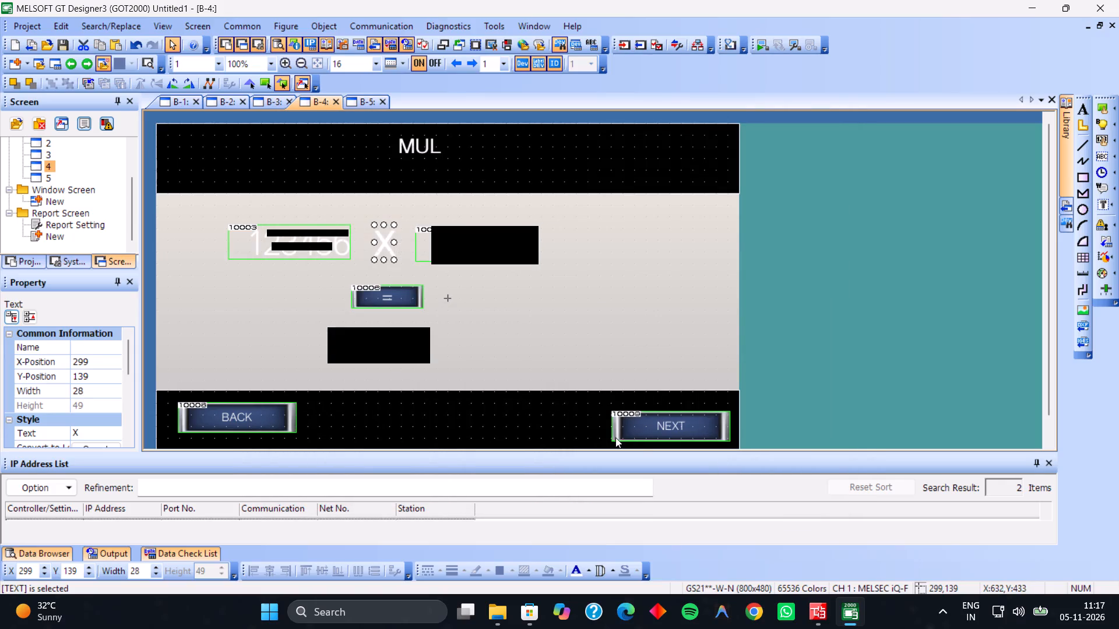
click(618, 376)
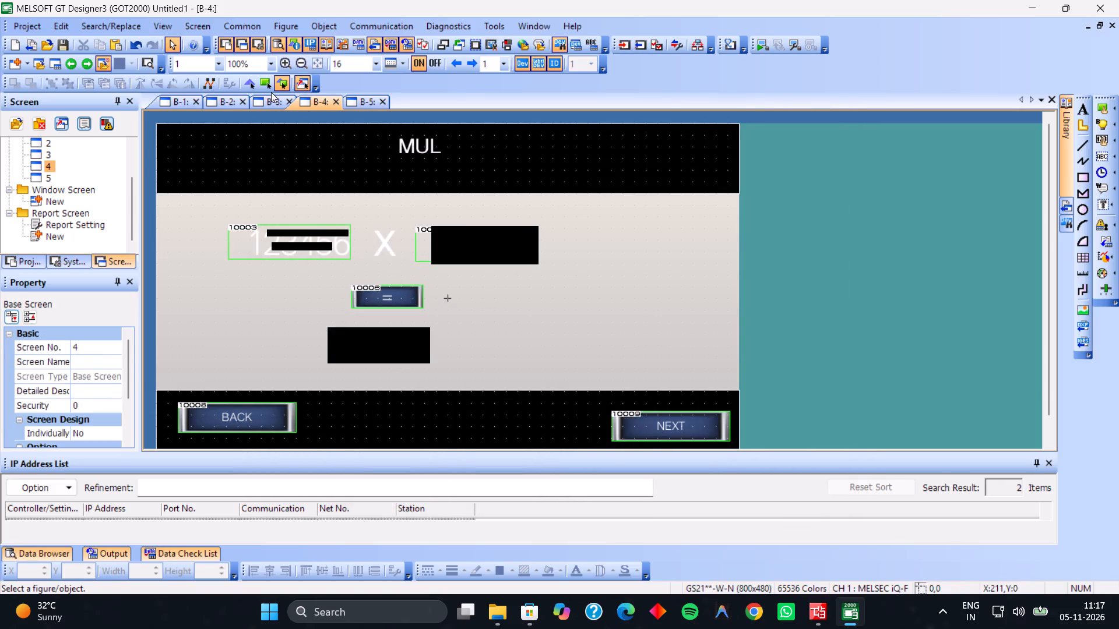
Return to screen B-3, clear its object selection, and save the project as AO in the PLC folder.
click(271, 92)
click(271, 96)
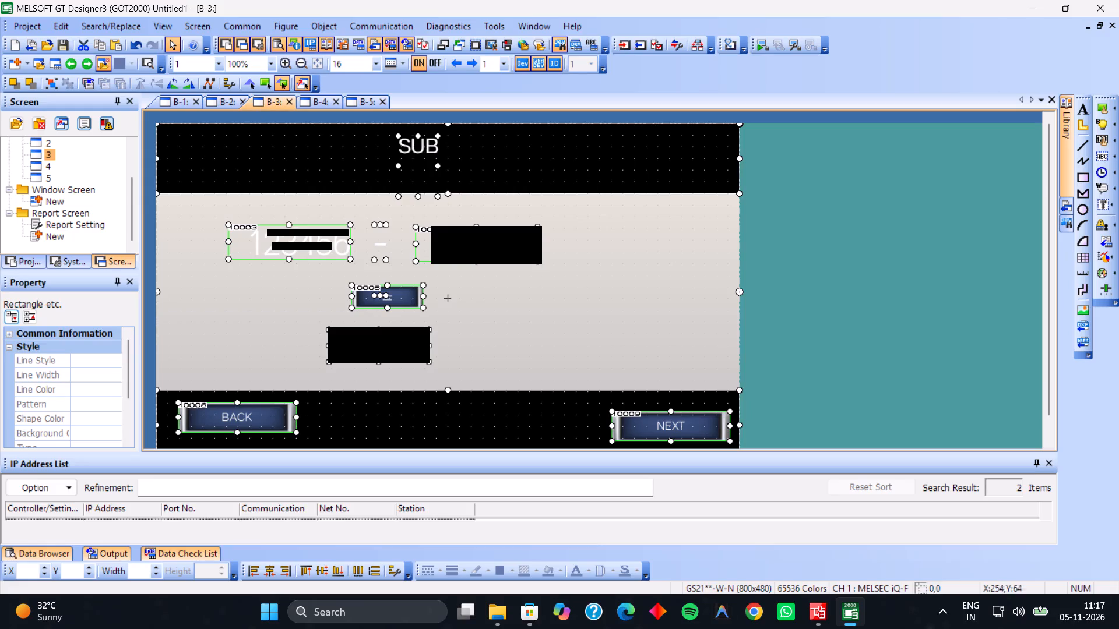
click(352, 178)
click(839, 198)
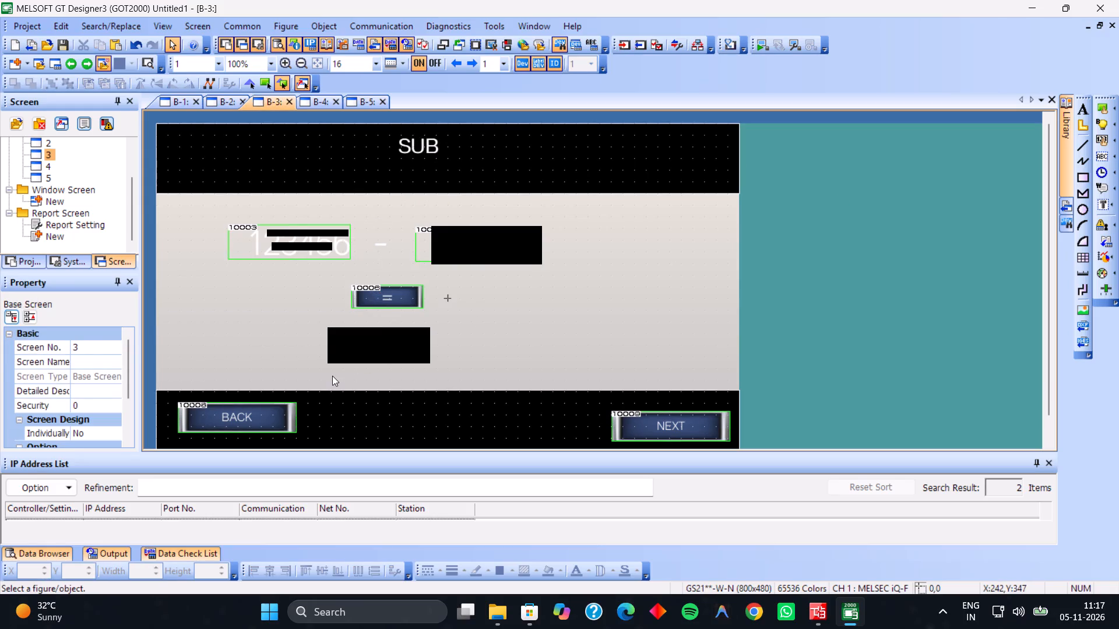
key(ctrl+s)
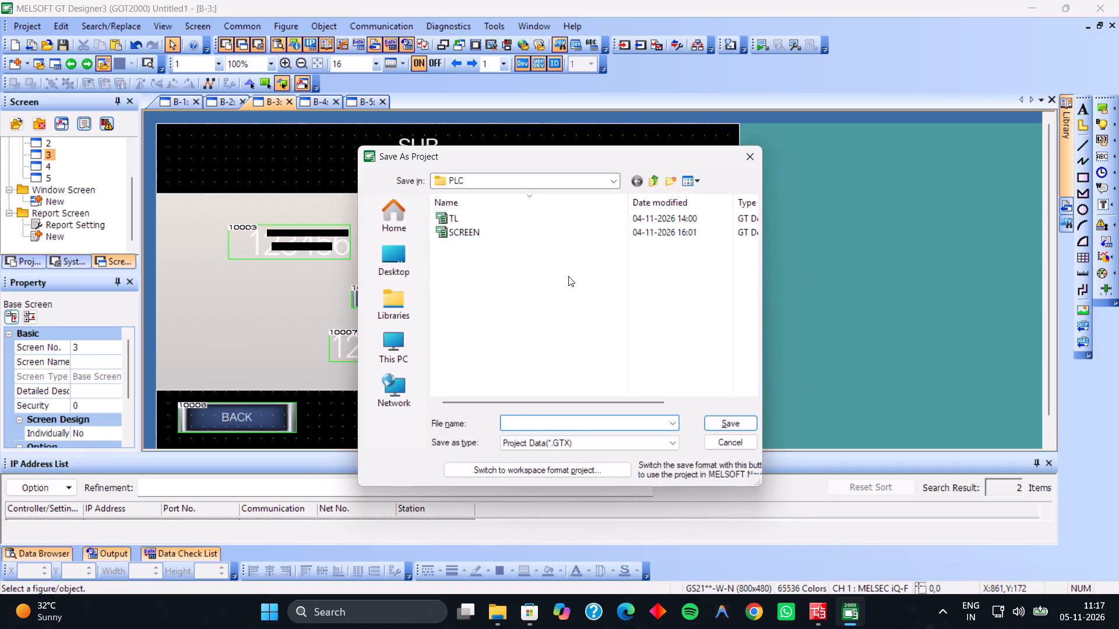
key(shift+a)
key(shift+o)
click(737, 422)
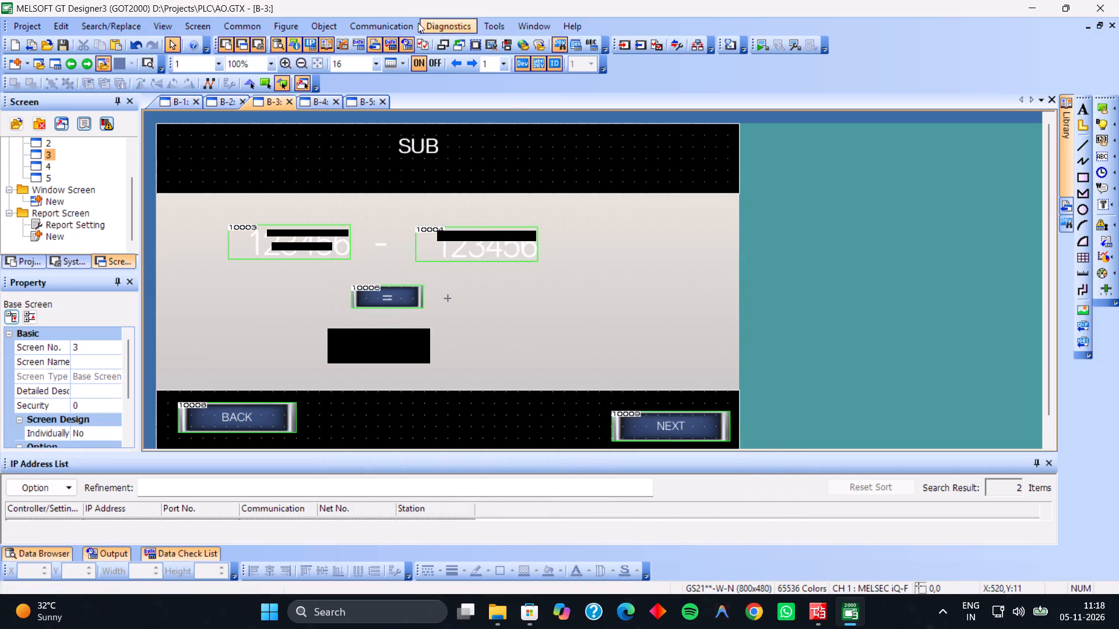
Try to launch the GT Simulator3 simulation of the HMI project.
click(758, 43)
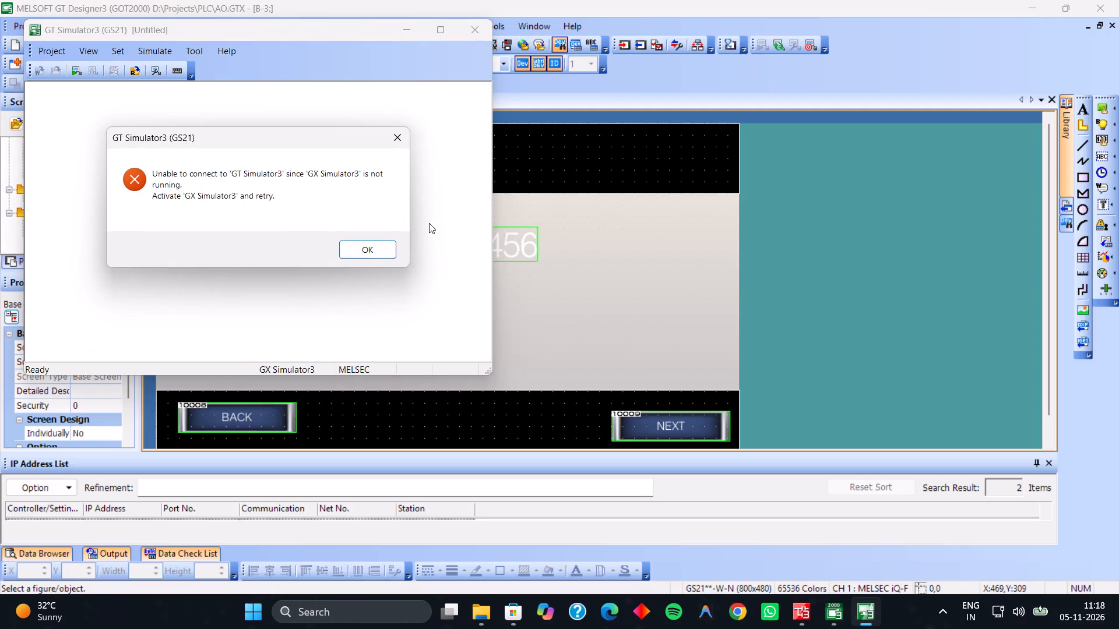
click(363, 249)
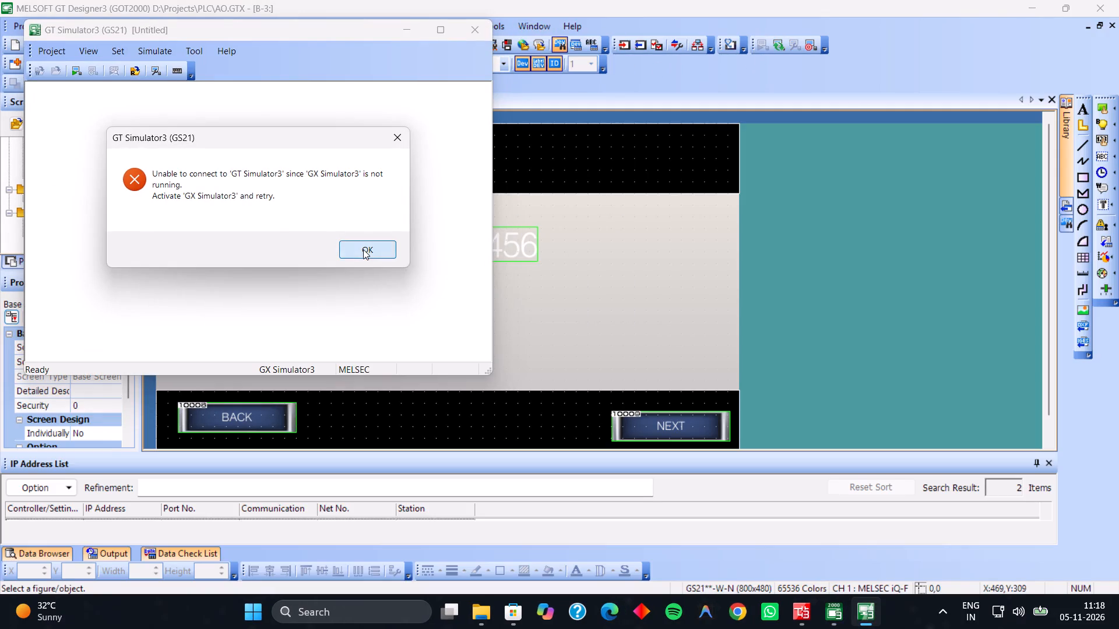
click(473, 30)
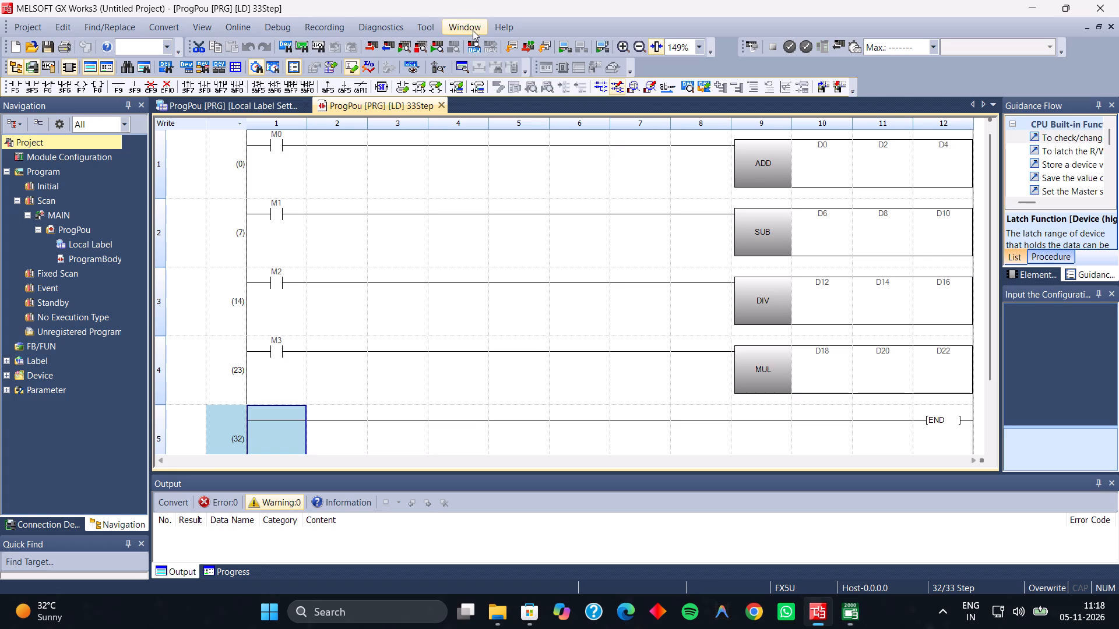
Switch to GX Works3, start the PLC simulation of the ladder program, and minimize the GX Simulator3 window.
click(168, 24)
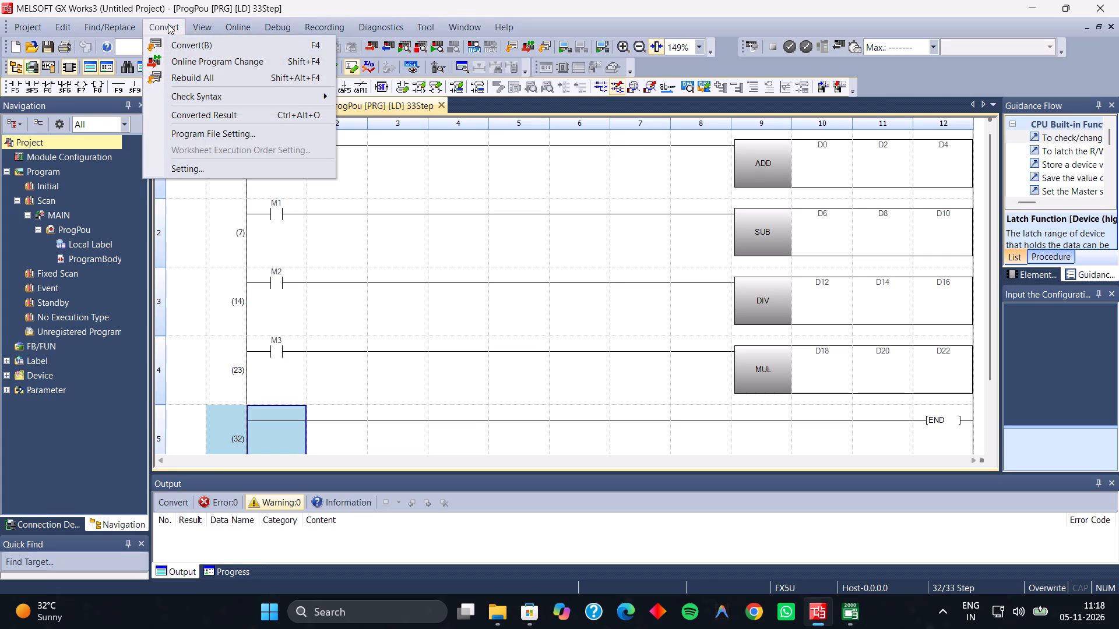
double_click(182, 38)
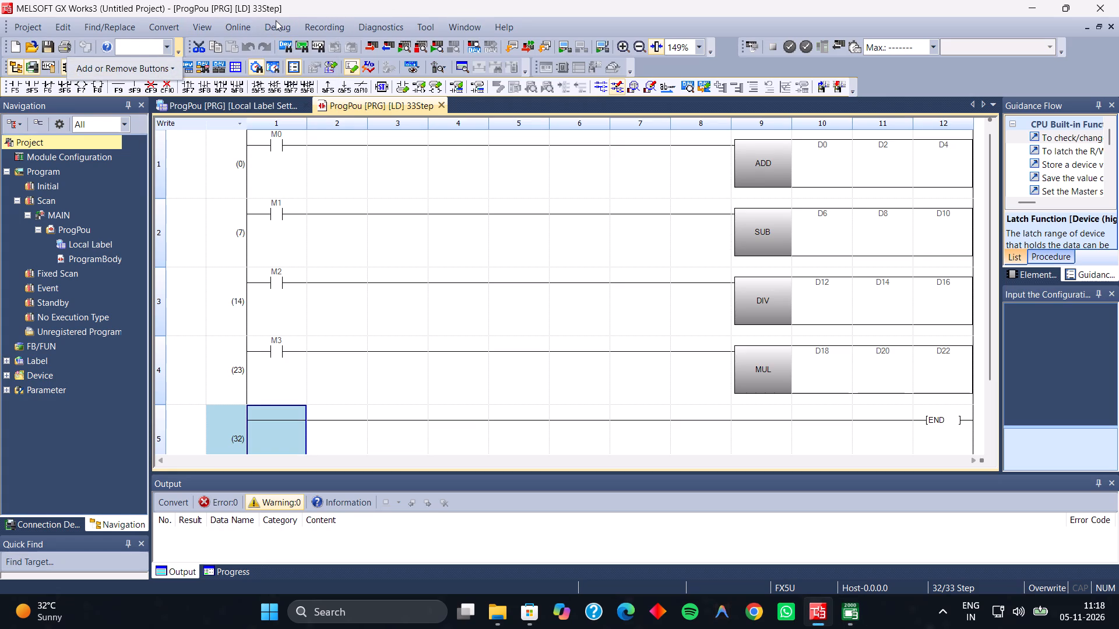
click(276, 20)
click(298, 39)
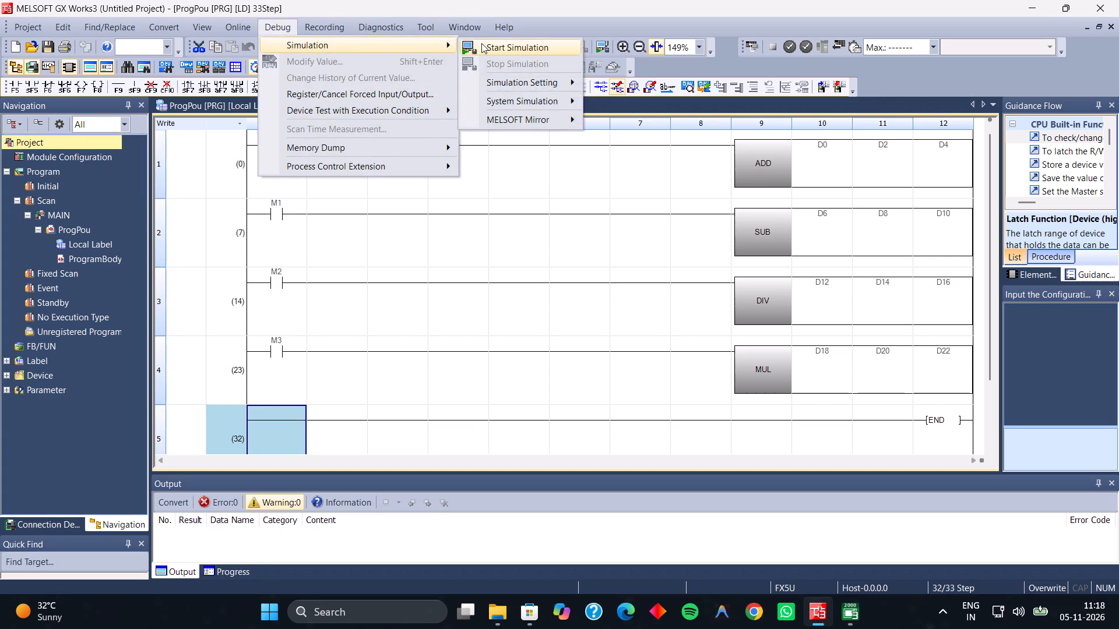
click(481, 43)
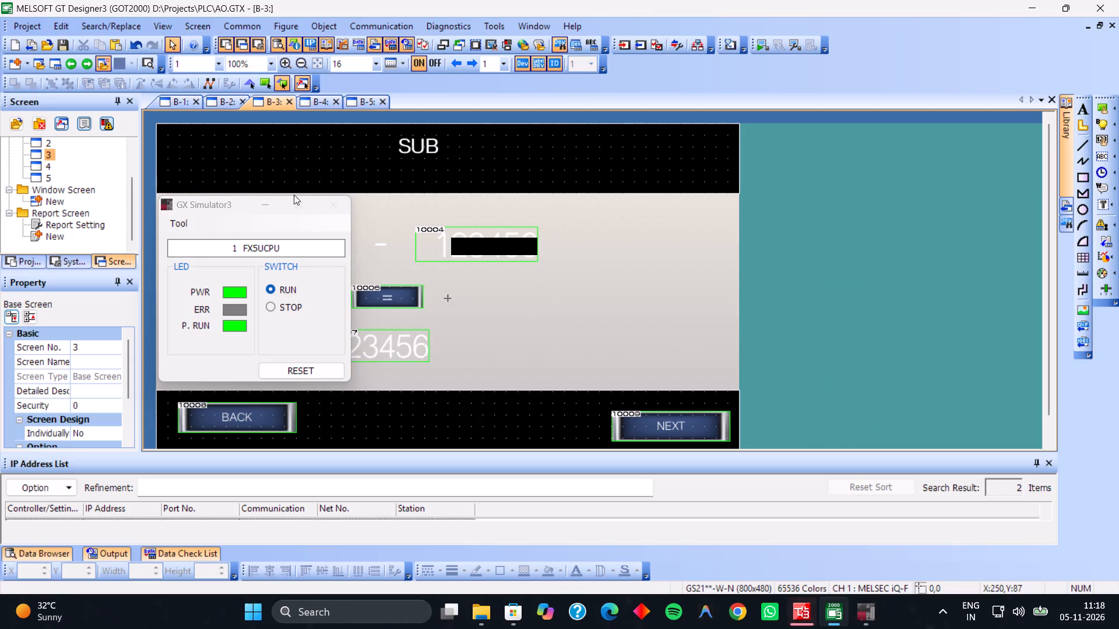
click(261, 207)
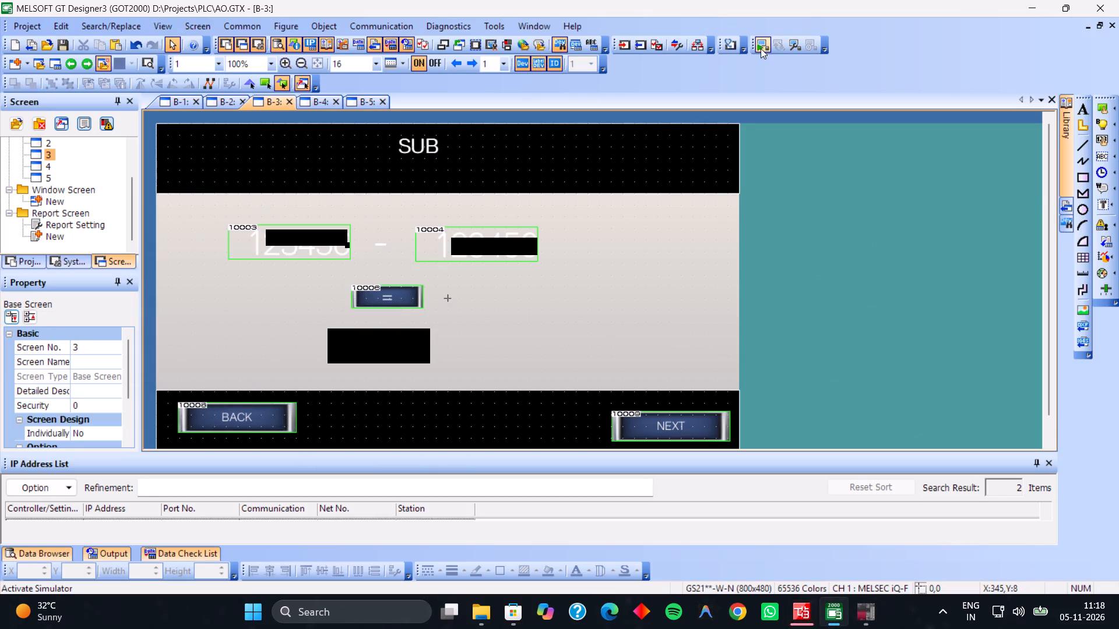
Run the HMI project in GT Simulator3, go from WELCOME to the ADD screen, test its first number field, and close the simulator.
click(761, 48)
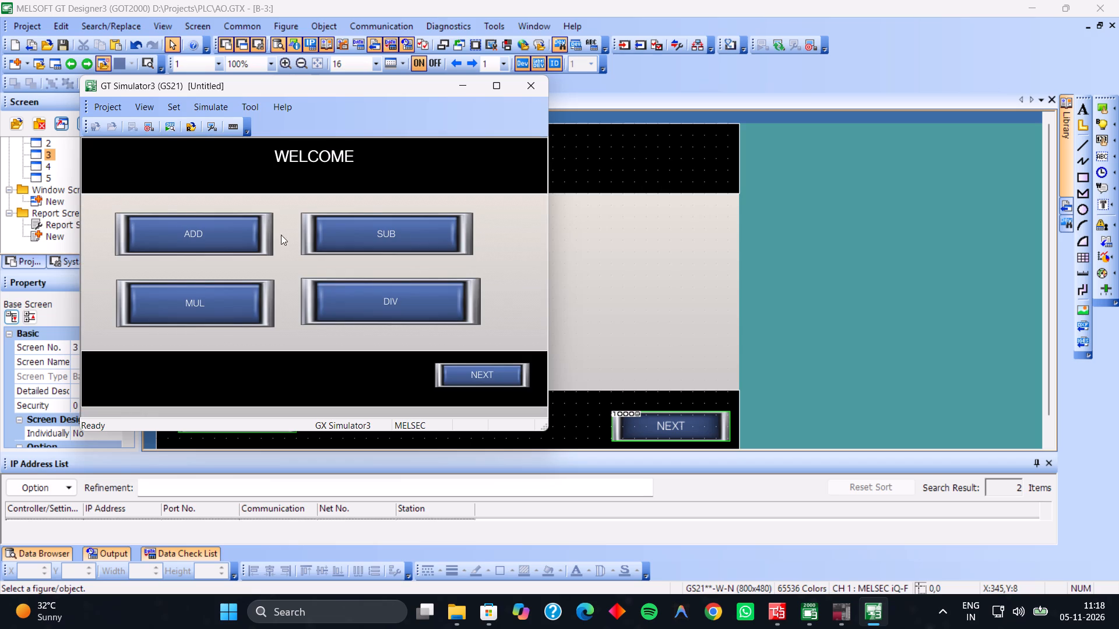
click(246, 229)
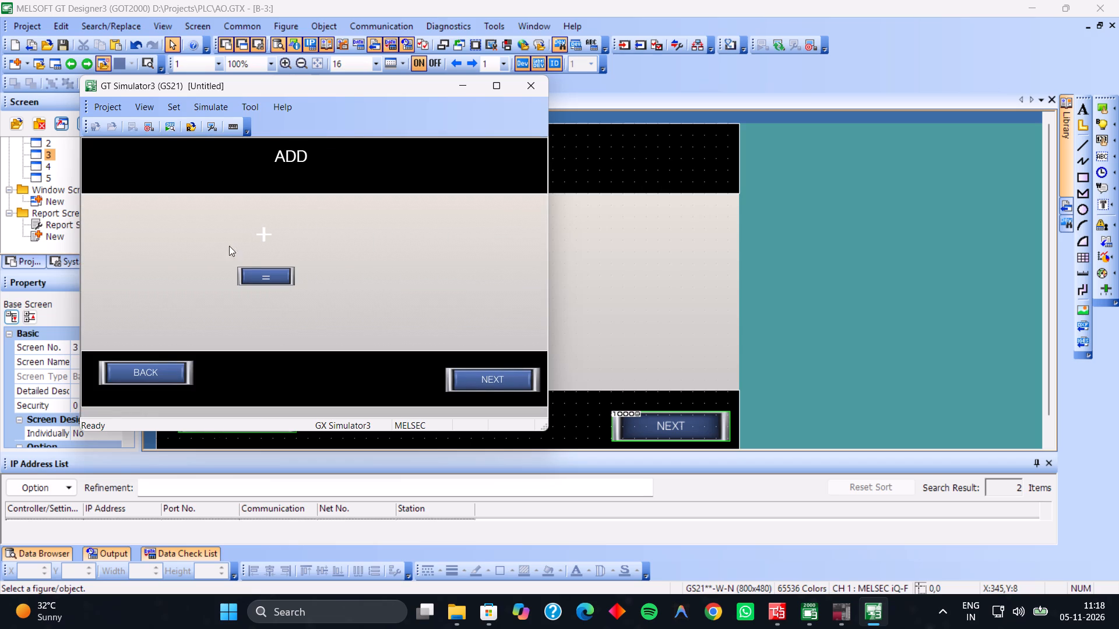
click(201, 232)
click(169, 235)
click(530, 82)
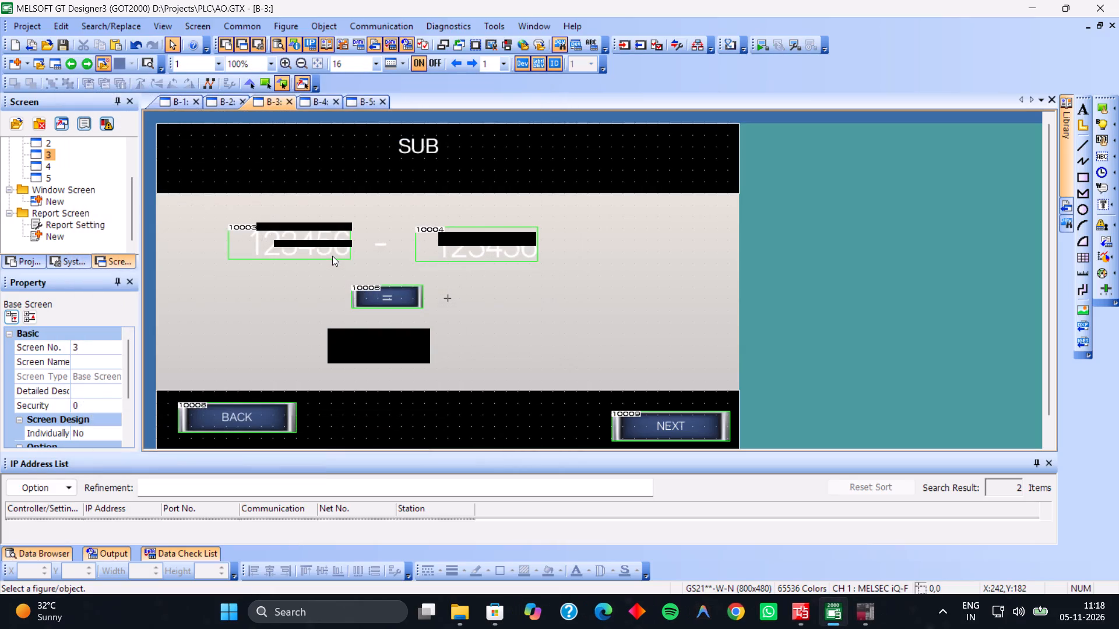
Assign device D0 to the first numerical input, before the plus sign, on ADD screen B-2.
click(216, 101)
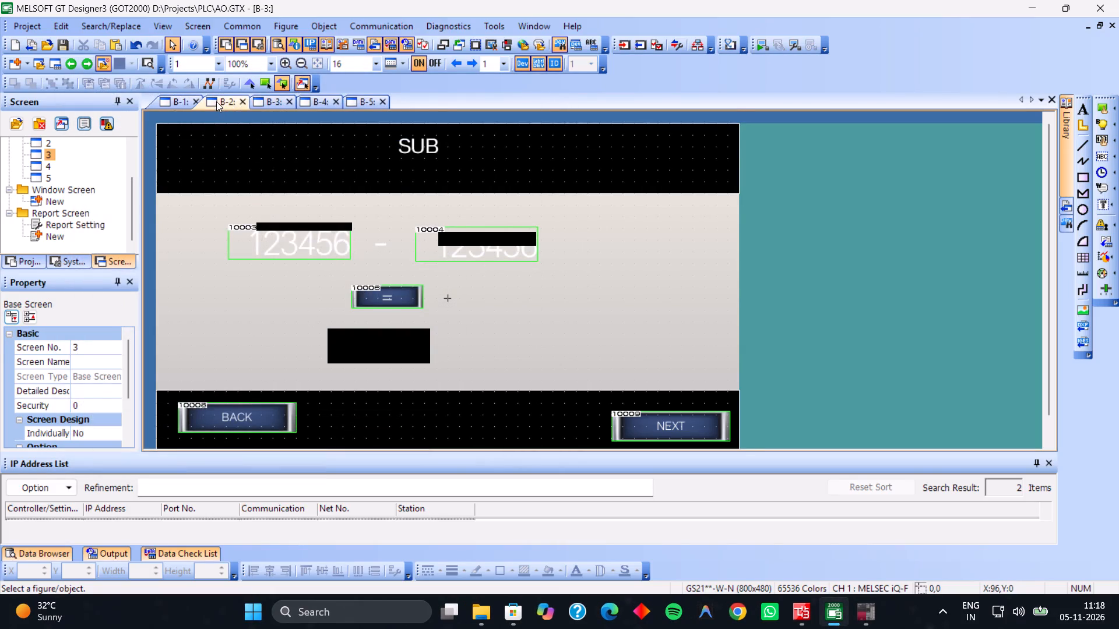
double_click(268, 215)
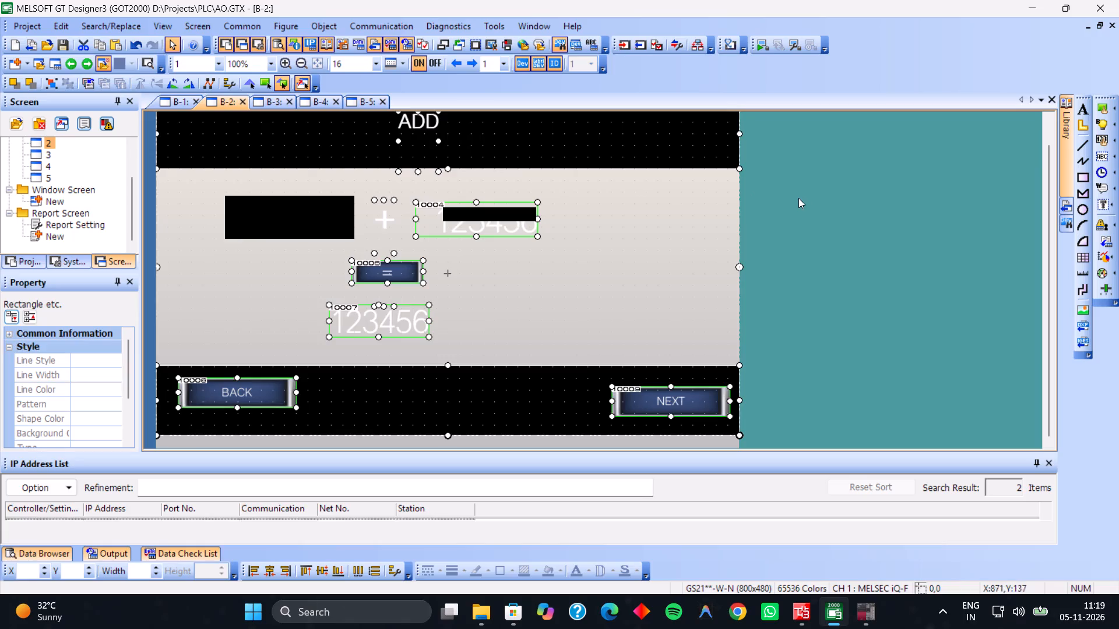
click(803, 201)
double_click(284, 214)
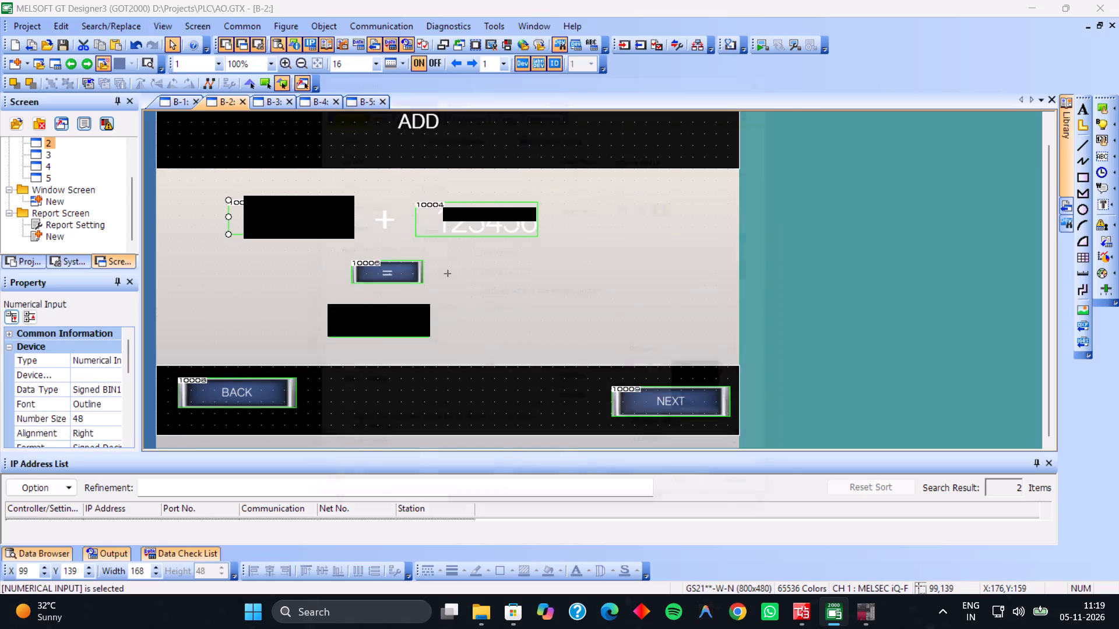
click(421, 154)
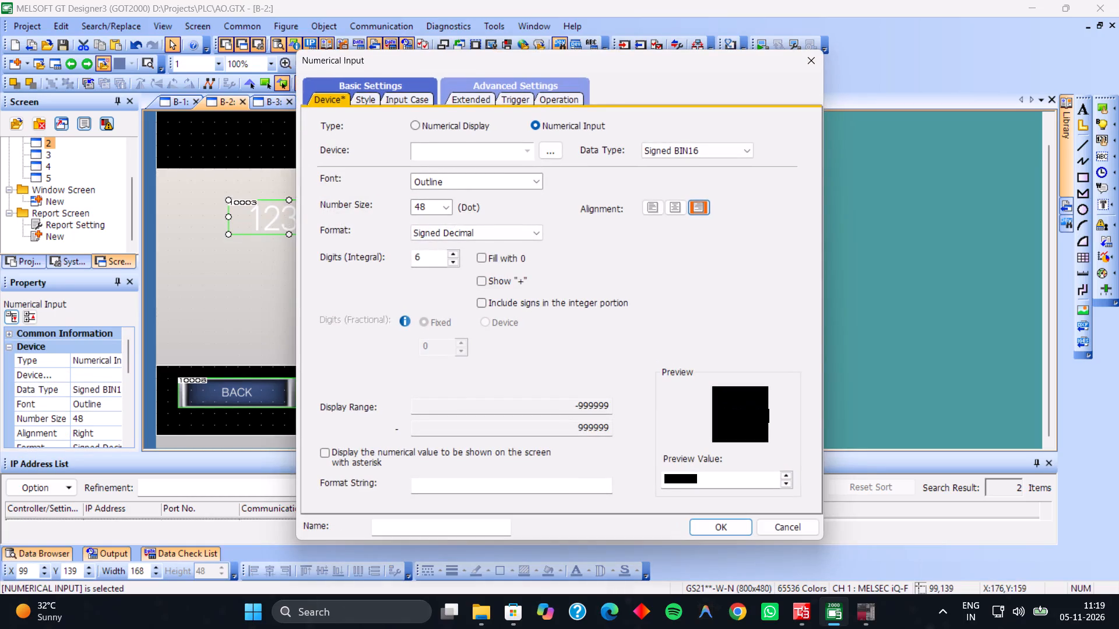
text(d0)
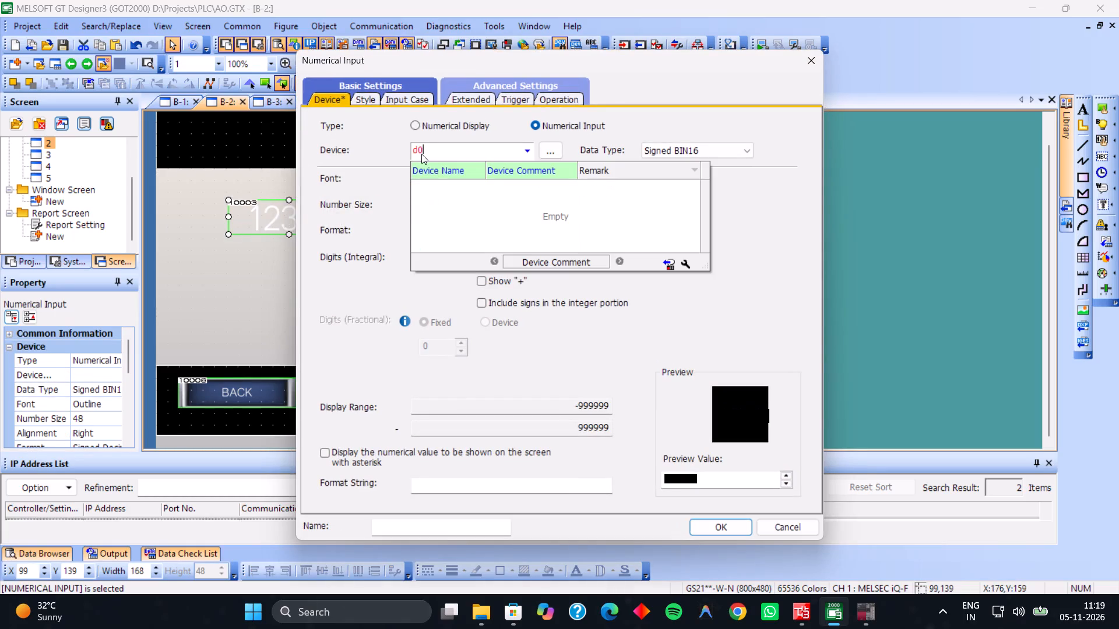
key(BackSpace)
key(BackSpace)
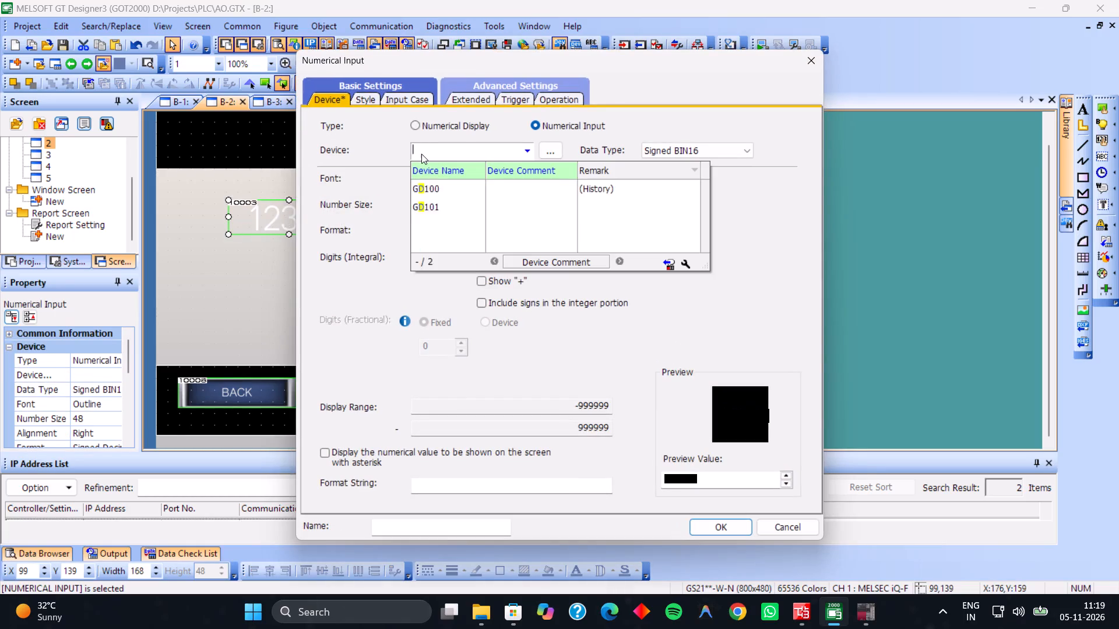
key(shift+d)
key(0)
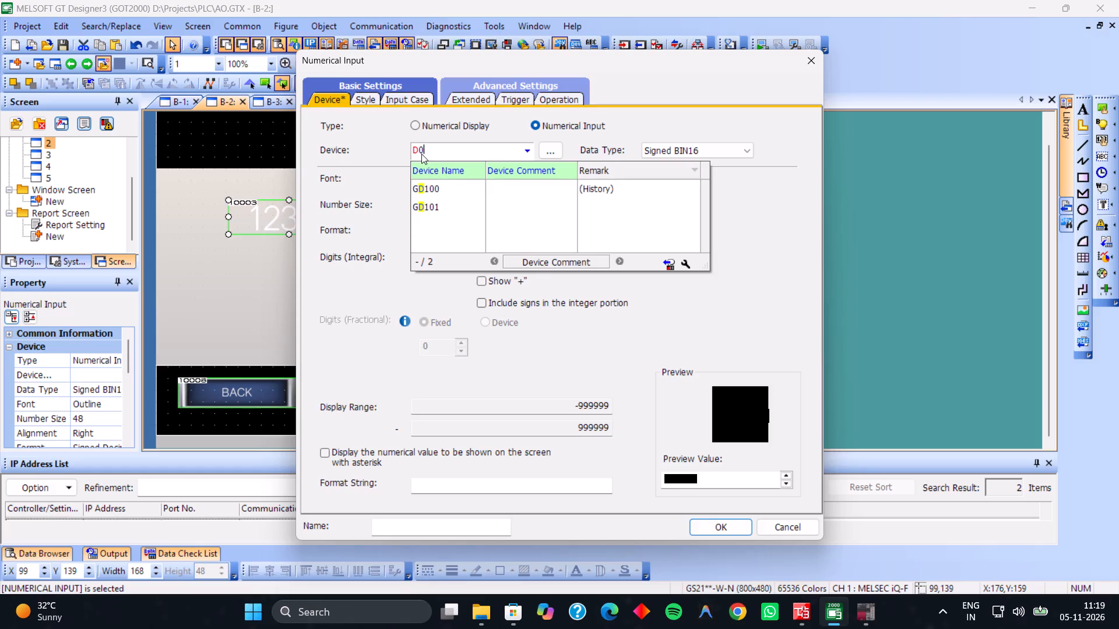
click(706, 529)
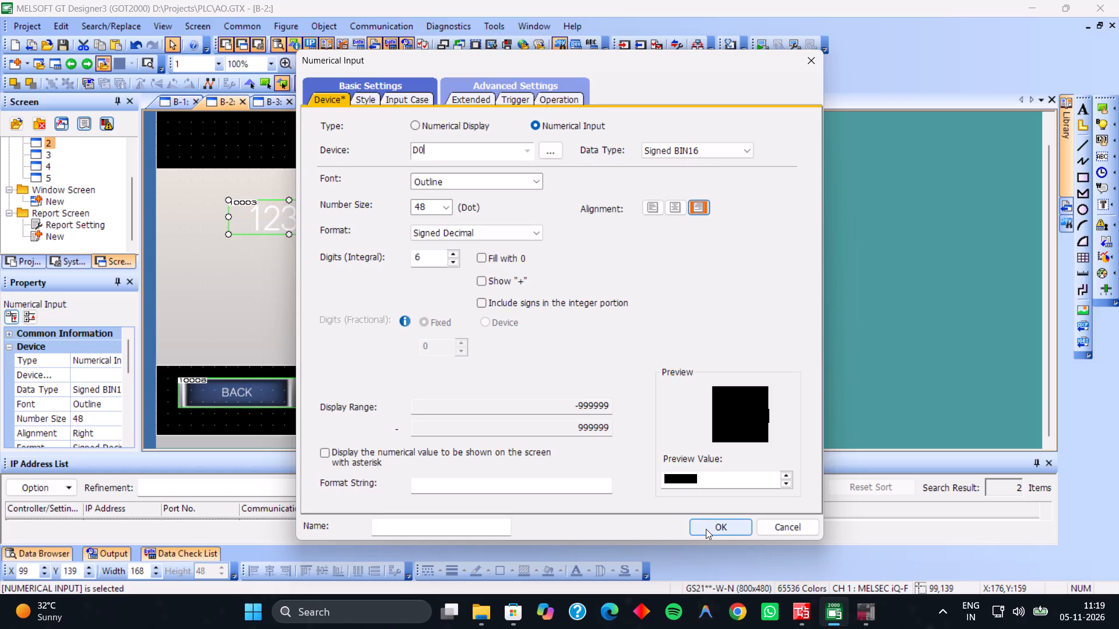
click(715, 527)
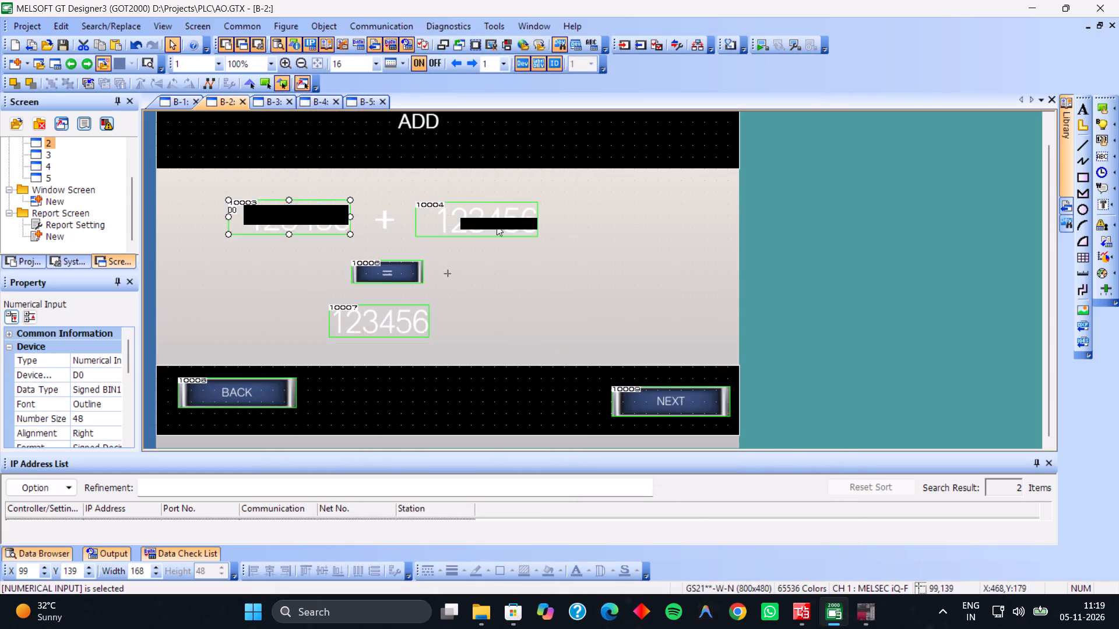
Assign device D2 to the second numerical input, after the plus sign, on screen B-2.
double_click(491, 217)
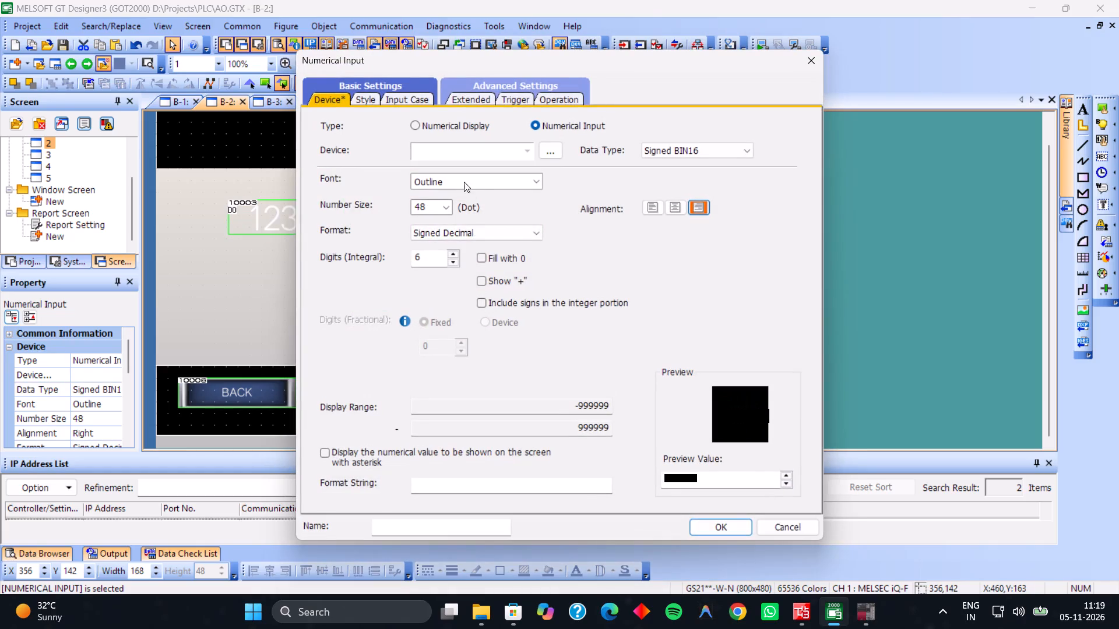
click(445, 159)
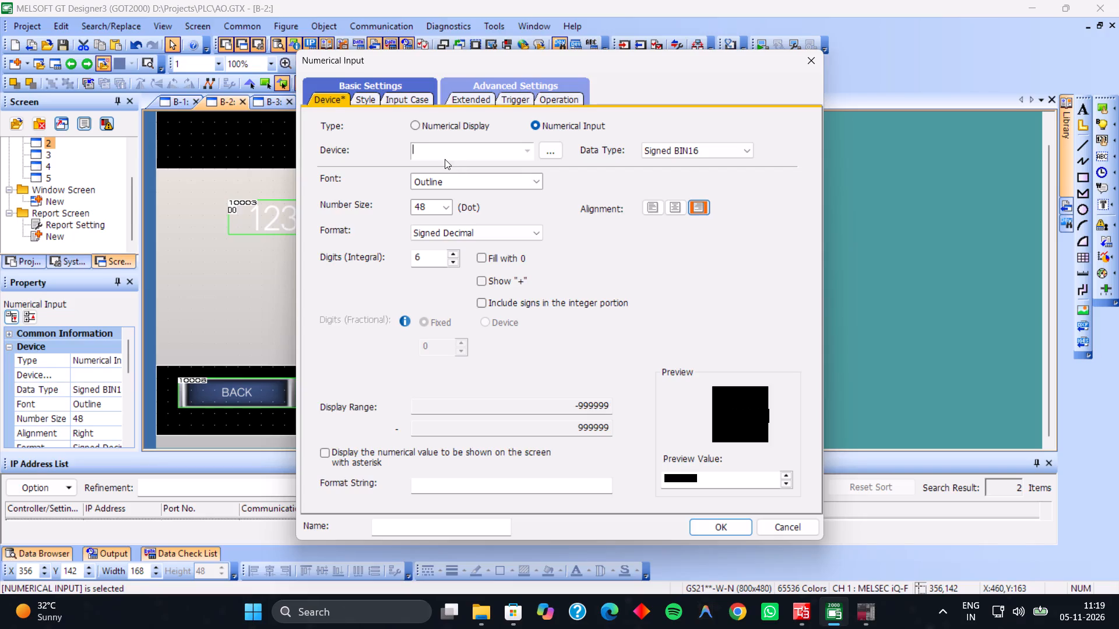
text(d2)
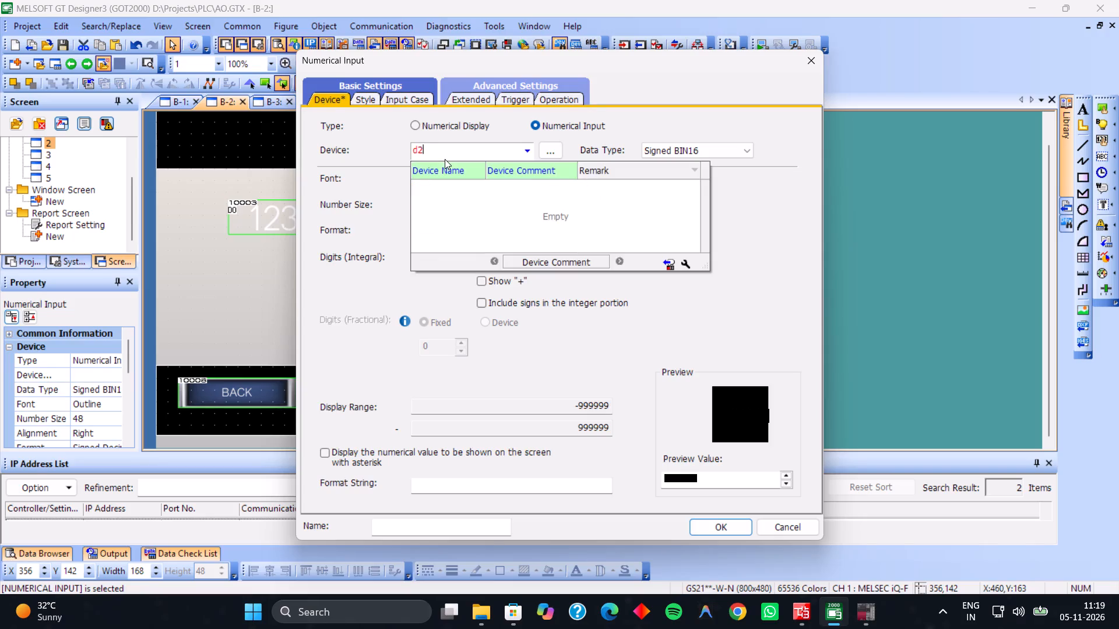
key(Return)
key(Return)
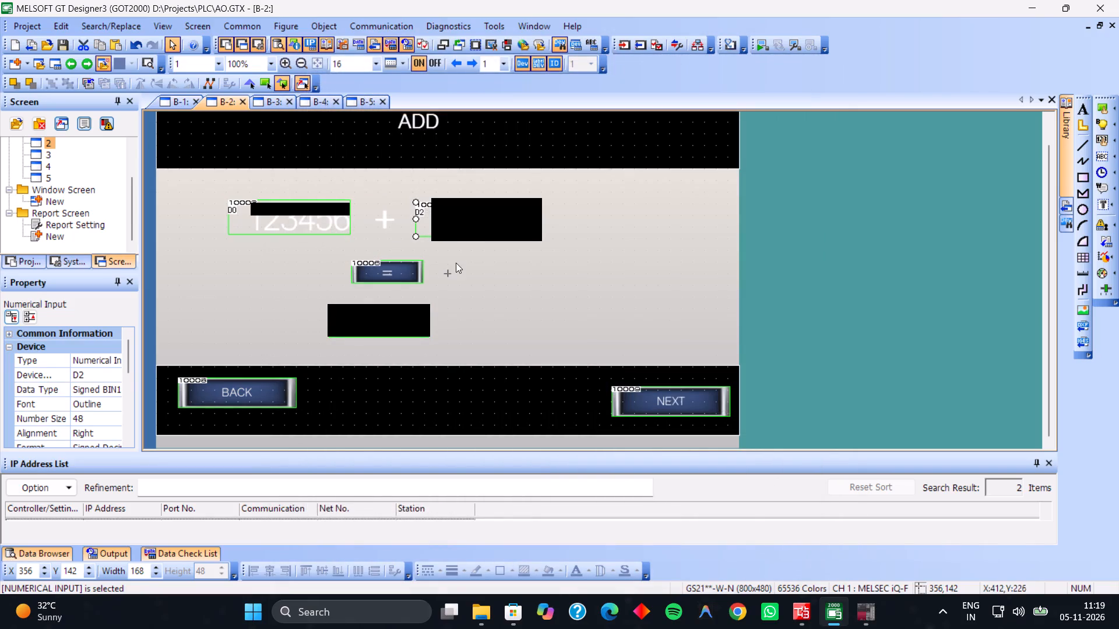
Assign device D4 to the numerical display for the result below the = switch on screen B-2.
click(265, 104)
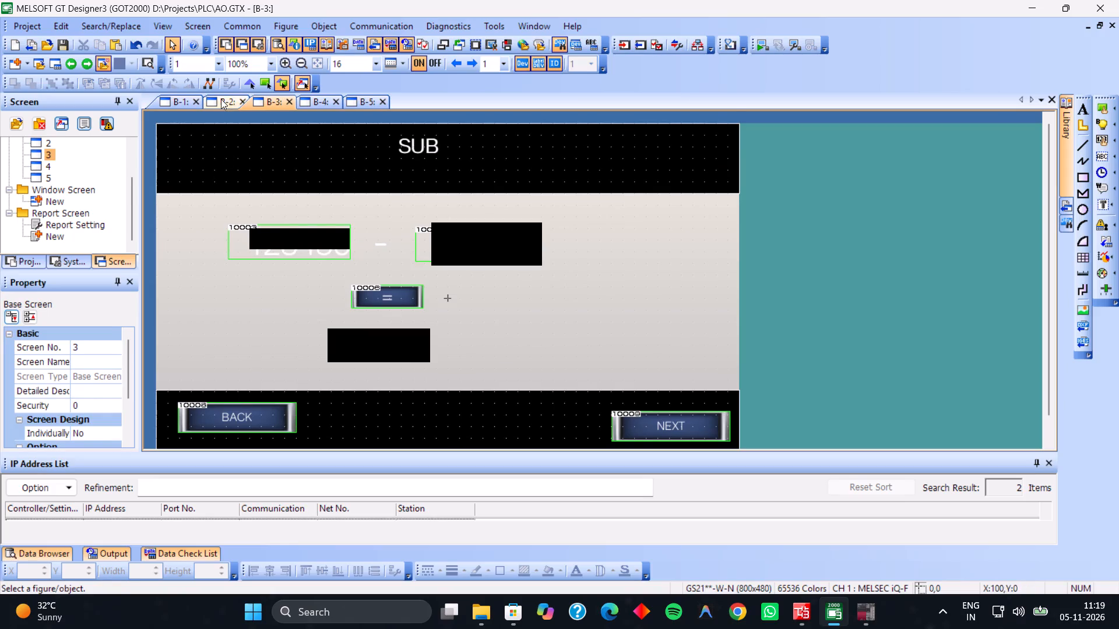
click(221, 99)
double_click(367, 319)
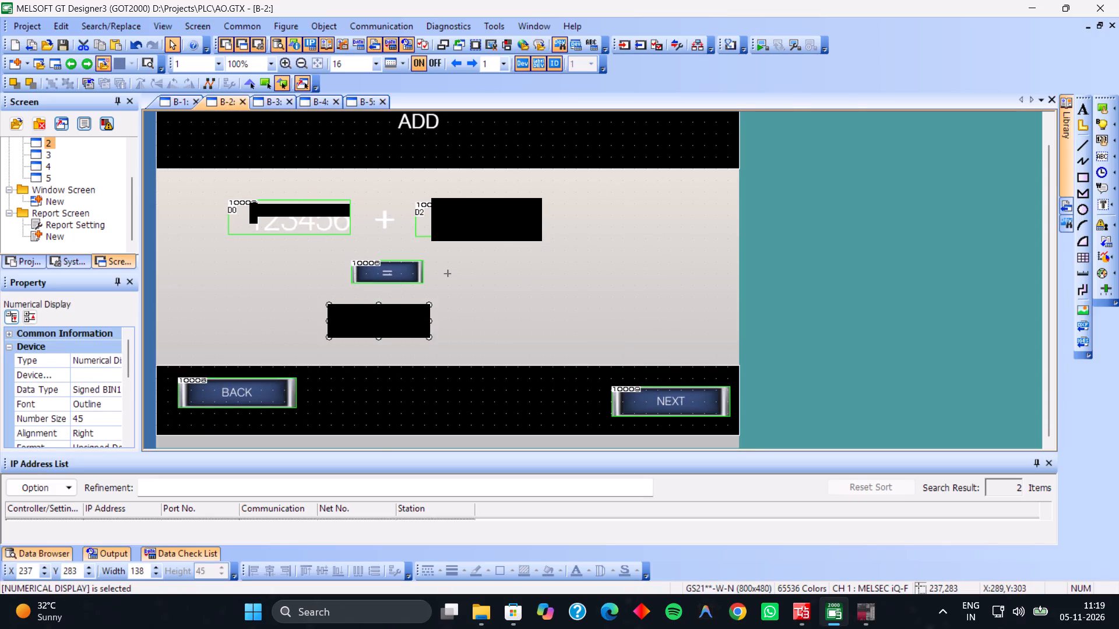
click(462, 154)
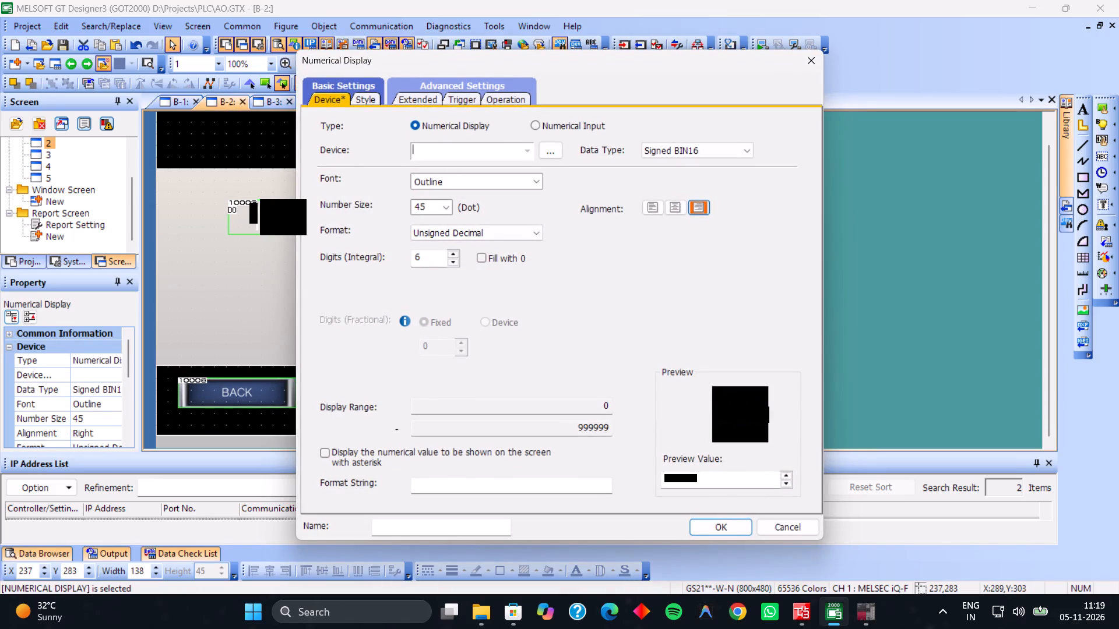
text(d4)
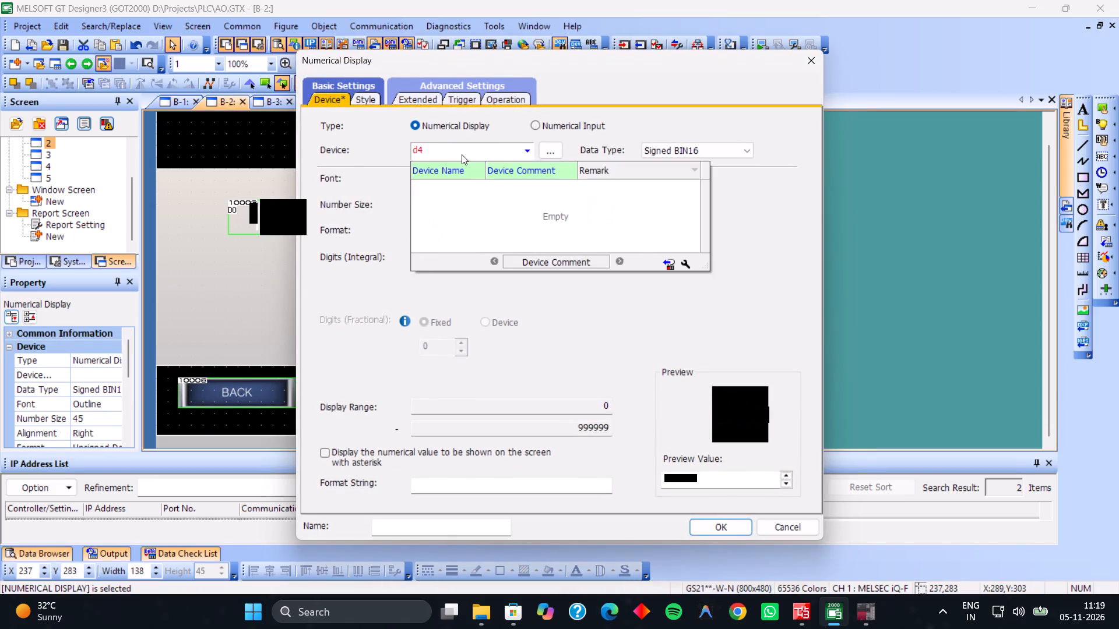
key(Return)
key(Return)
Give the = switch on screen B-2 a single momentary bit action on device M0, deleting any extra blank action.
double_click(380, 270)
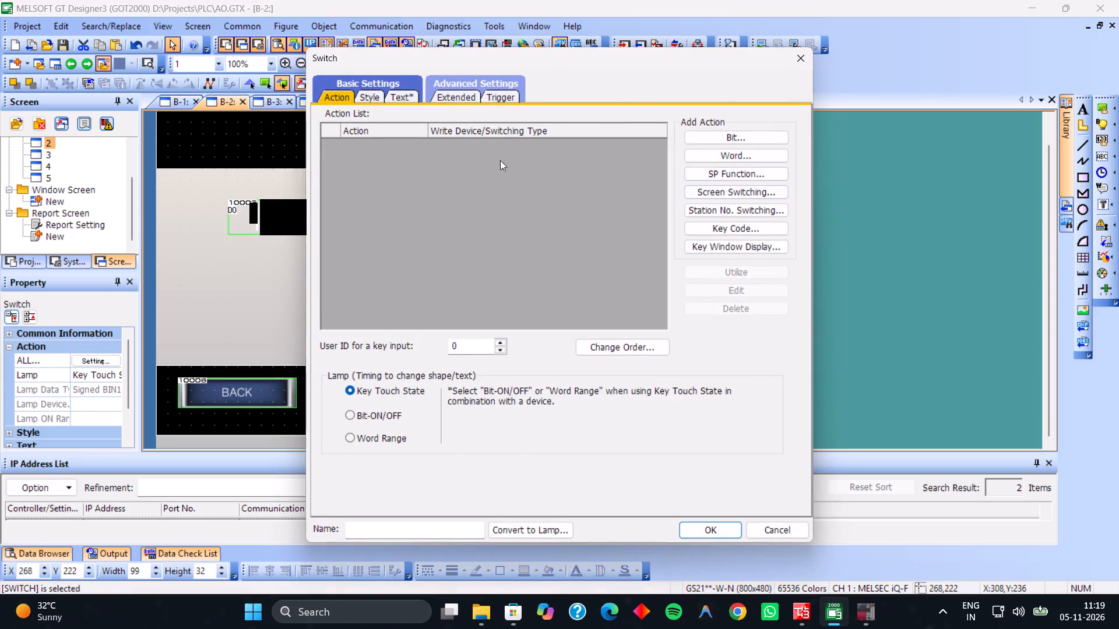
click(710, 133)
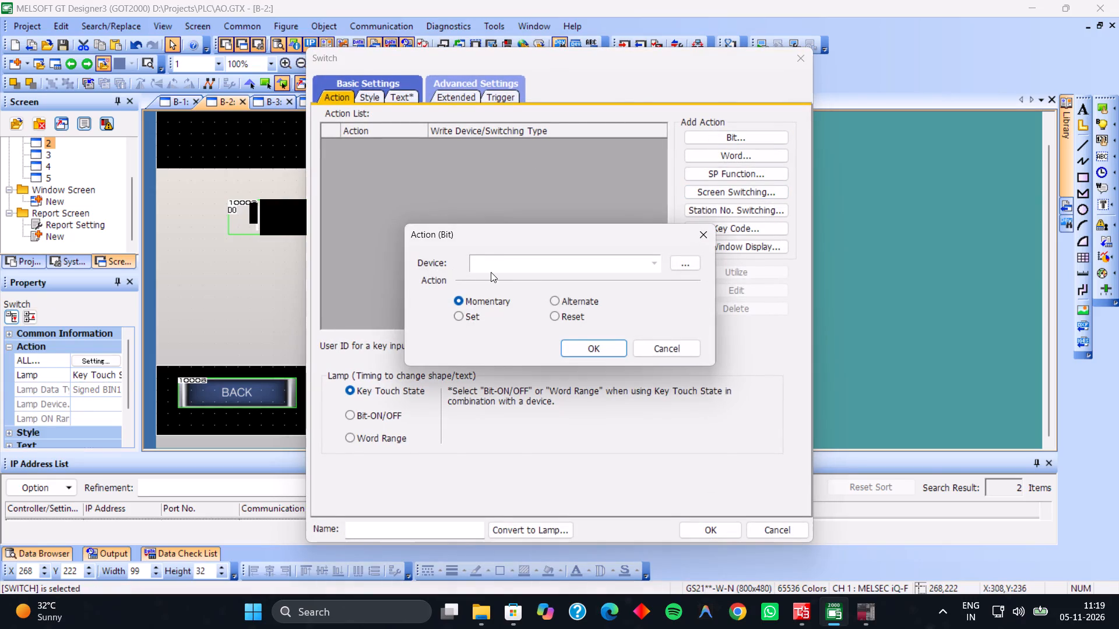
text(m0)
key(Return)
key(Return)
key(Return)
key(Return)
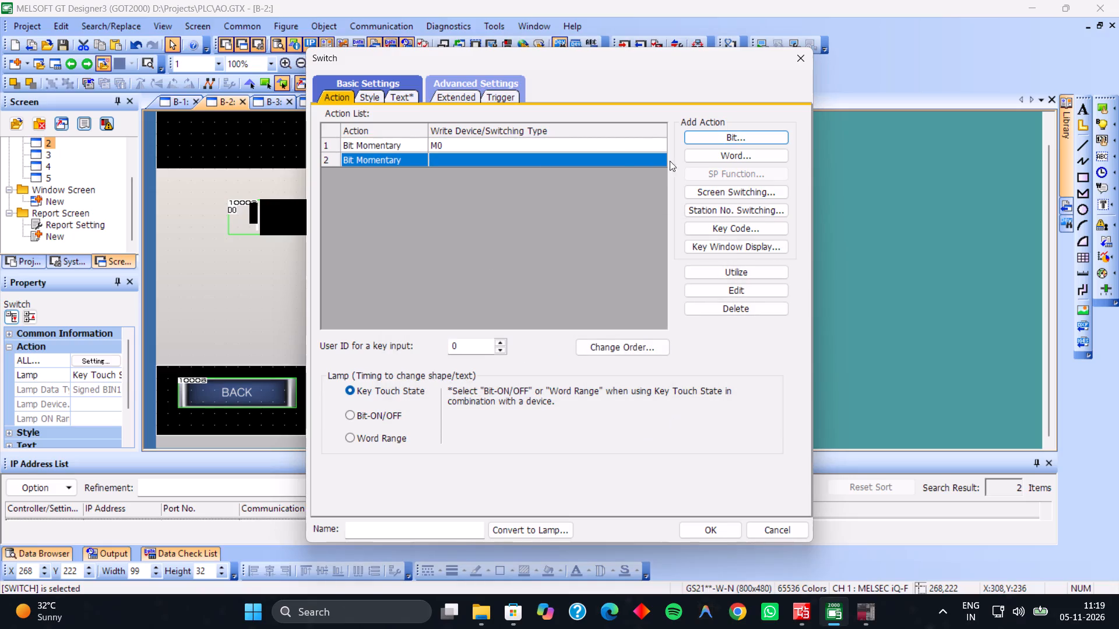
click(748, 309)
click(693, 523)
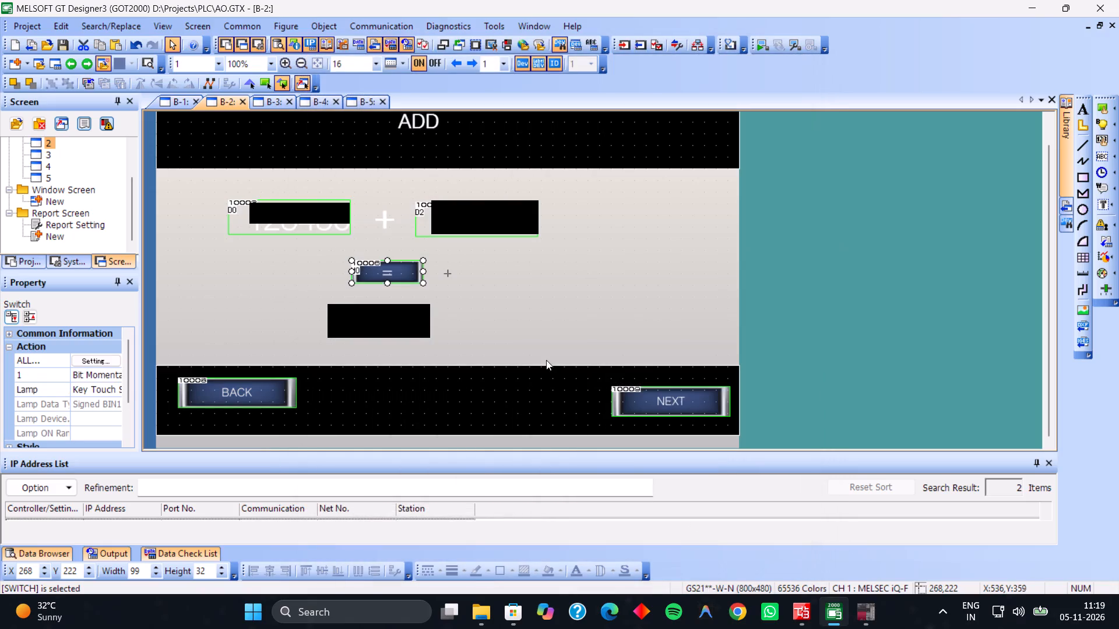
Assign device D6 to the first numerical input, before the minus sign, on SUB screen B-3.
double_click(260, 112)
click(266, 102)
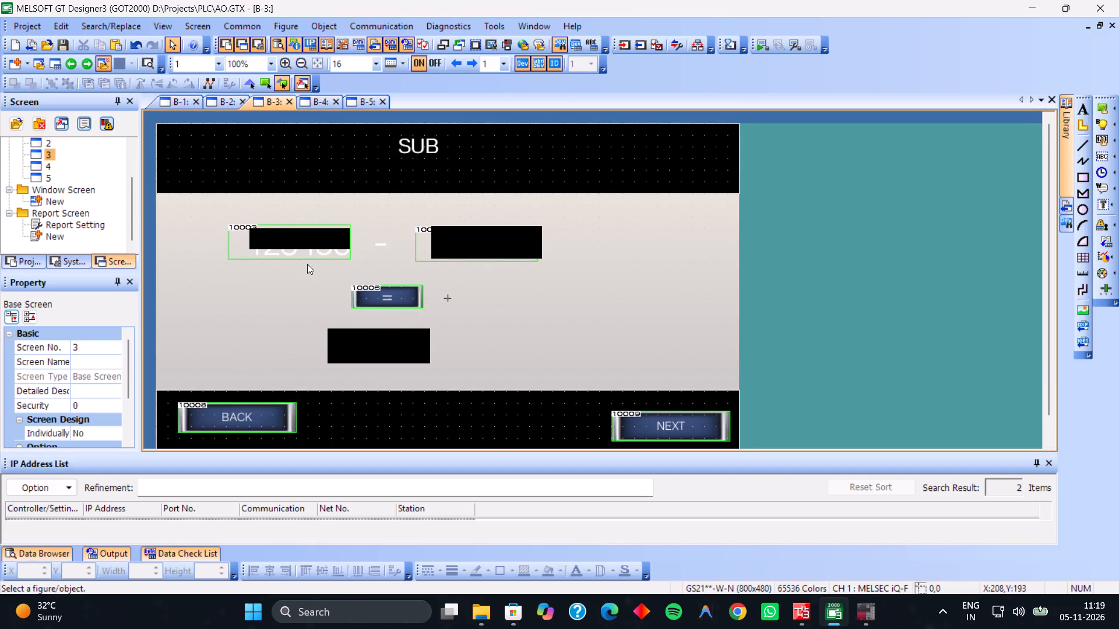
double_click(319, 248)
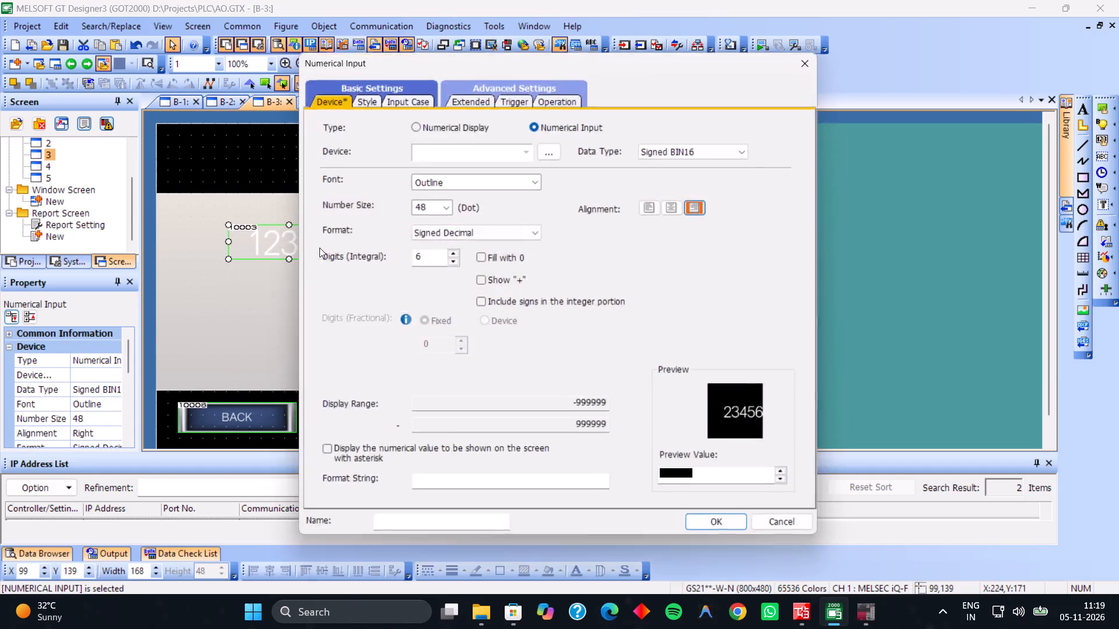
click(441, 151)
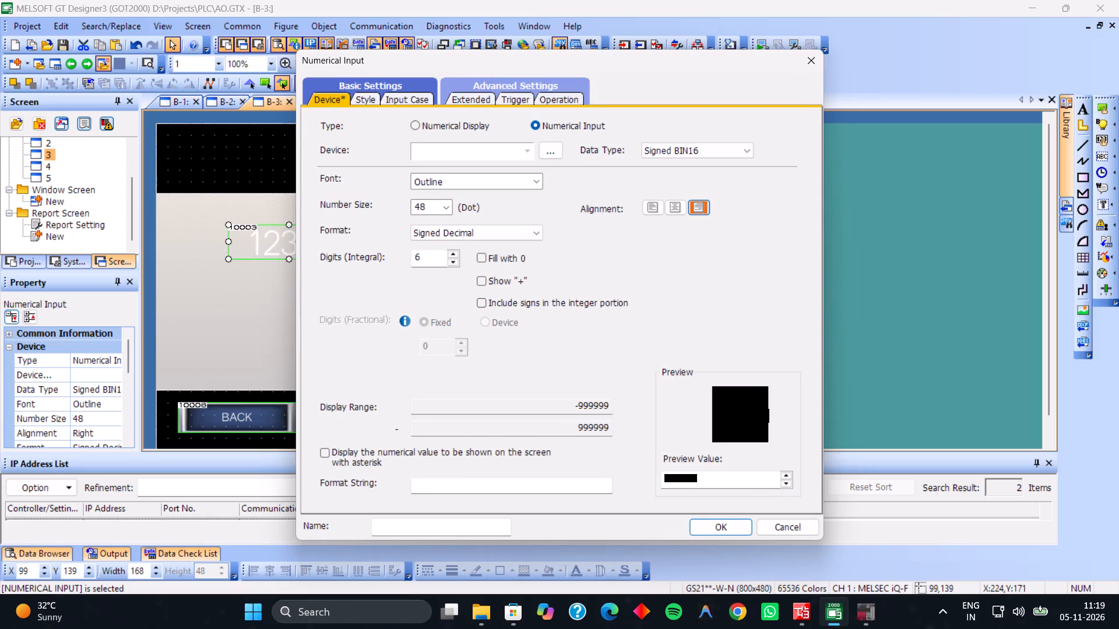
key(d)
key(6)
key(Return)
key(Return)
Assign device D8 to the second numerical input, after the minus sign, on screen B-3.
double_click(489, 243)
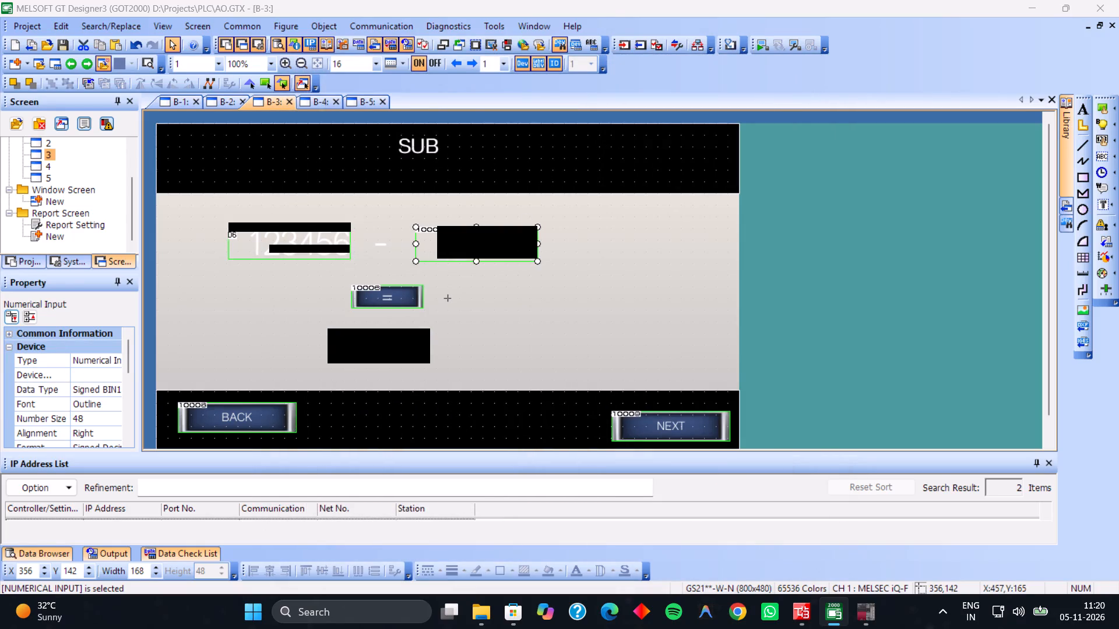
click(457, 153)
text(d8)
key(Return)
key(Return)
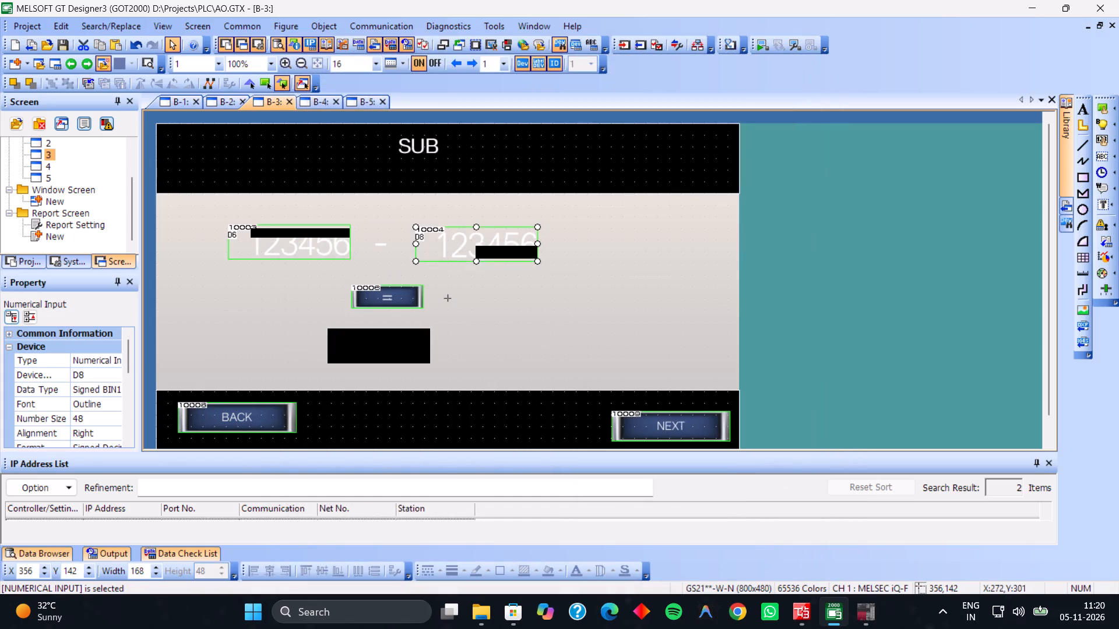
Assign device D10 to the numerical display for the result below the = switch on screen B-3.
double_click(356, 349)
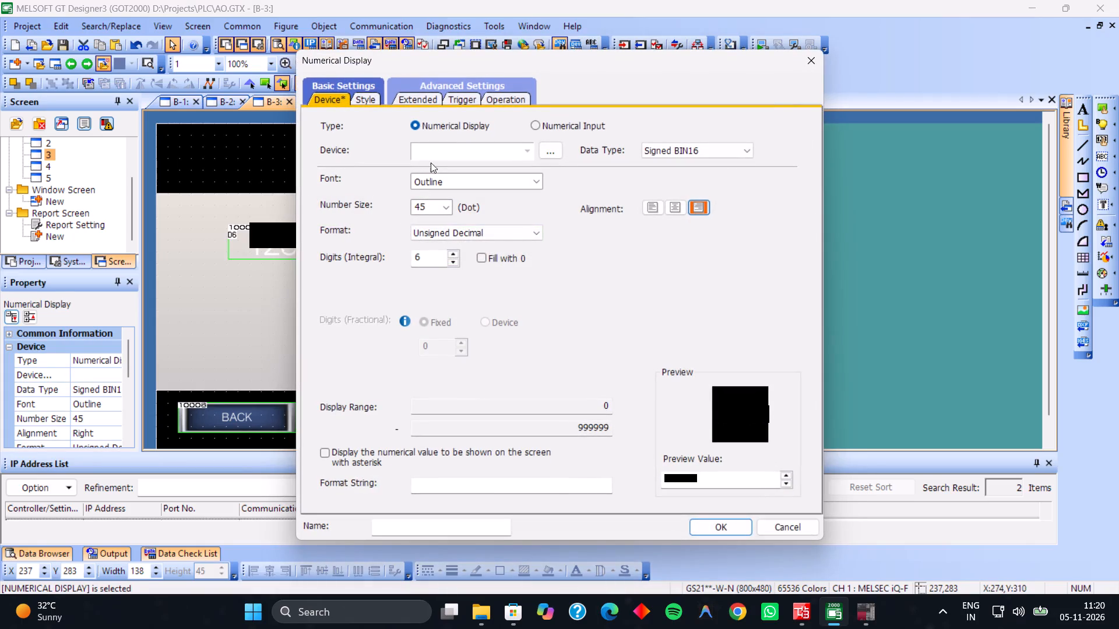
click(432, 156)
text(d10)
key(Return)
key(Return)
Give the = switch on SUB screen B-3 a single momentary bit action on device M1.
double_click(386, 291)
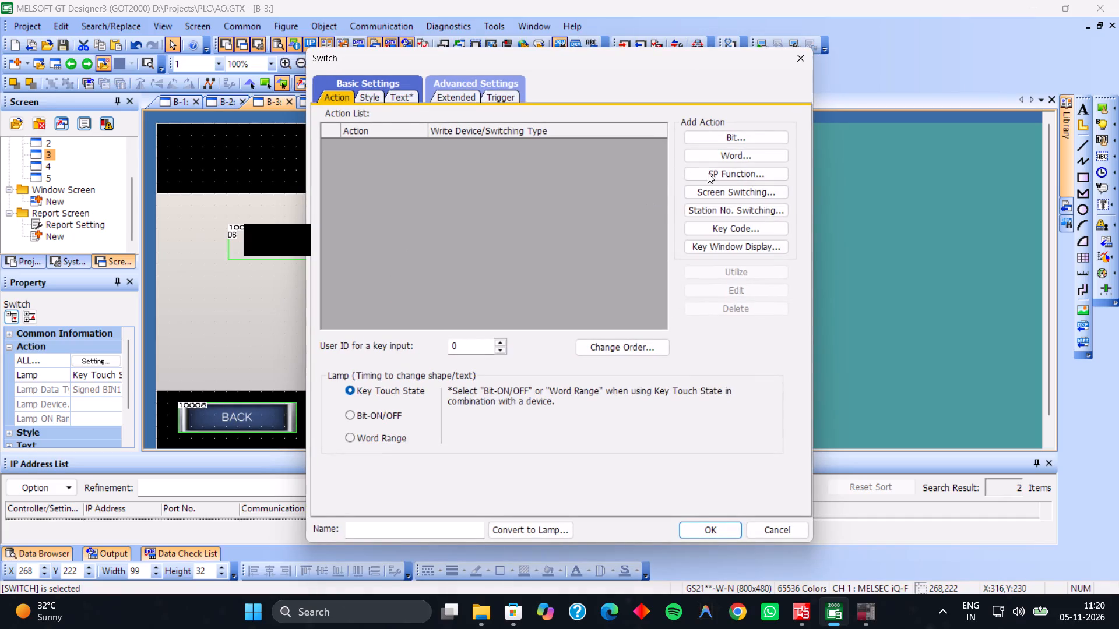
click(717, 131)
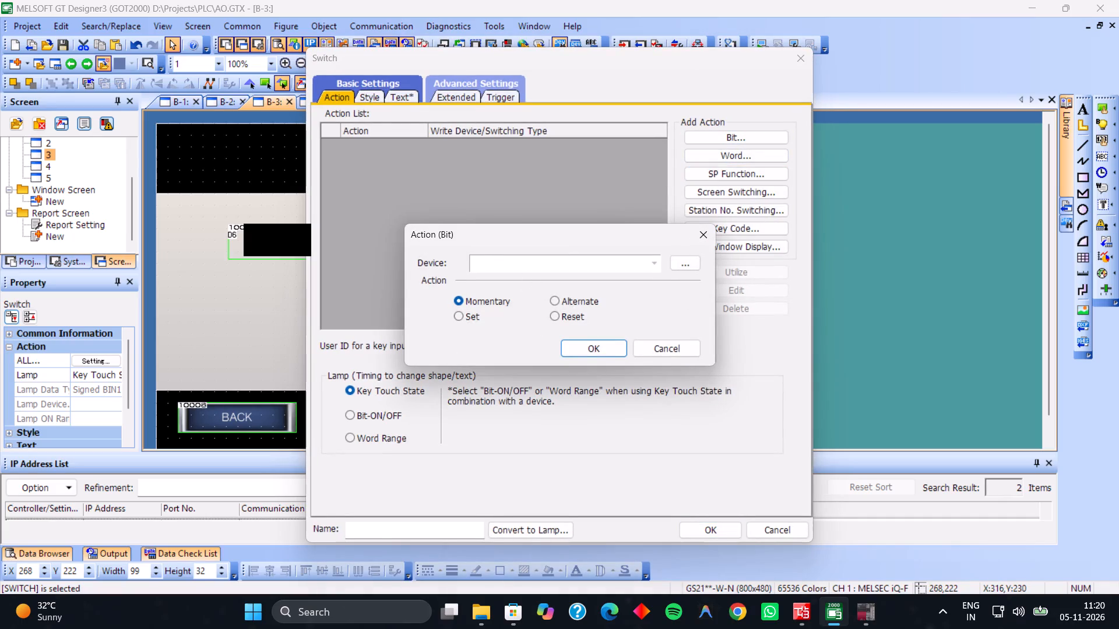
text(m1)
key(Return)
key(Return)
key(Return)
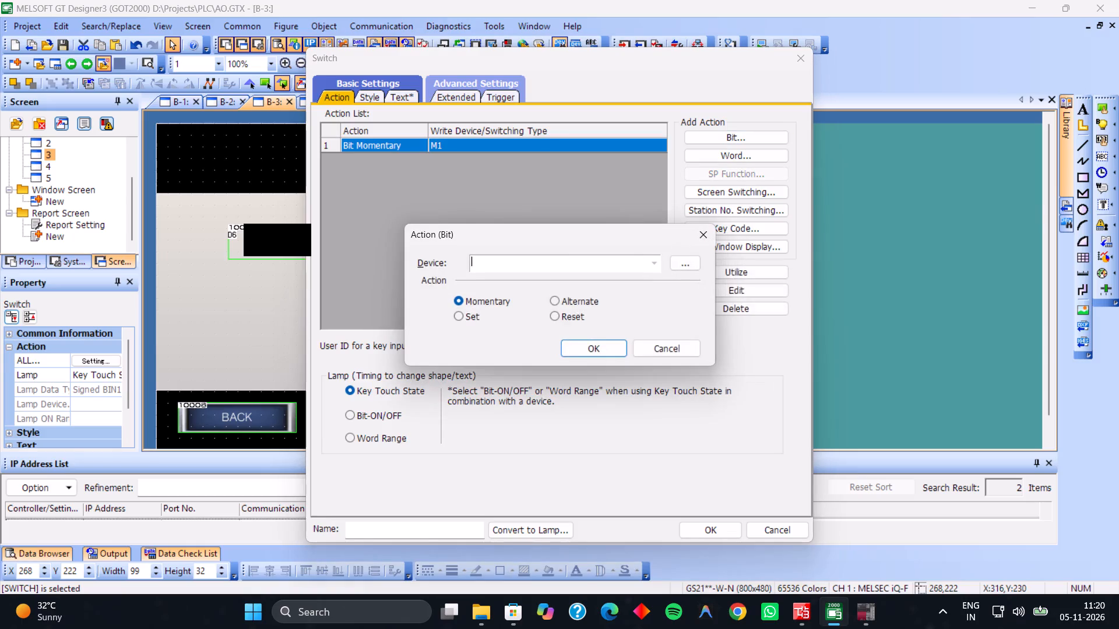
click(652, 342)
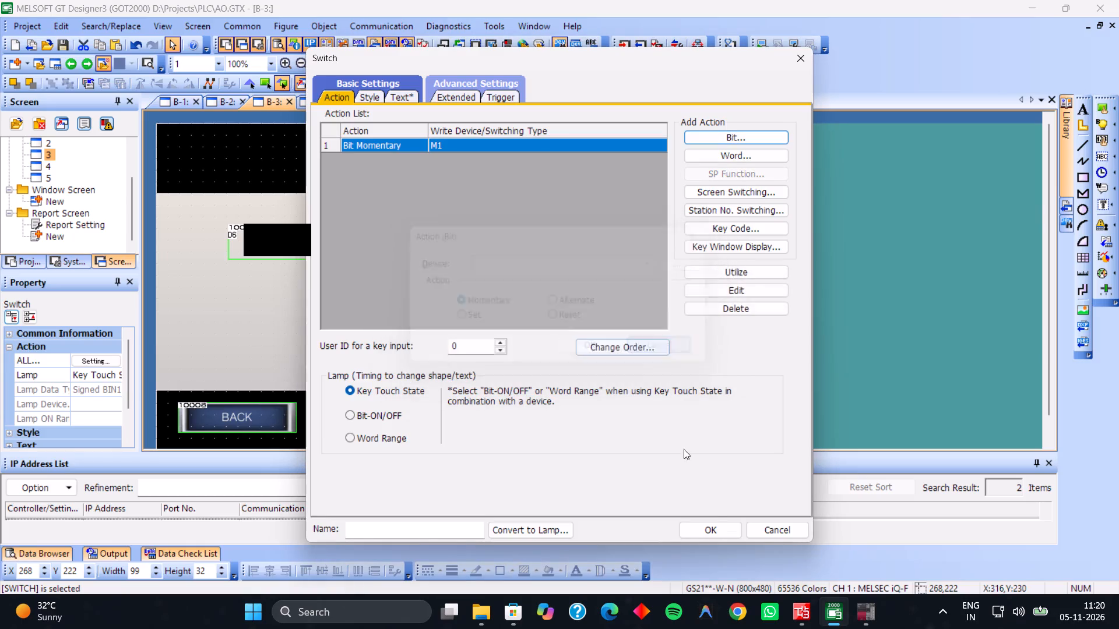
click(716, 529)
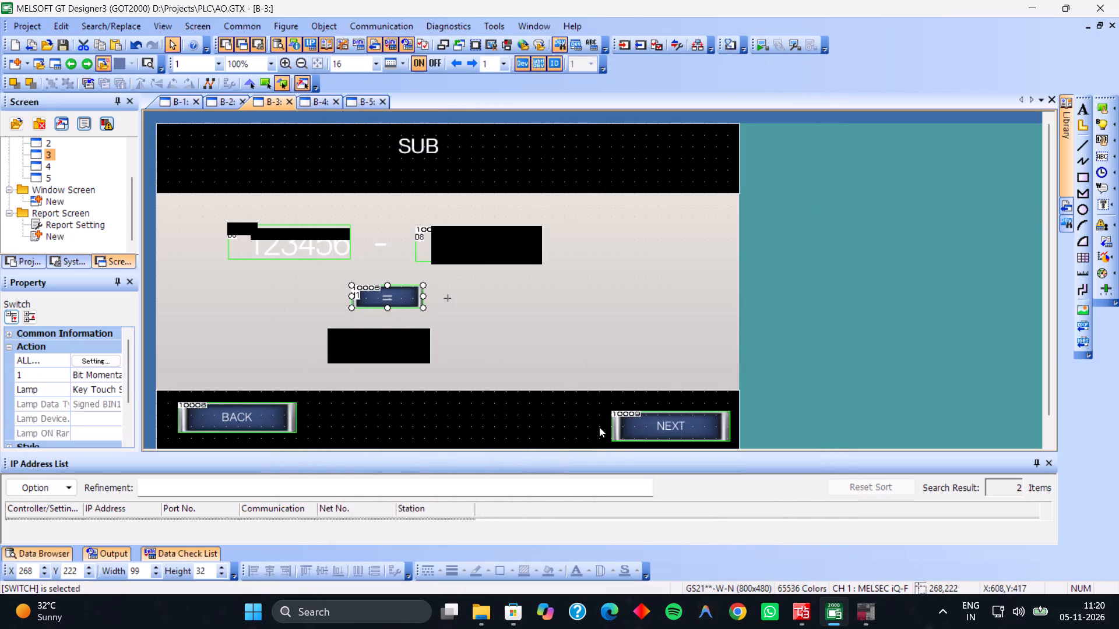
Assign device D12 to the first numerical input, before the X sign, on MUL screen B-4.
click(317, 105)
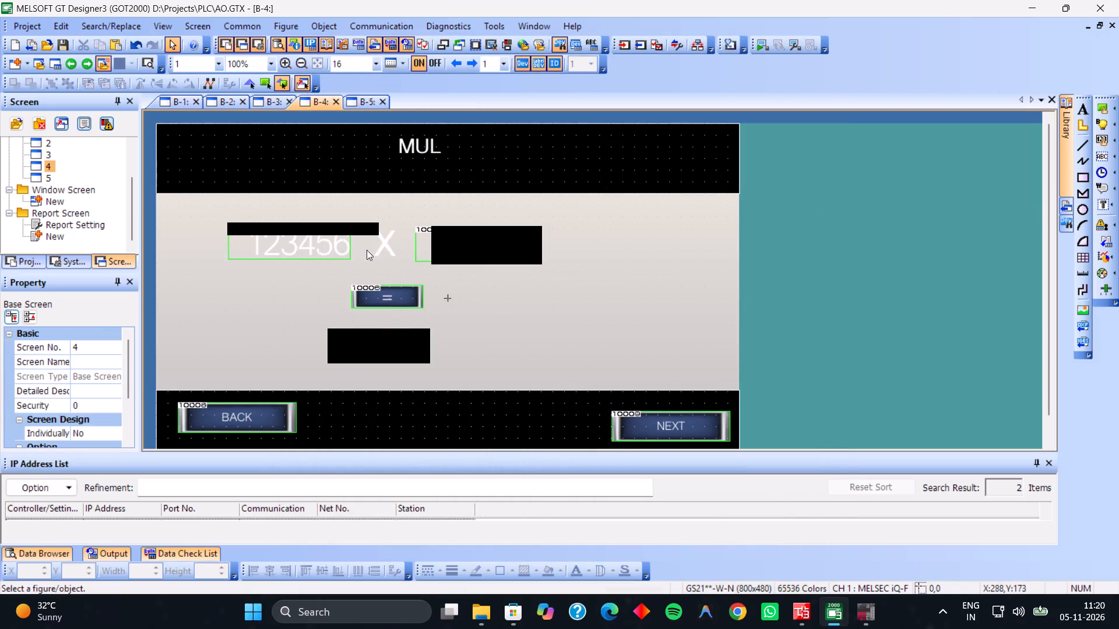
double_click(317, 242)
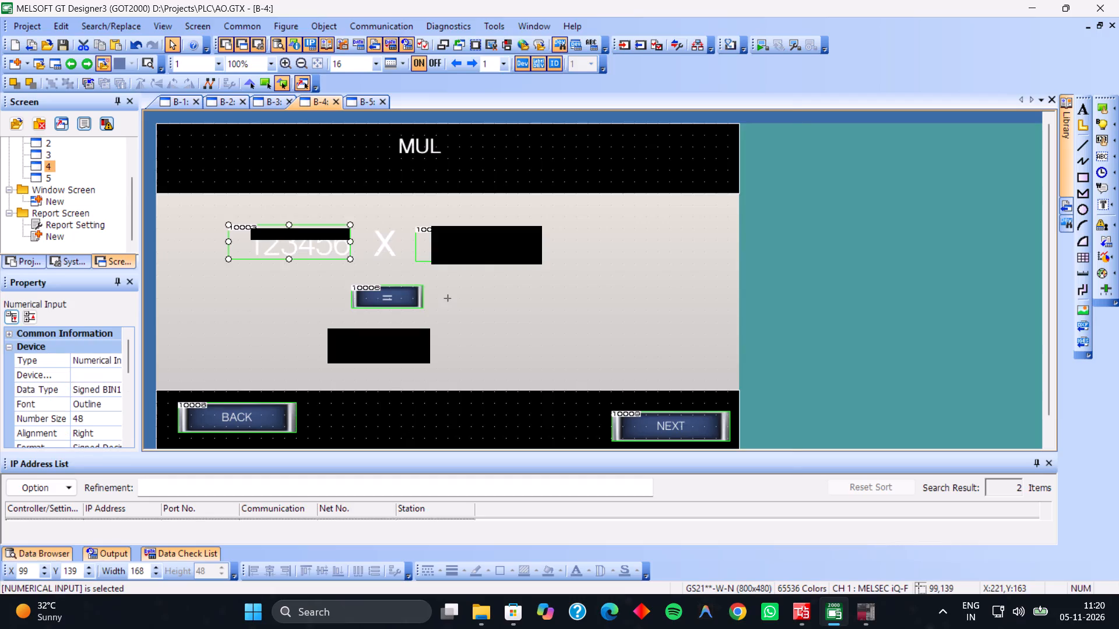
click(441, 155)
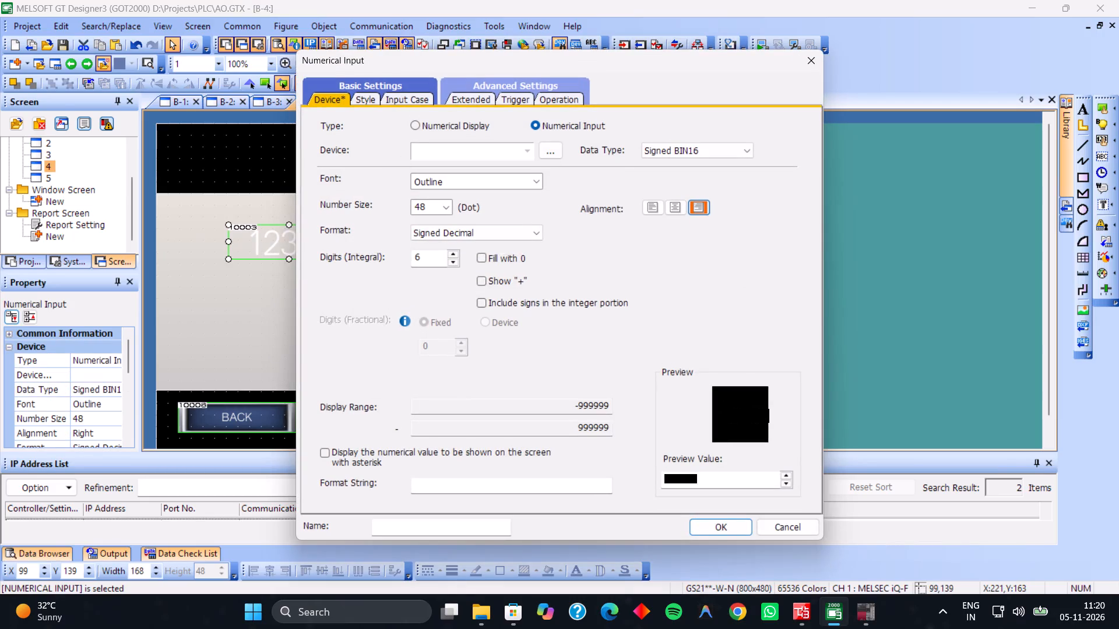
text(d12)
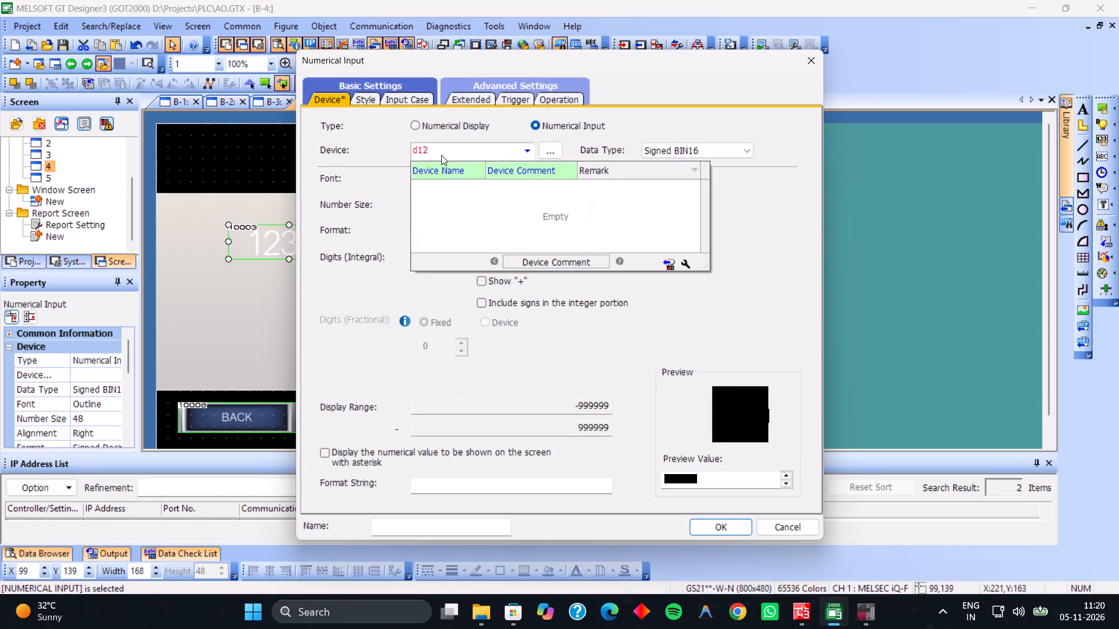
key(Return)
key(Return)
Assign device D14 to the second numerical input, after the X sign, on screen B-4.
double_click(474, 248)
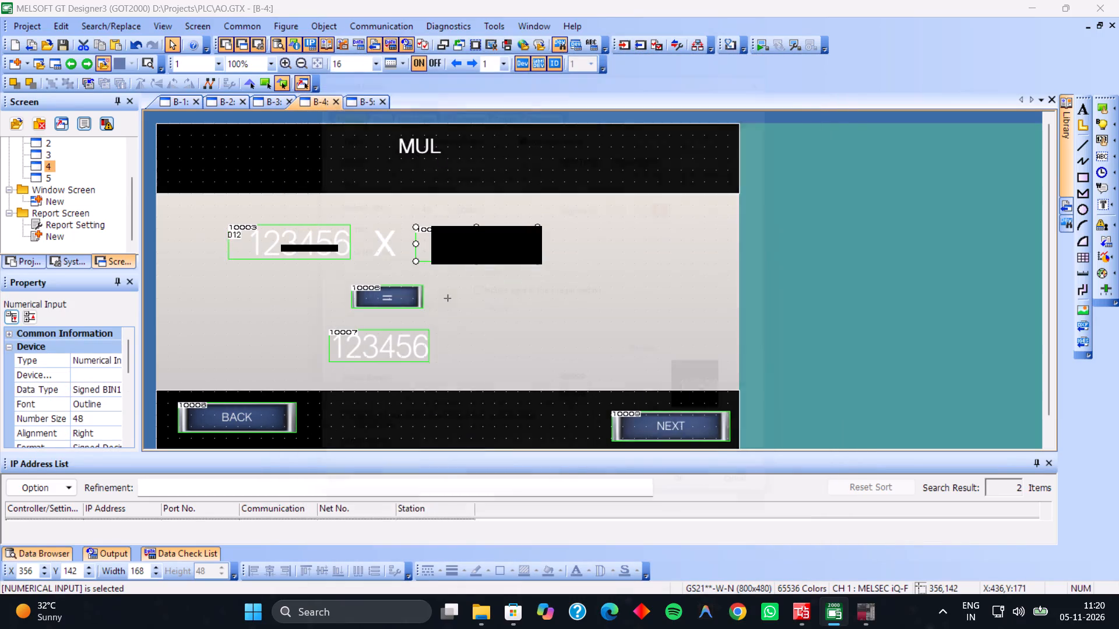
click(439, 143)
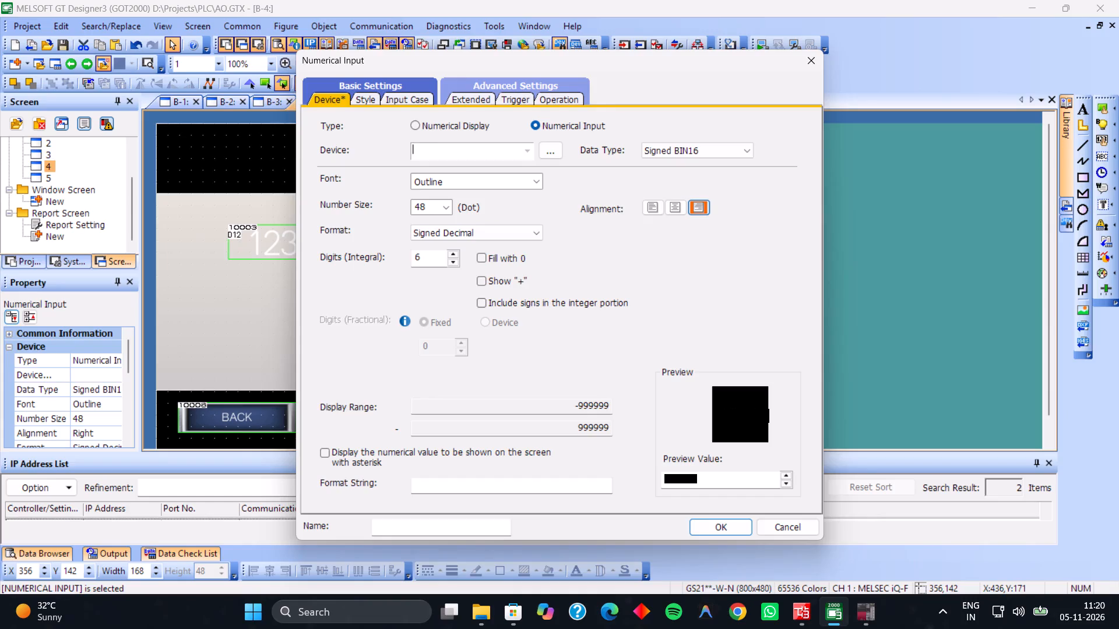
text(d14)
key(Return)
key(Return)
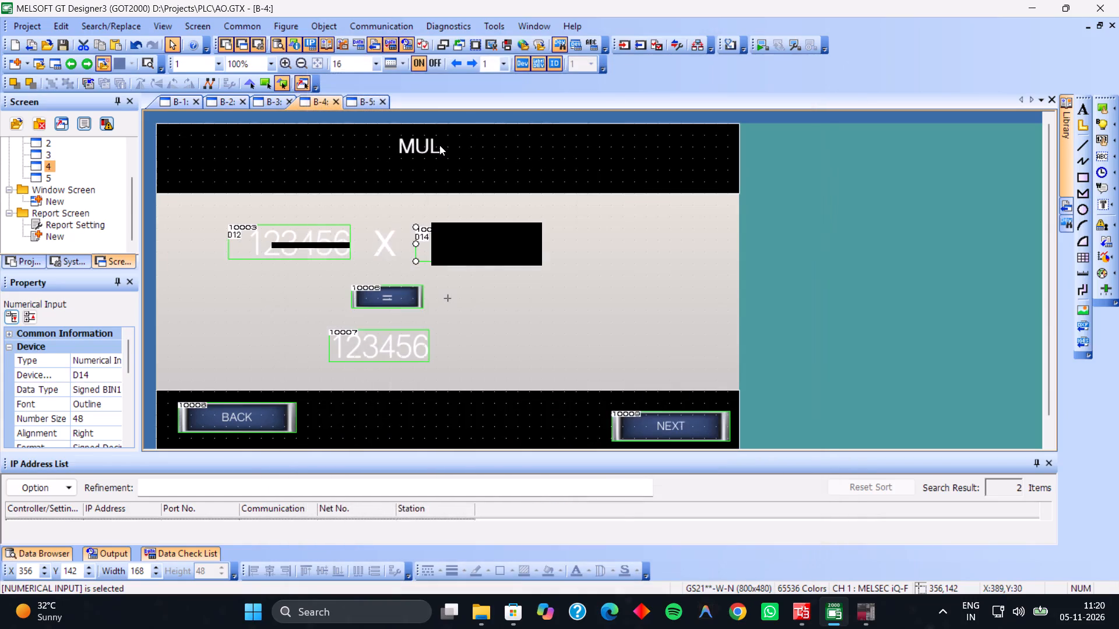
Assign device D16 to the numerical display for the result below the = switch on screen B-4.
double_click(396, 341)
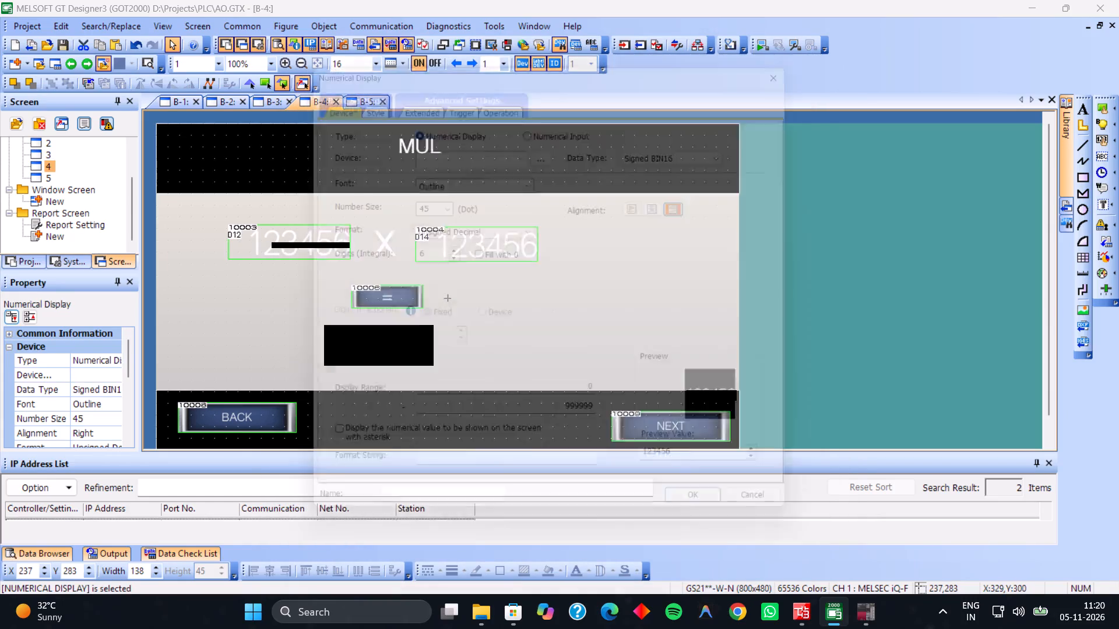
click(439, 153)
text(d16)
key(Return)
key(Return)
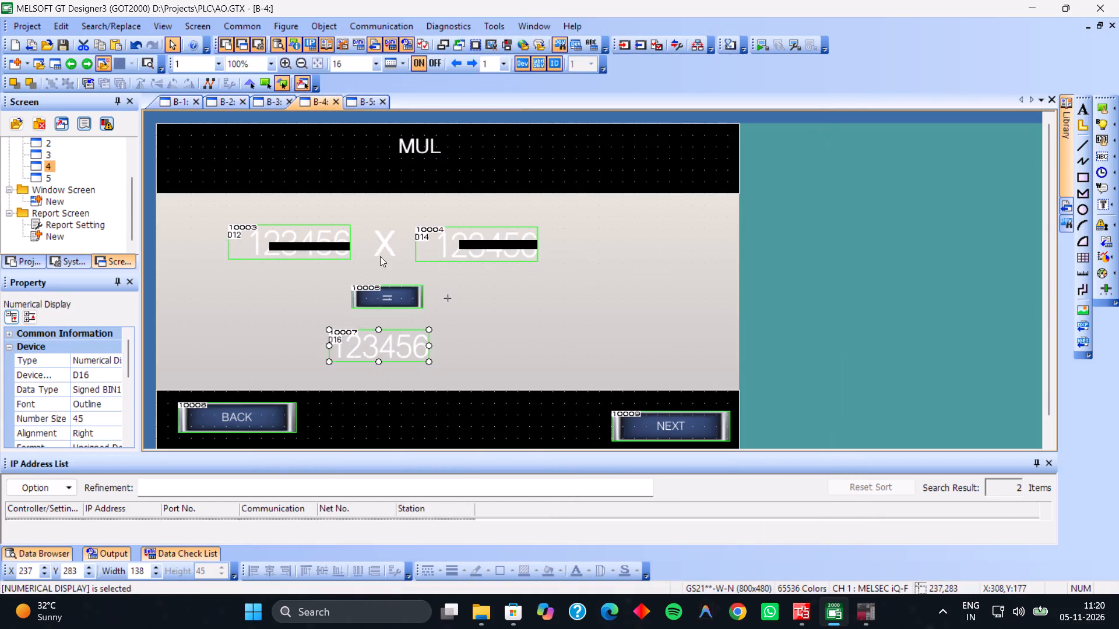
Give the = switch on MUL screen B-4 a momentary bit action on device M2.
double_click(383, 294)
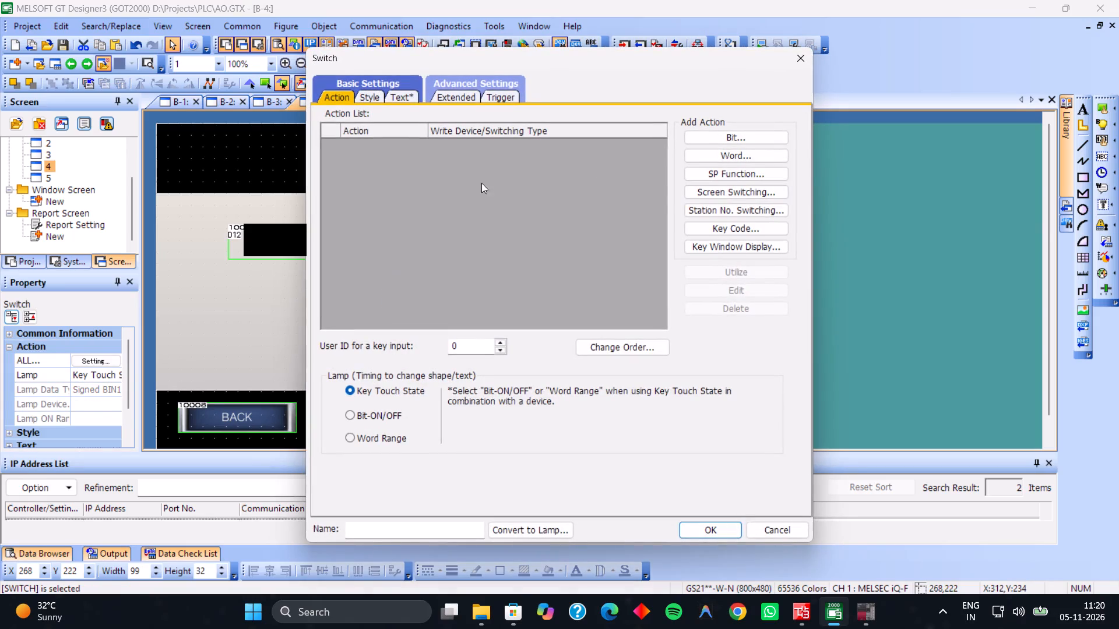
click(752, 136)
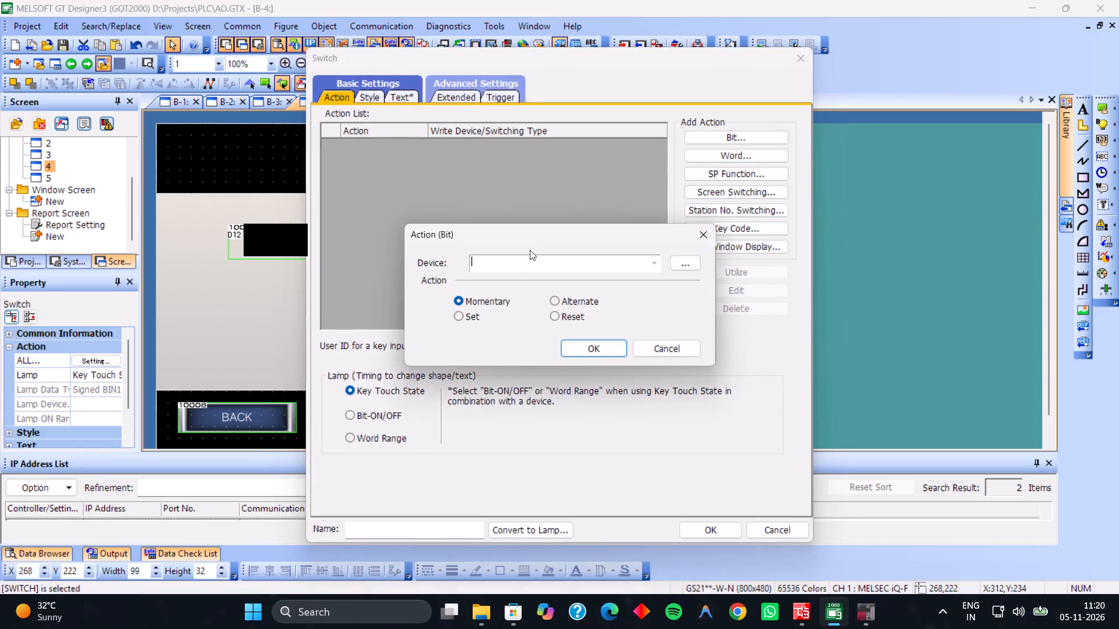
text(m3)
key(BackSpace)
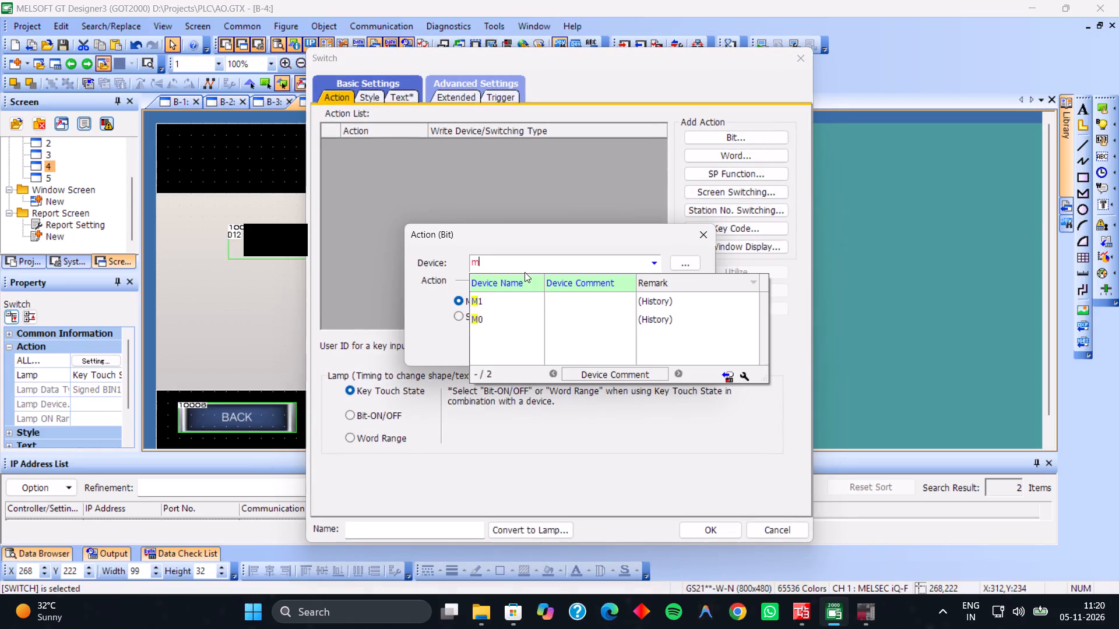
key(2)
key(Return)
key(Return)
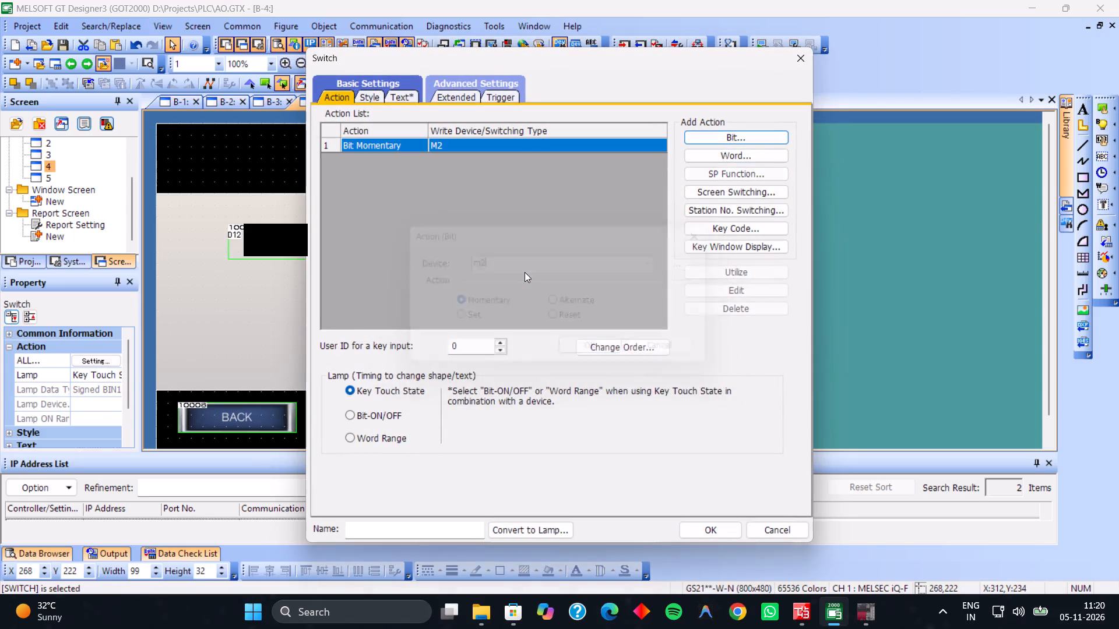
click(699, 528)
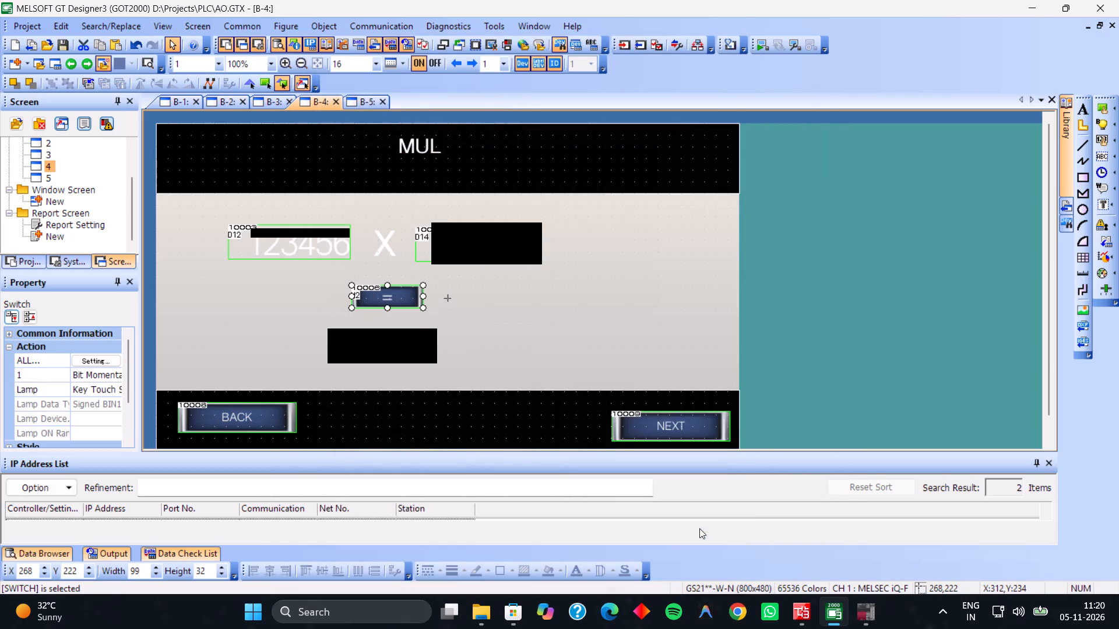
Assign device D18 to the first numerical input, before the / sign, on DIV screen B-5.
click(368, 102)
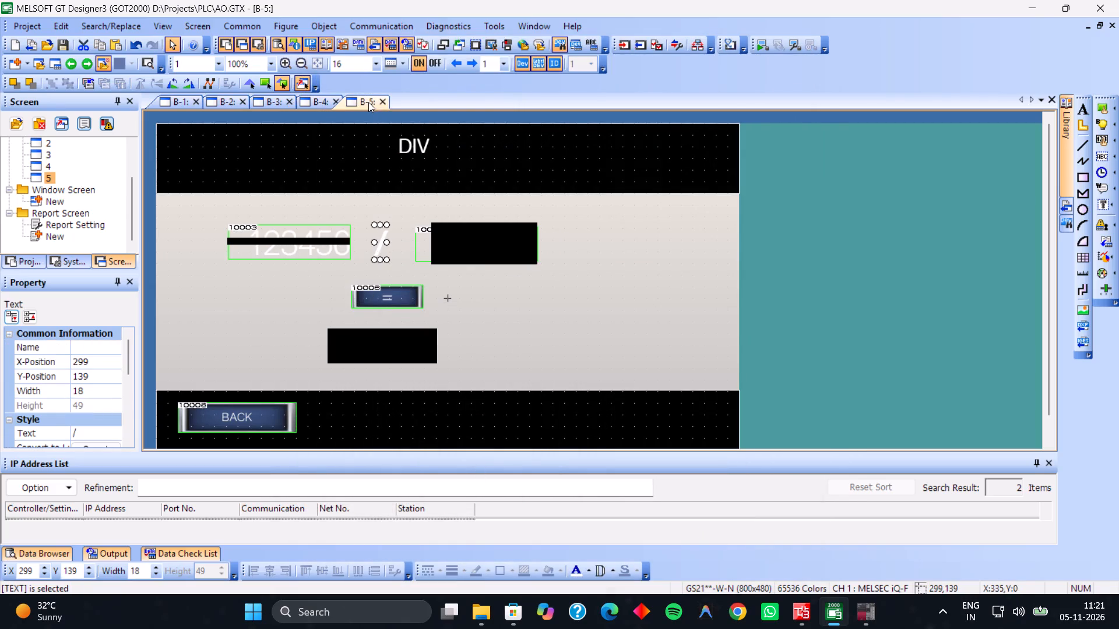
click(303, 256)
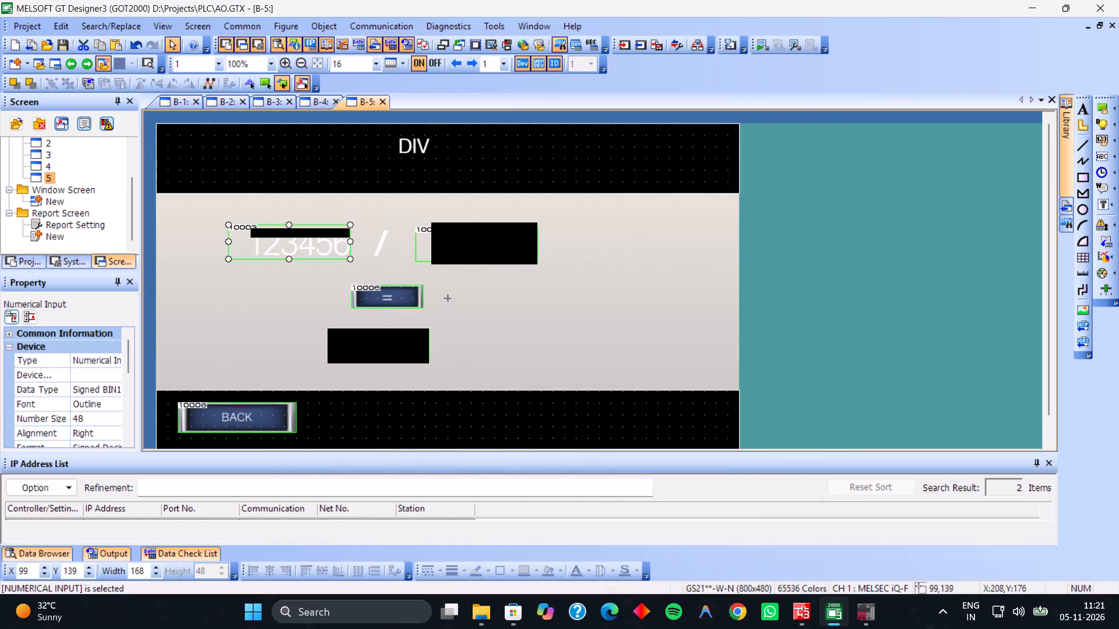
double_click(308, 251)
click(455, 147)
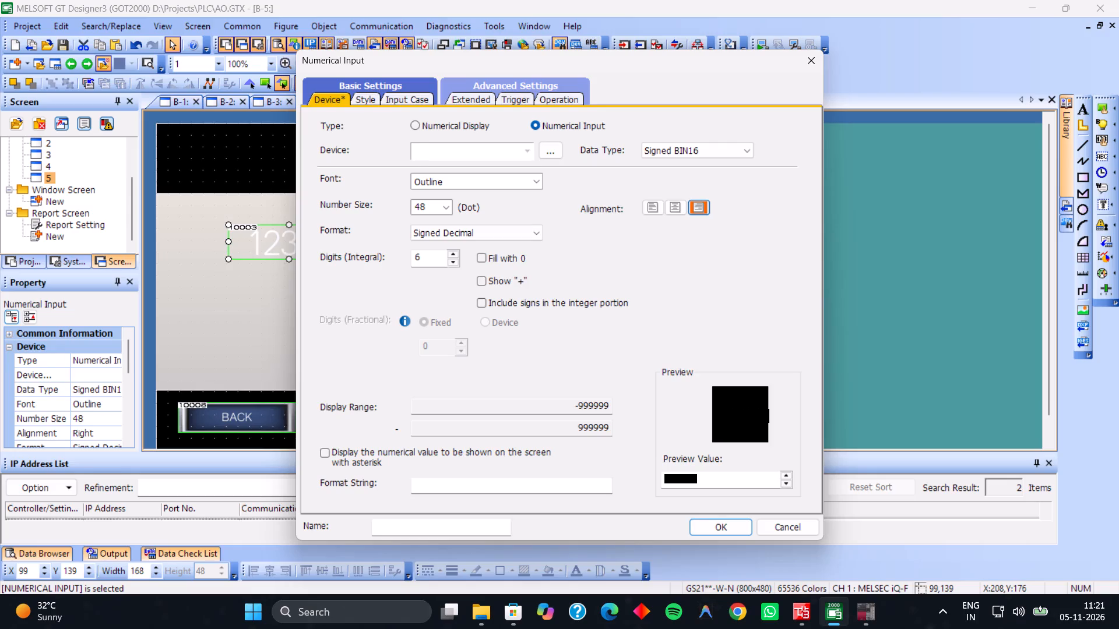
key(d)
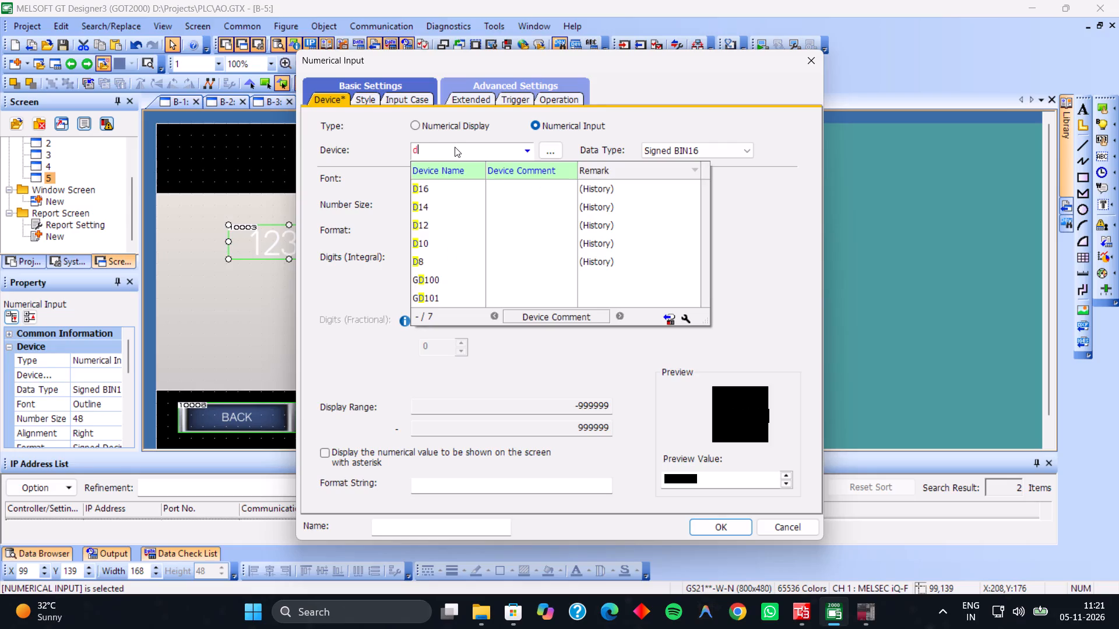
text(18)
key(Return)
key(Return)
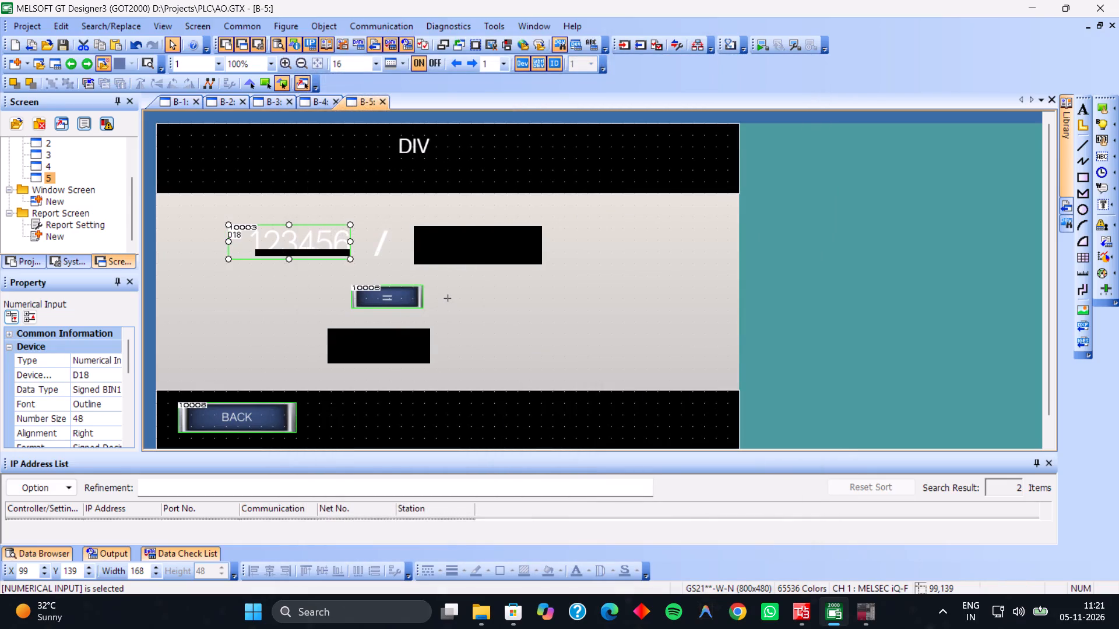
Assign device D20 to the second numerical input, after the / sign, on screen B-5.
double_click(466, 237)
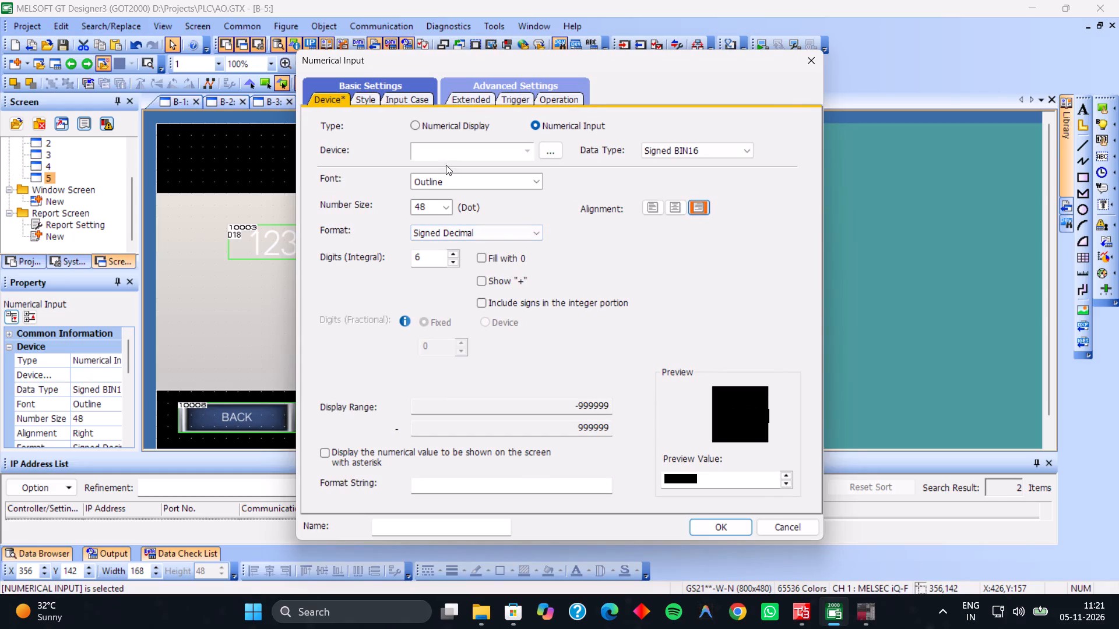
click(442, 155)
key(d)
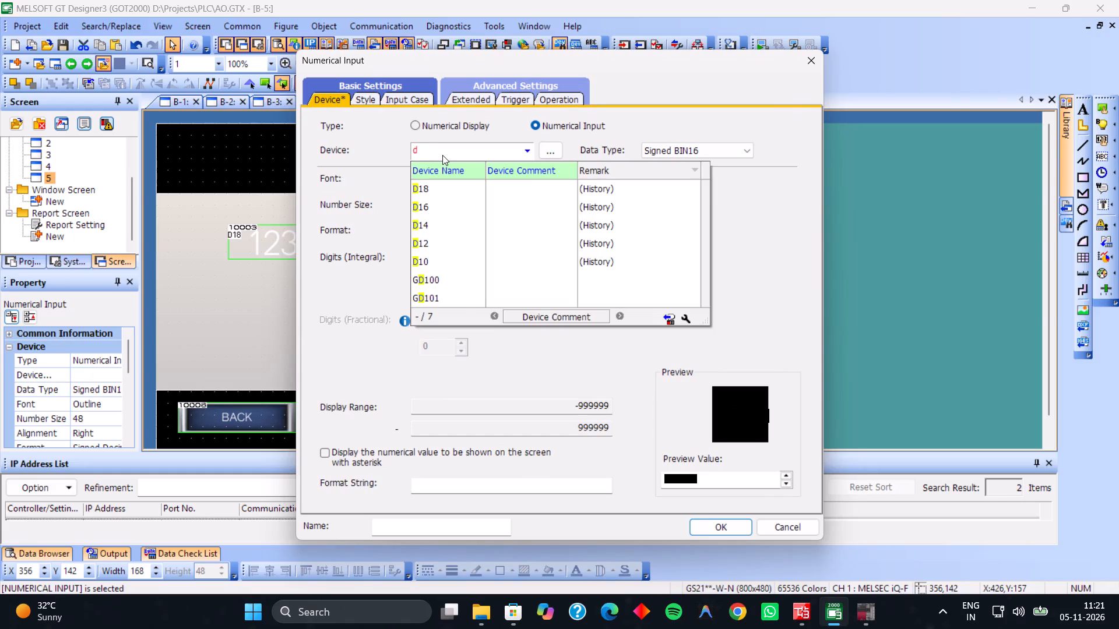
text(20)
key(Return)
key(Return)
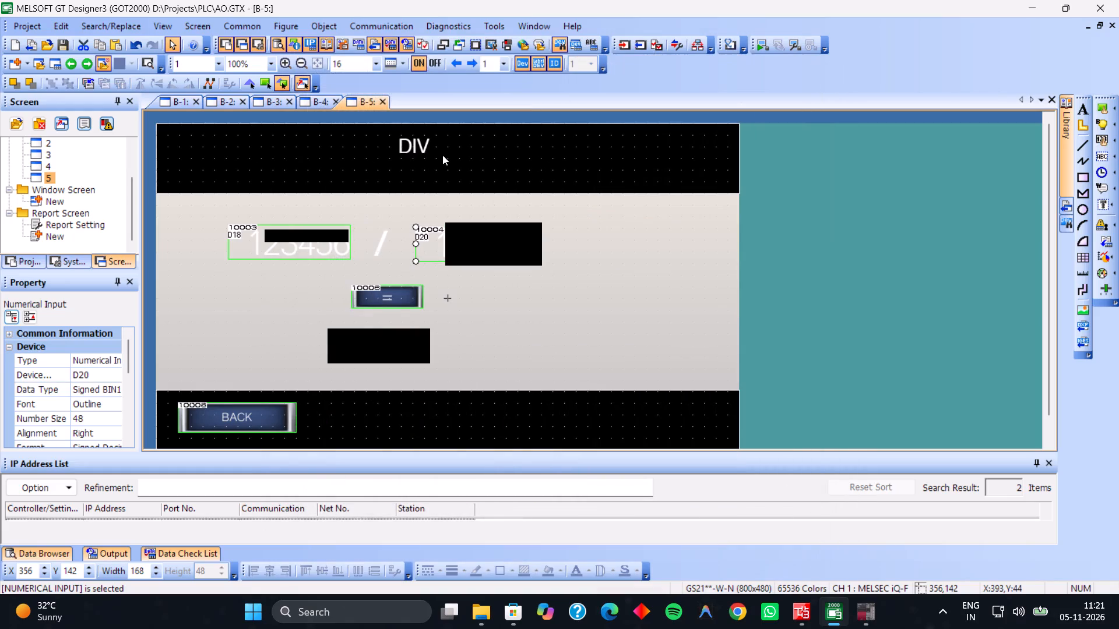
Assign device D22 to the numerical display for the result below the = switch on DIV screen B-5.
double_click(389, 339)
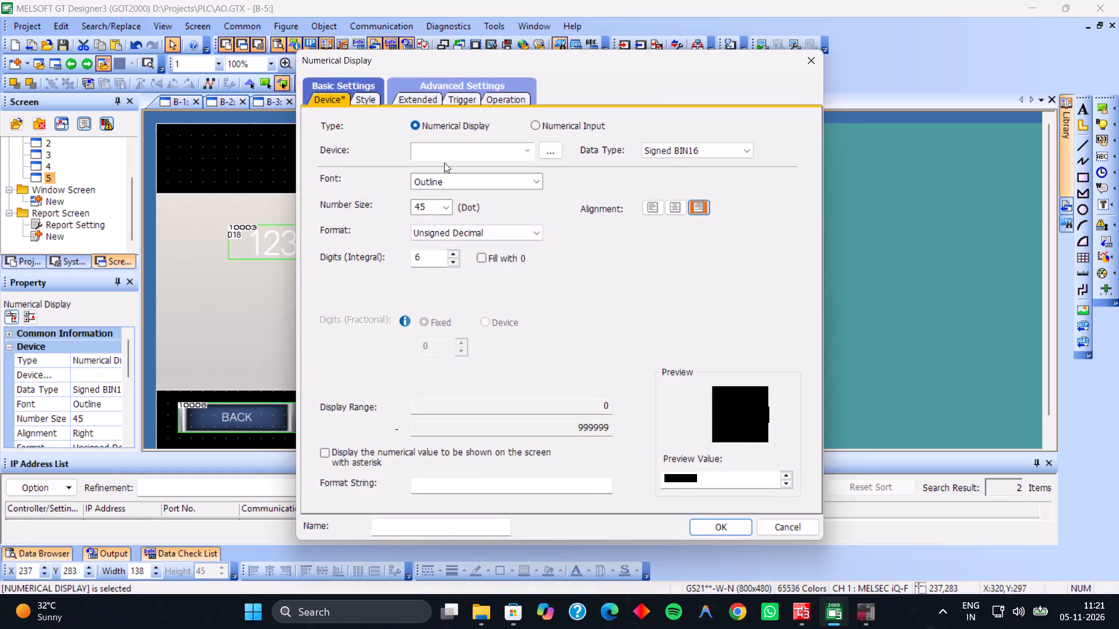
click(442, 151)
text(d22)
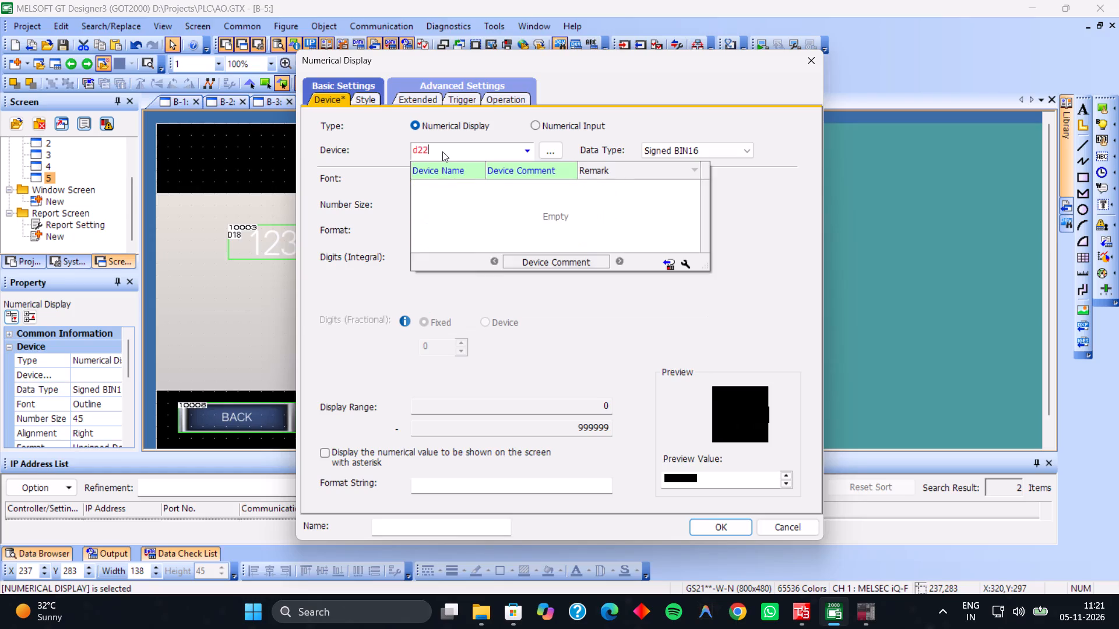
key(Return)
key(Return)
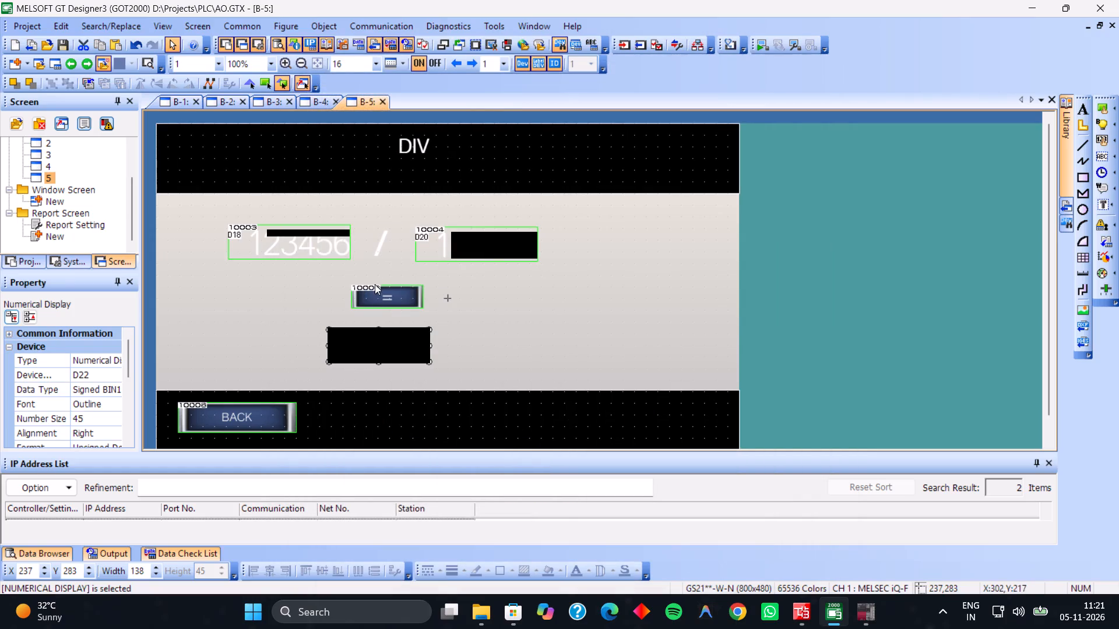
Give the = switch on DIV screen B-5 a momentary bit action on device M3.
double_click(375, 296)
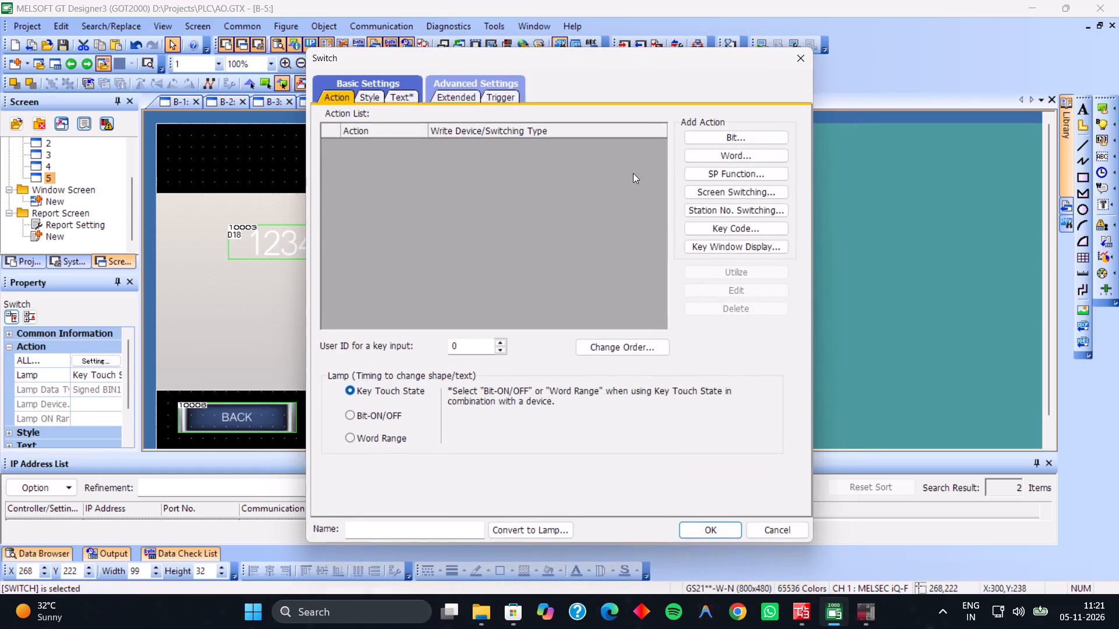
click(711, 135)
text(m3)
key(Return)
key(Return)
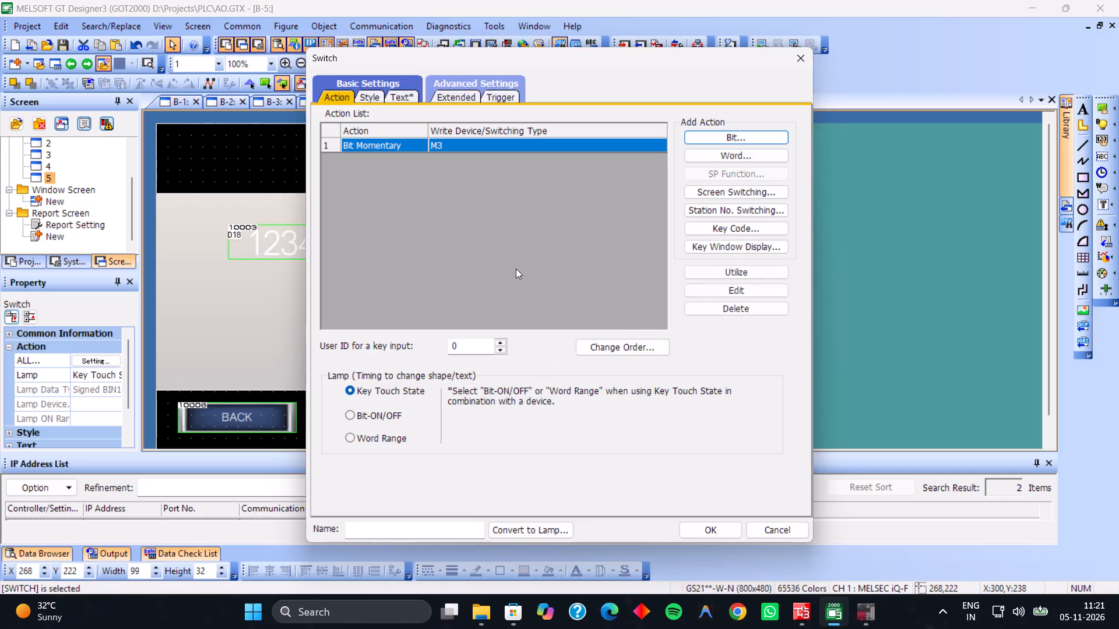
click(707, 518)
click(708, 532)
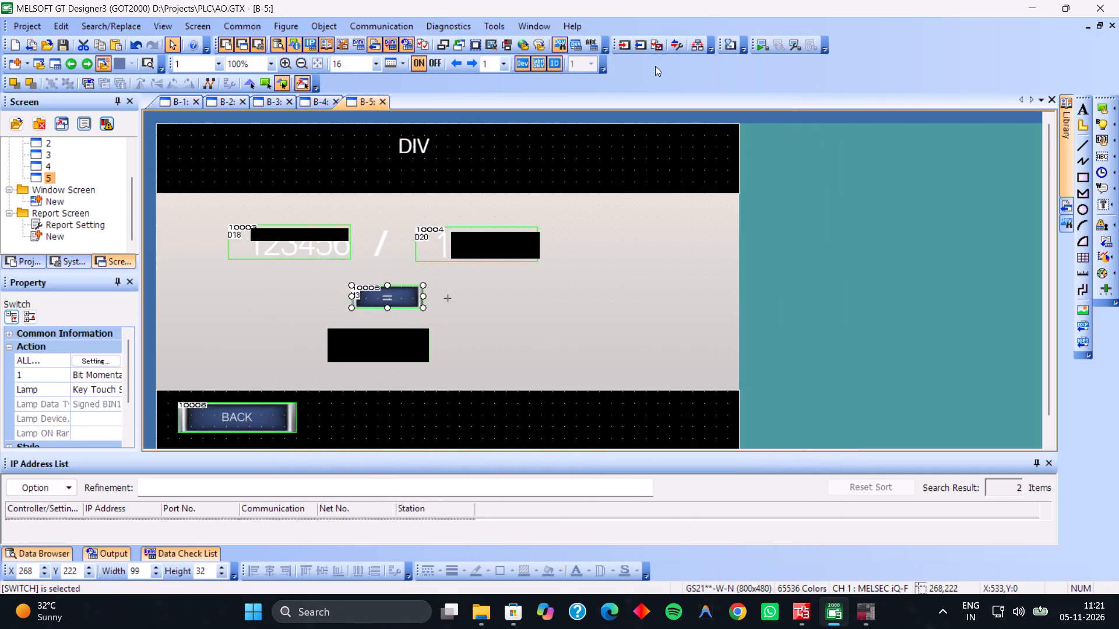
Save the project.
key(ctrl+s)
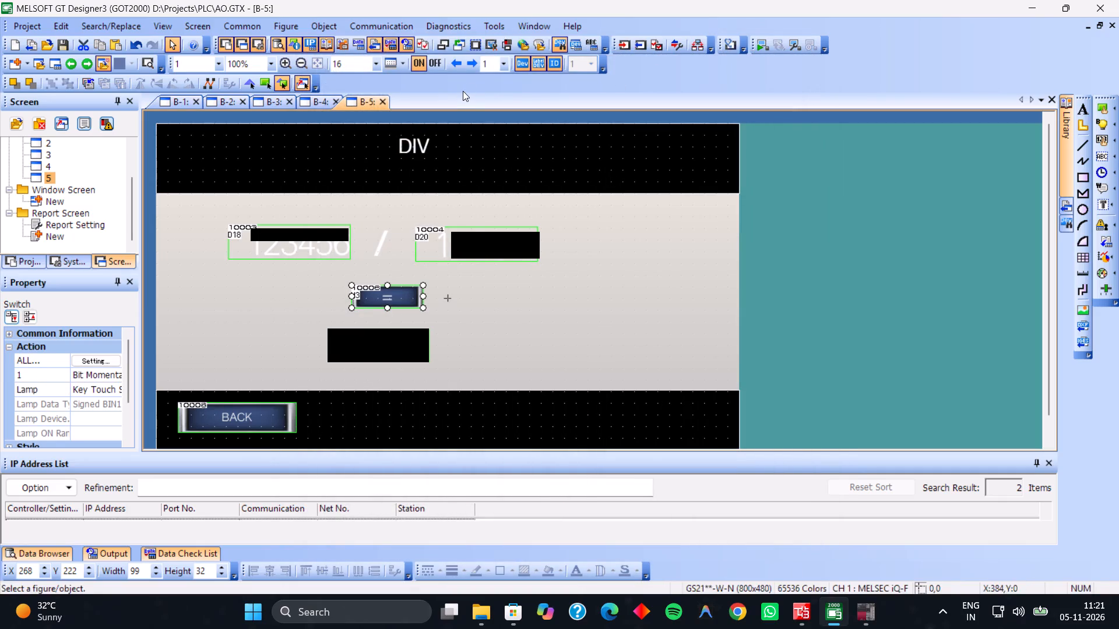
Start the GT Simulator3 simulation of the project.
click(677, 43)
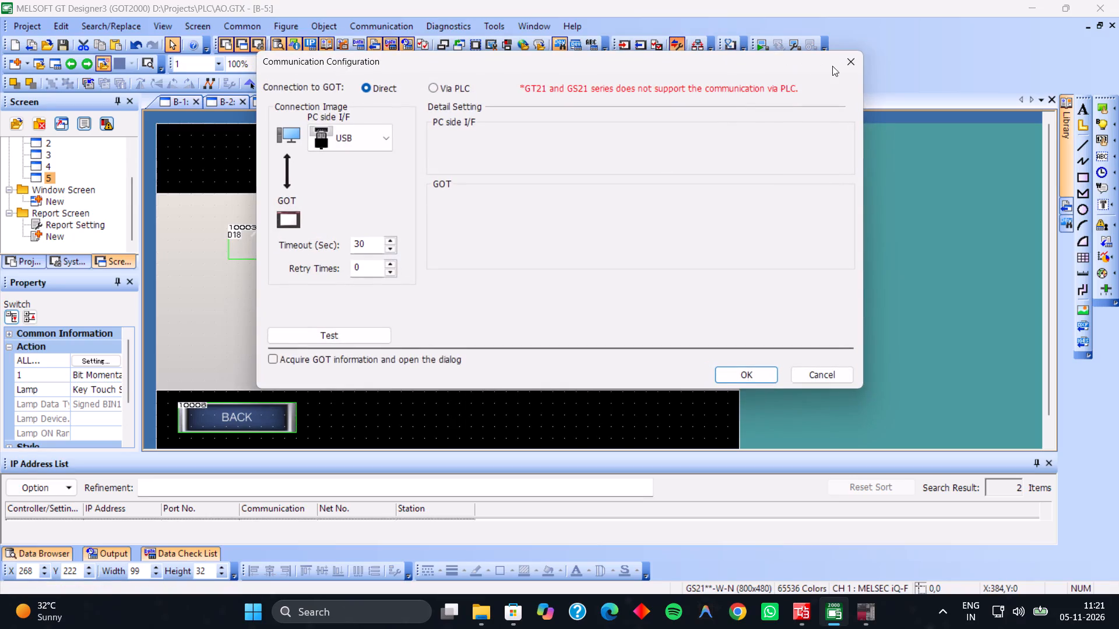
click(844, 65)
click(758, 41)
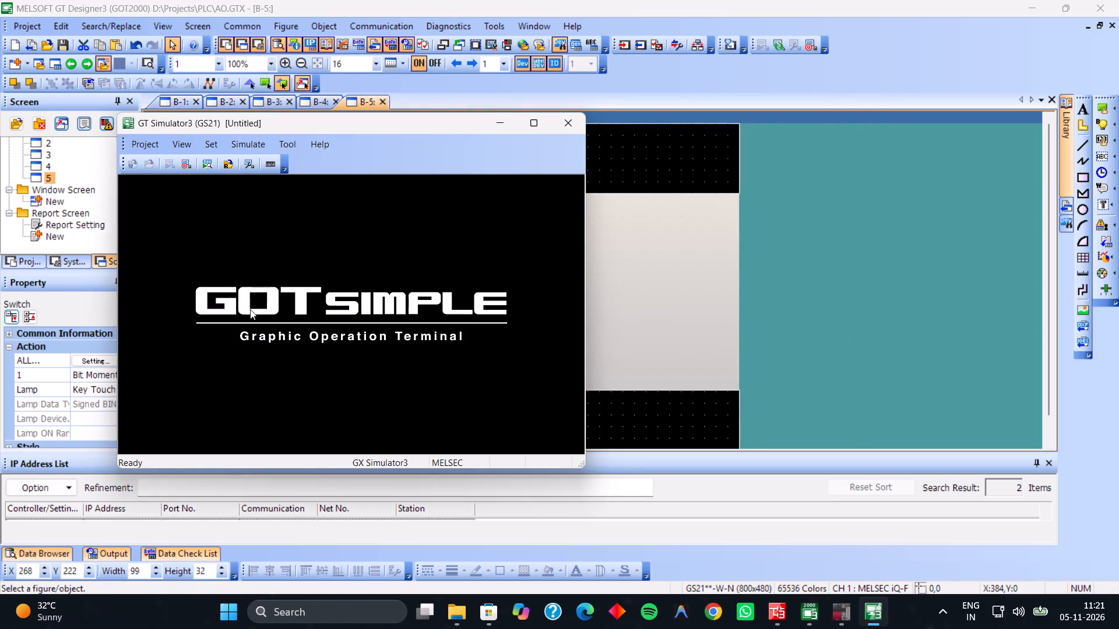
In the simulator, open the ADD screen from WELCOME and enter 10 as the first operand.
click(210, 268)
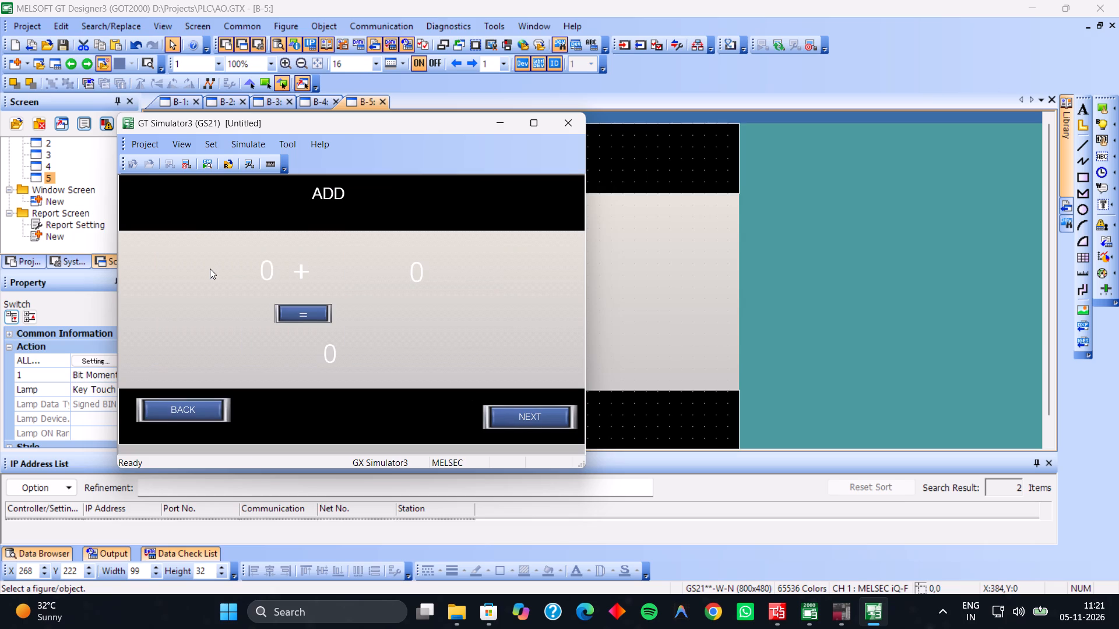
drag(232, 280, 274, 275)
click(274, 275)
drag(295, 362, 297, 396)
click(297, 396)
click(376, 388)
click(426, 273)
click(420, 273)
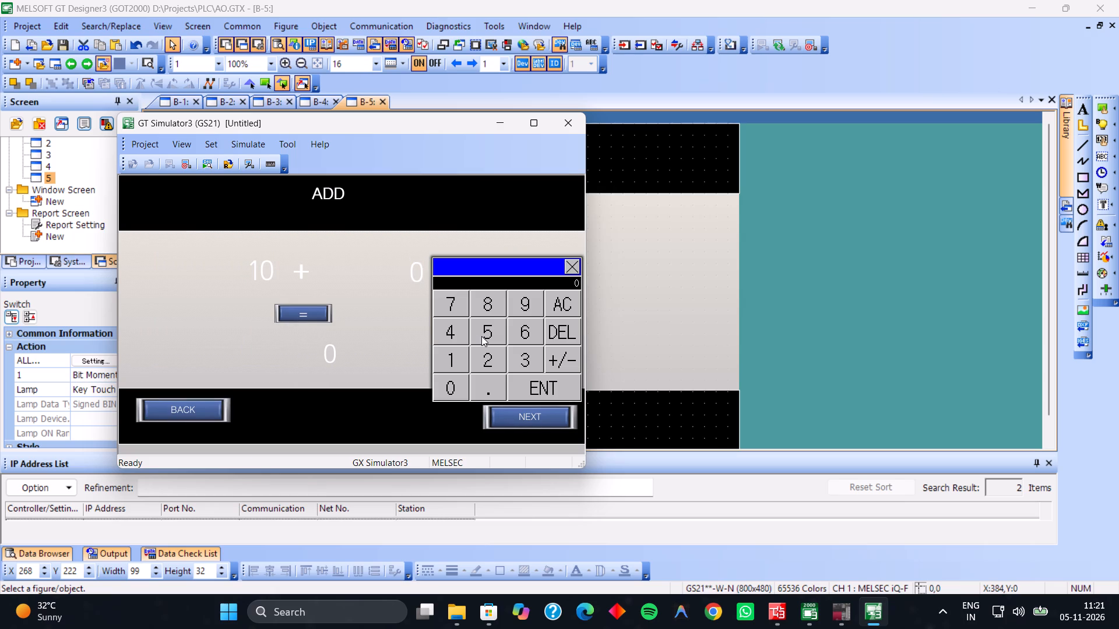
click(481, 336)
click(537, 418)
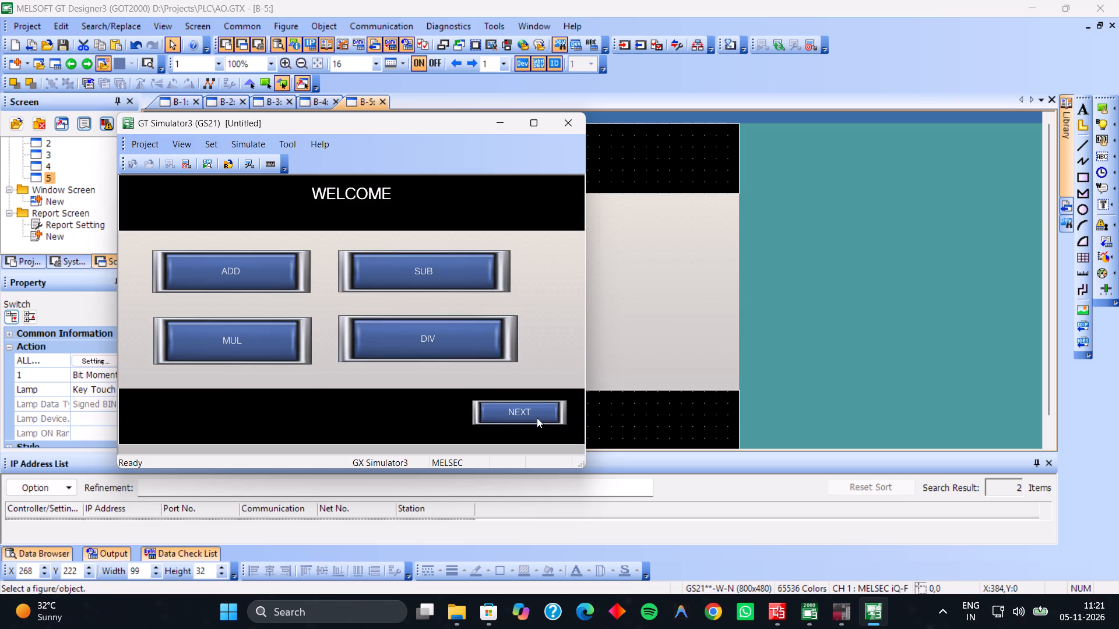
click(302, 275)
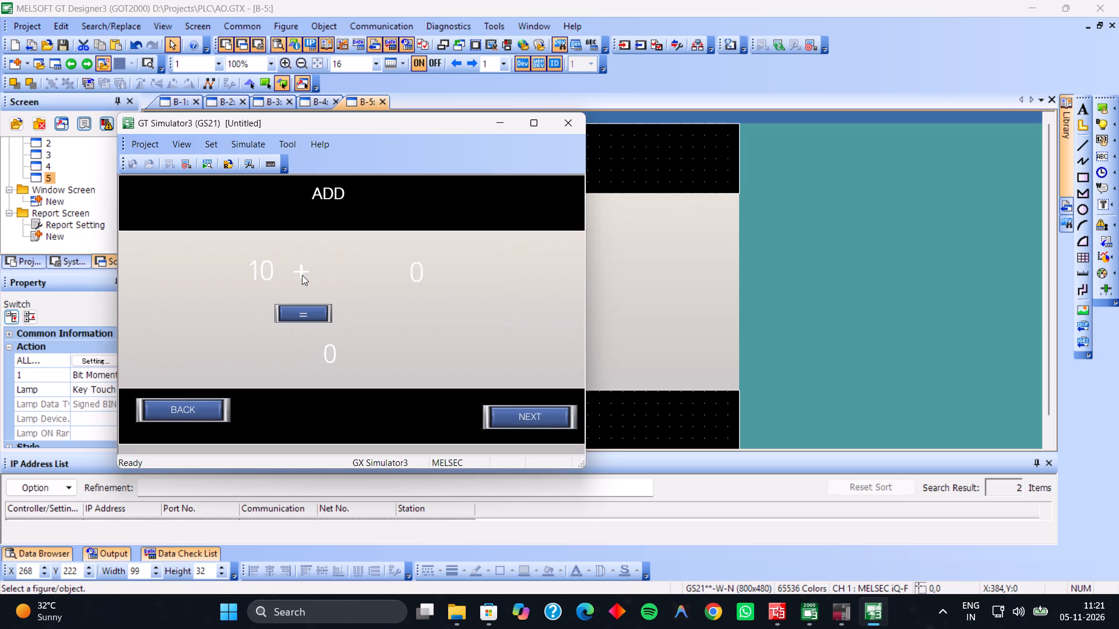
Enter 7 as the second operand on the simulated ADD screen and calculate the sum.
click(411, 275)
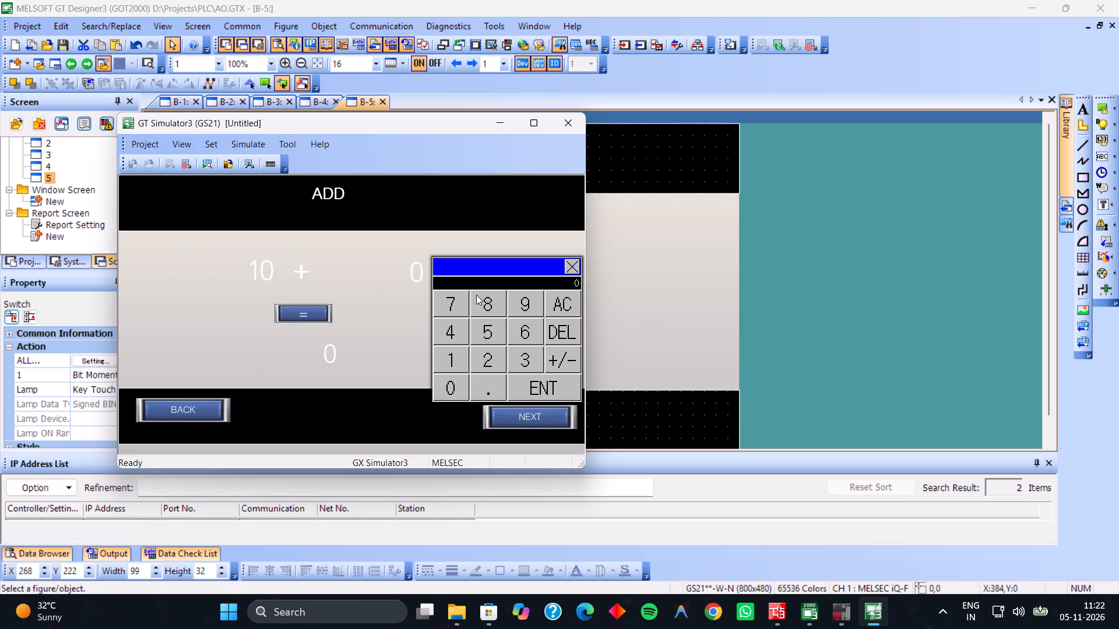
click(451, 305)
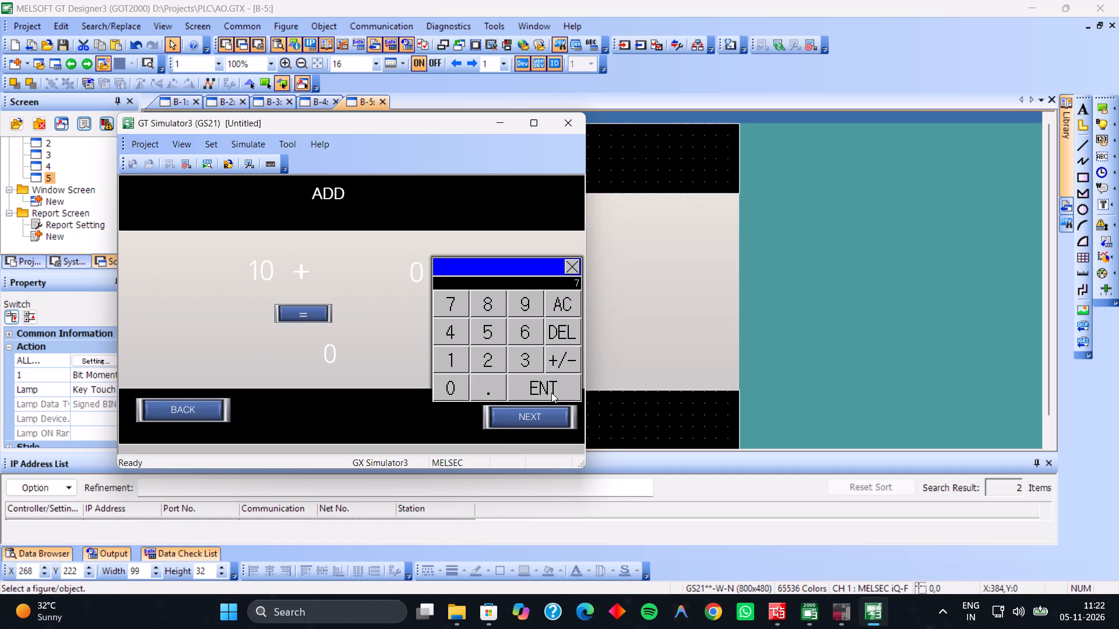
click(551, 393)
click(293, 314)
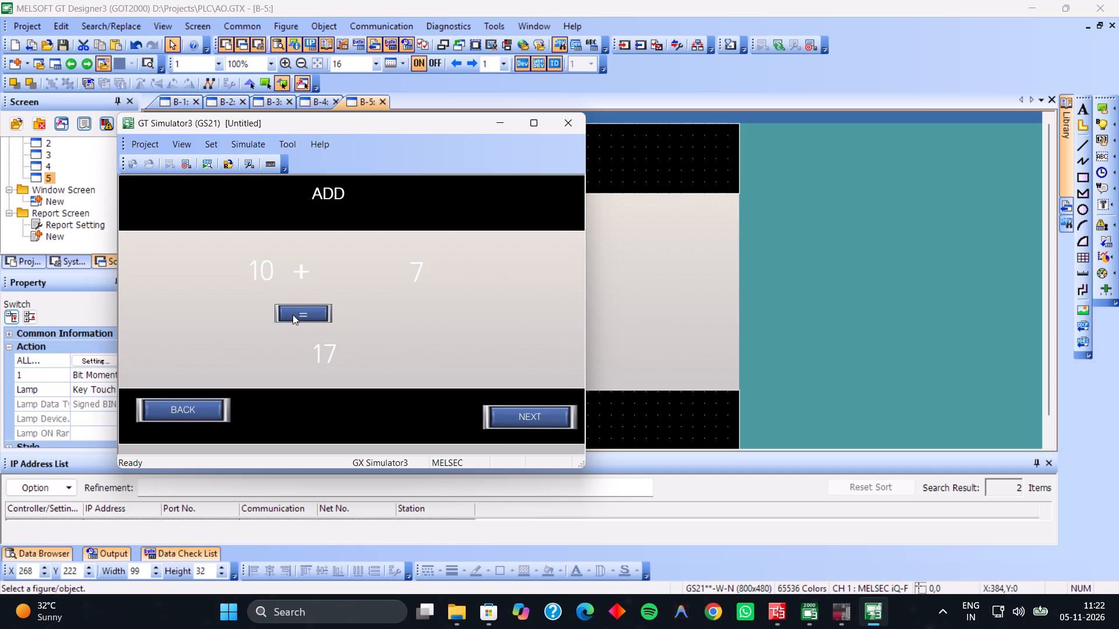
Test the NEXT switches on the simulated ADD and WELCOME screens.
click(521, 420)
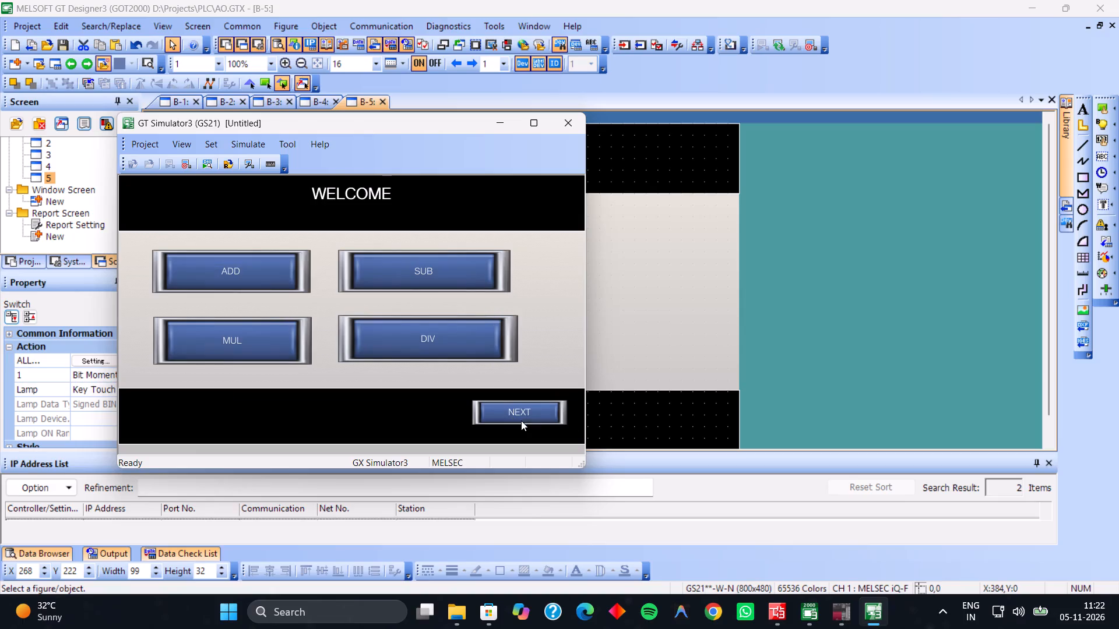
click(499, 409)
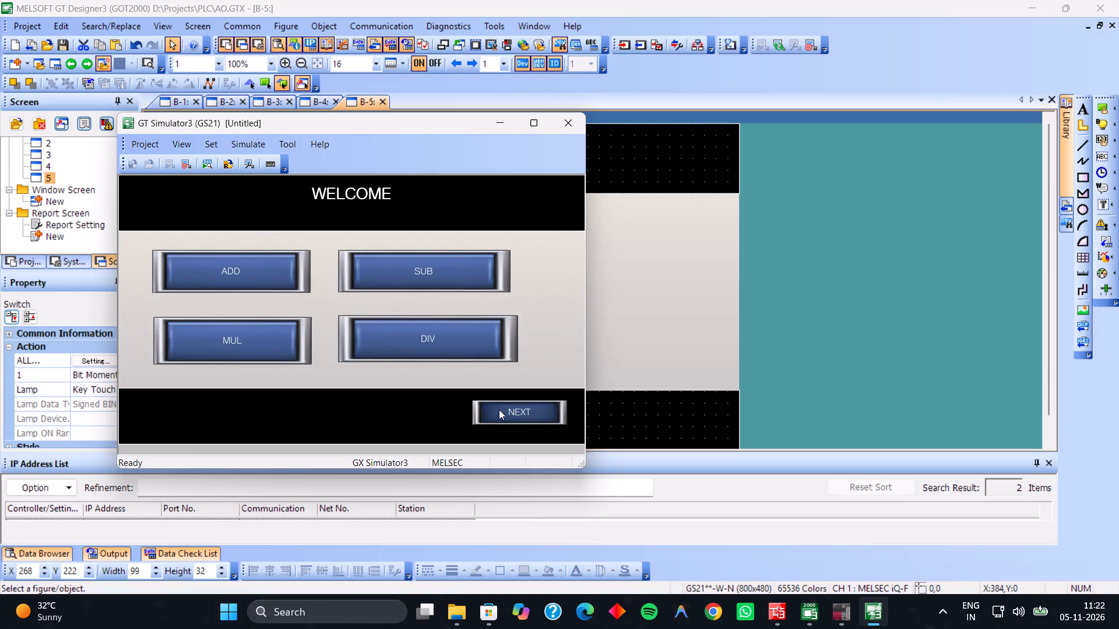
click(499, 409)
click(499, 409)
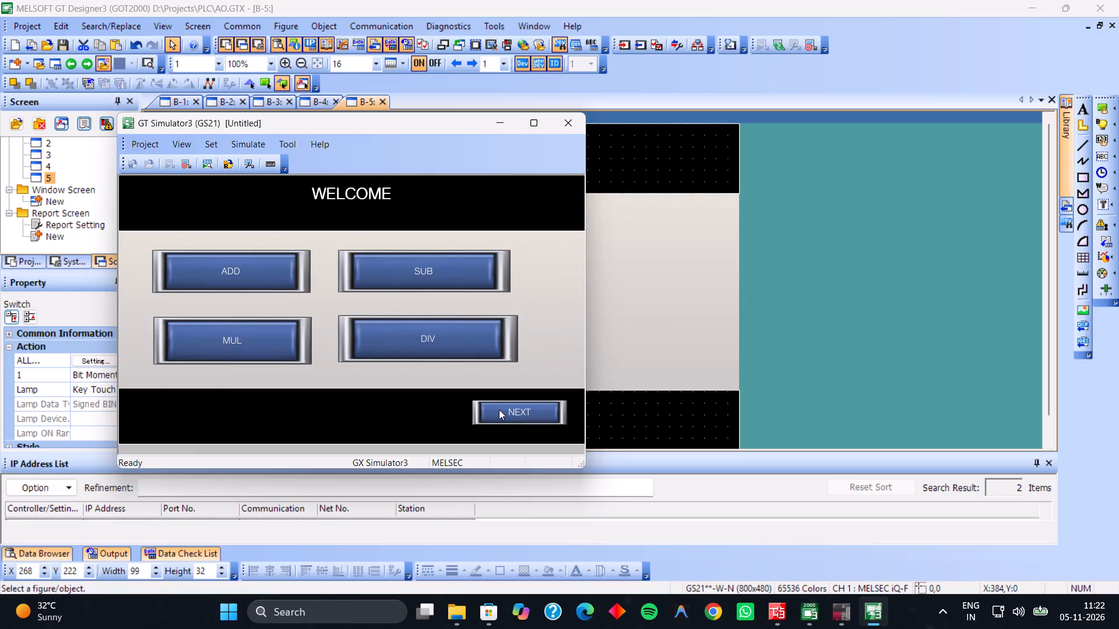
Back in GT Designer3, delete the 2 Overlap1 screen-switching action from the NEXT switch on WELCOME screen B-1.
click(494, 132)
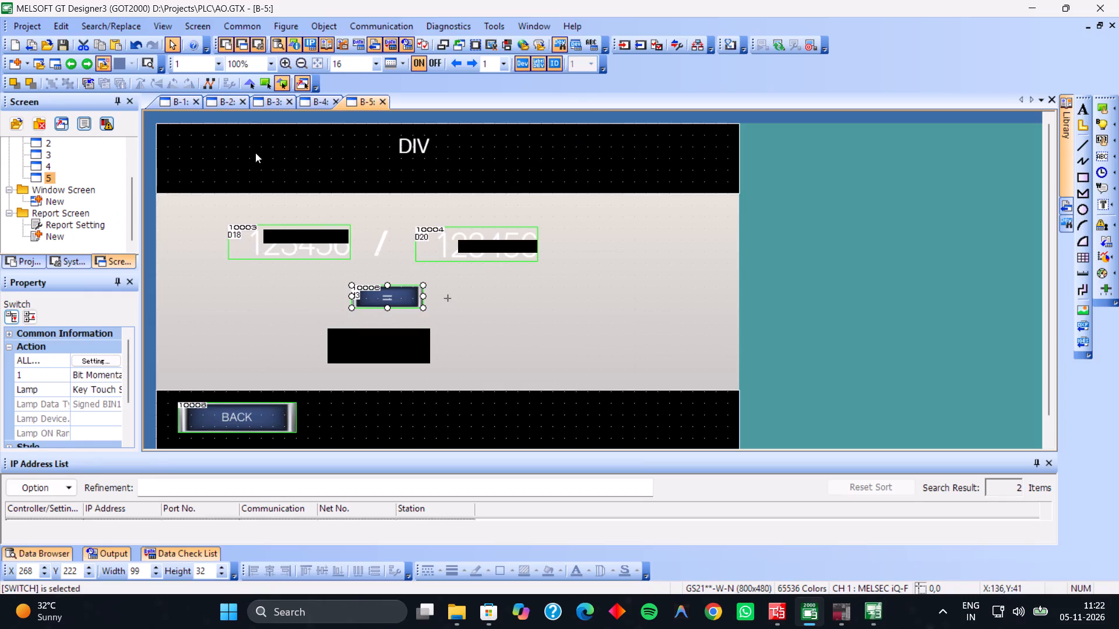
click(175, 107)
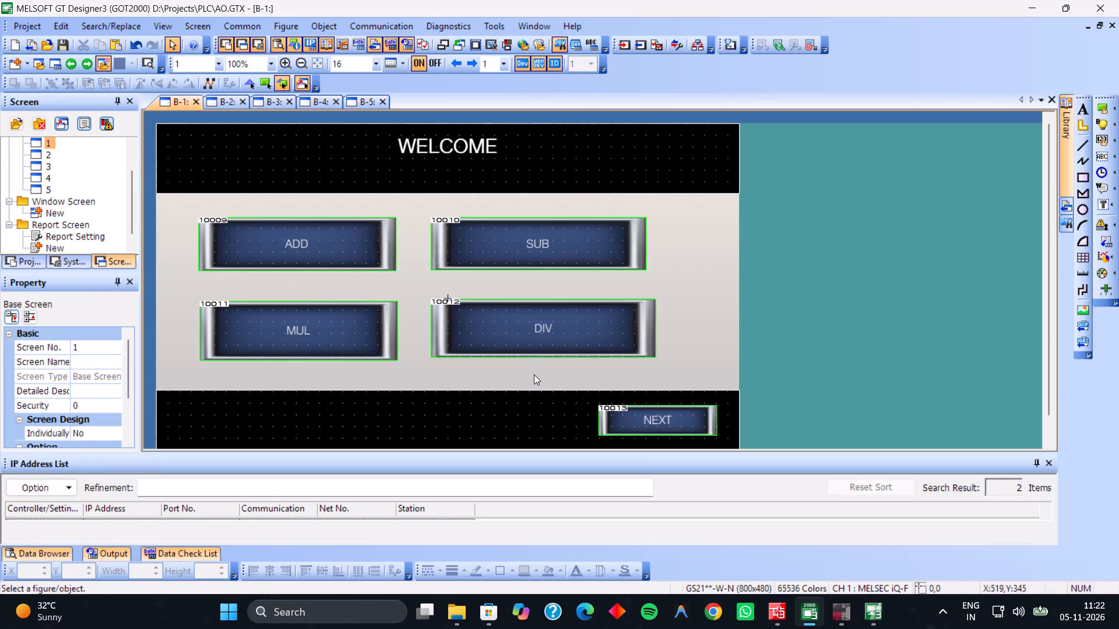
double_click(646, 416)
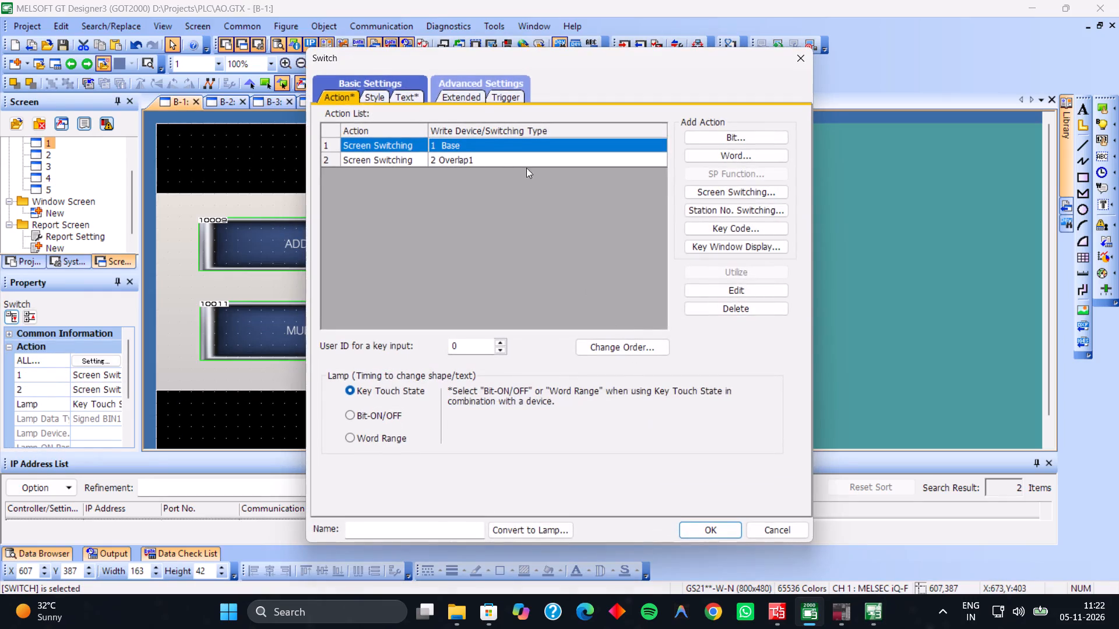
click(510, 164)
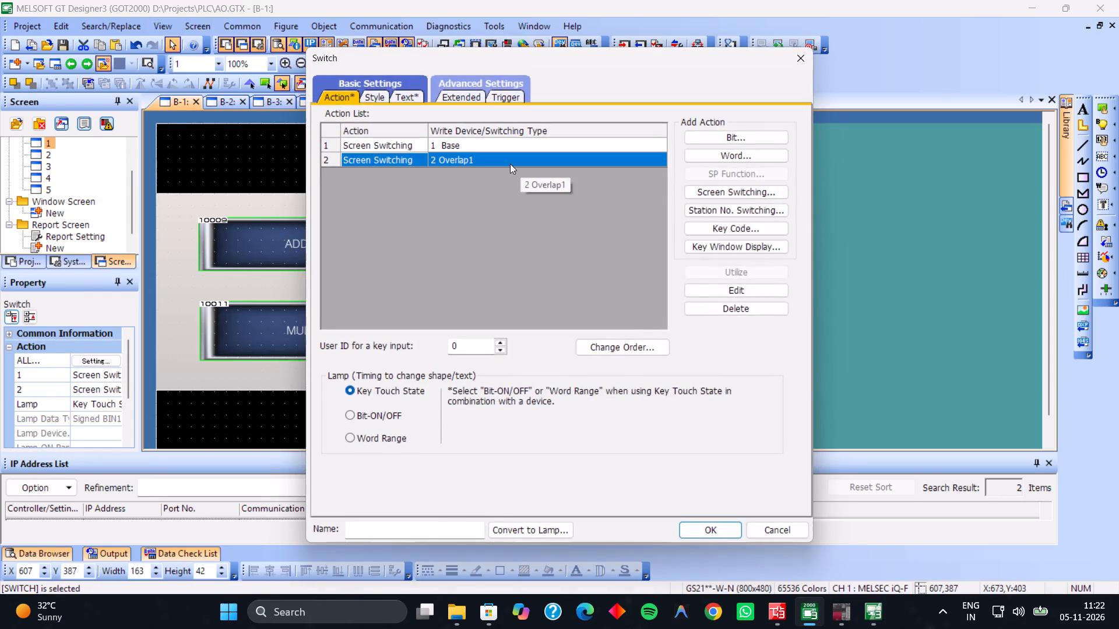
click(695, 301)
click(706, 532)
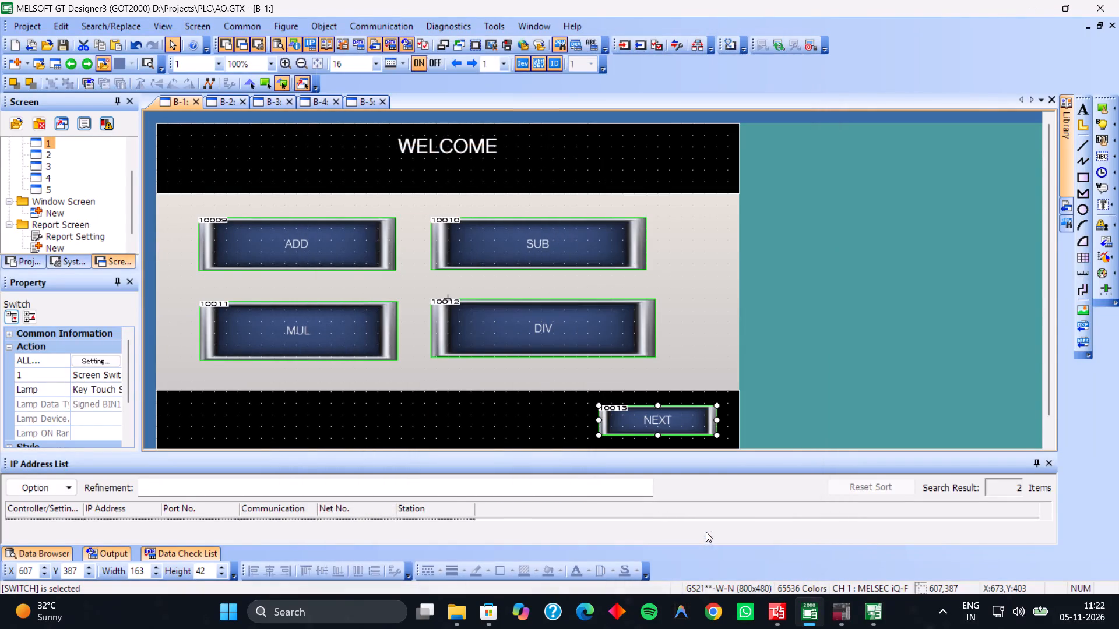
Delete the 3 Overlap1 screen-switching action from the NEXT switch on ADD screen B-2.
click(221, 109)
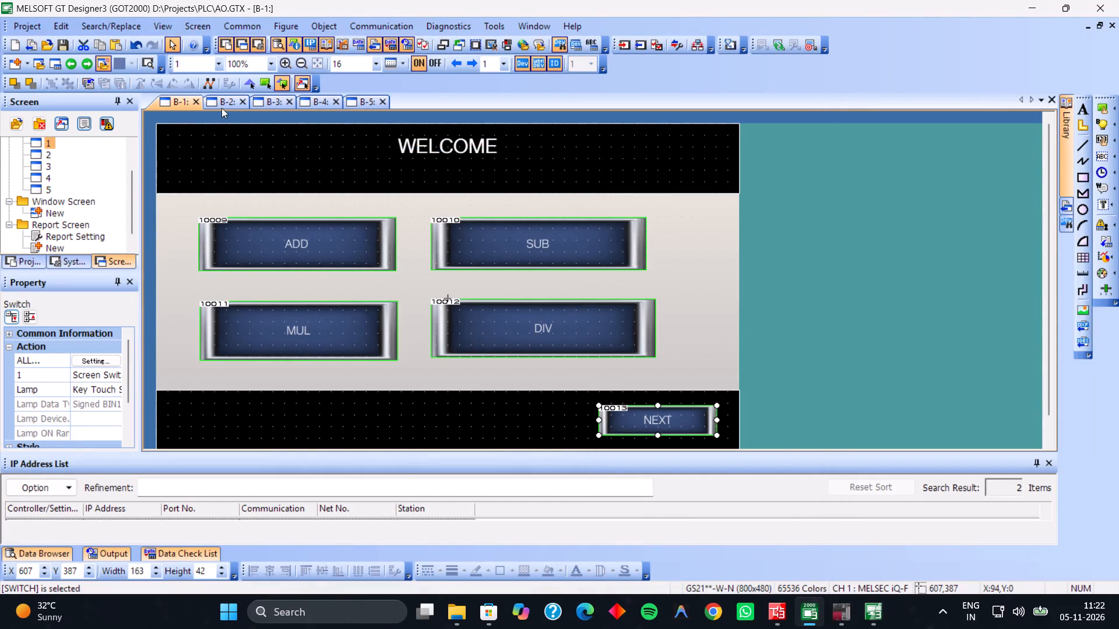
click(223, 105)
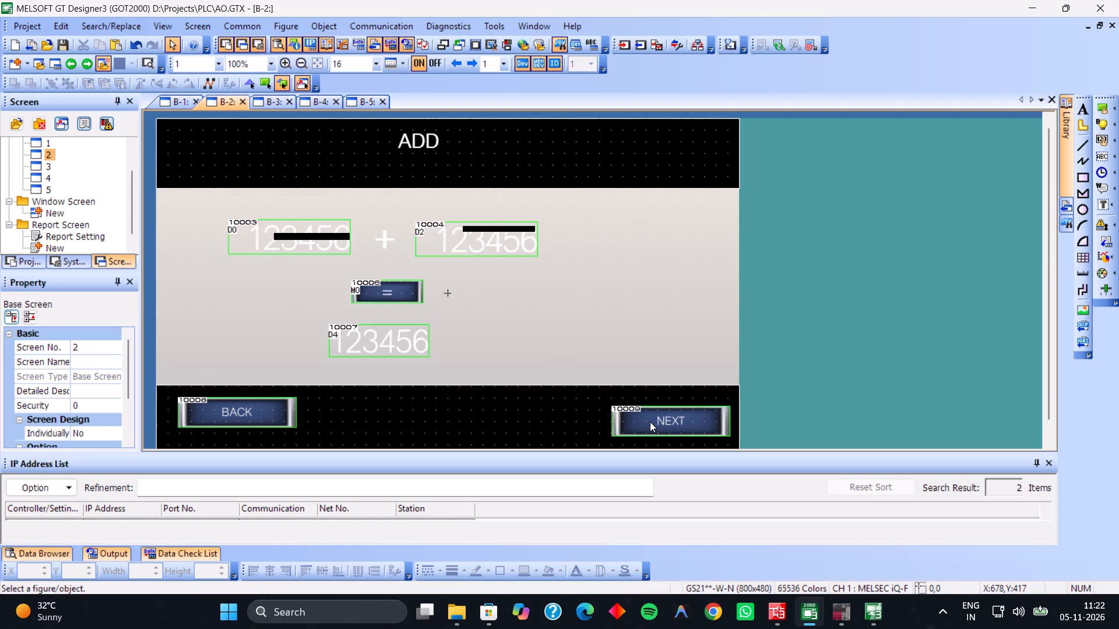
double_click(650, 422)
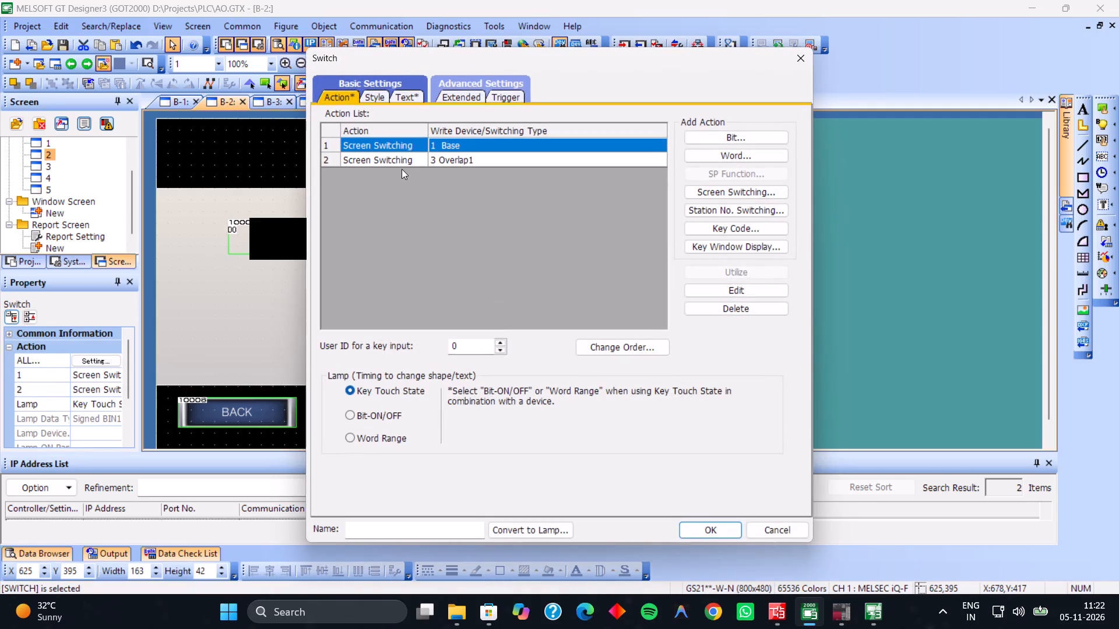
click(400, 160)
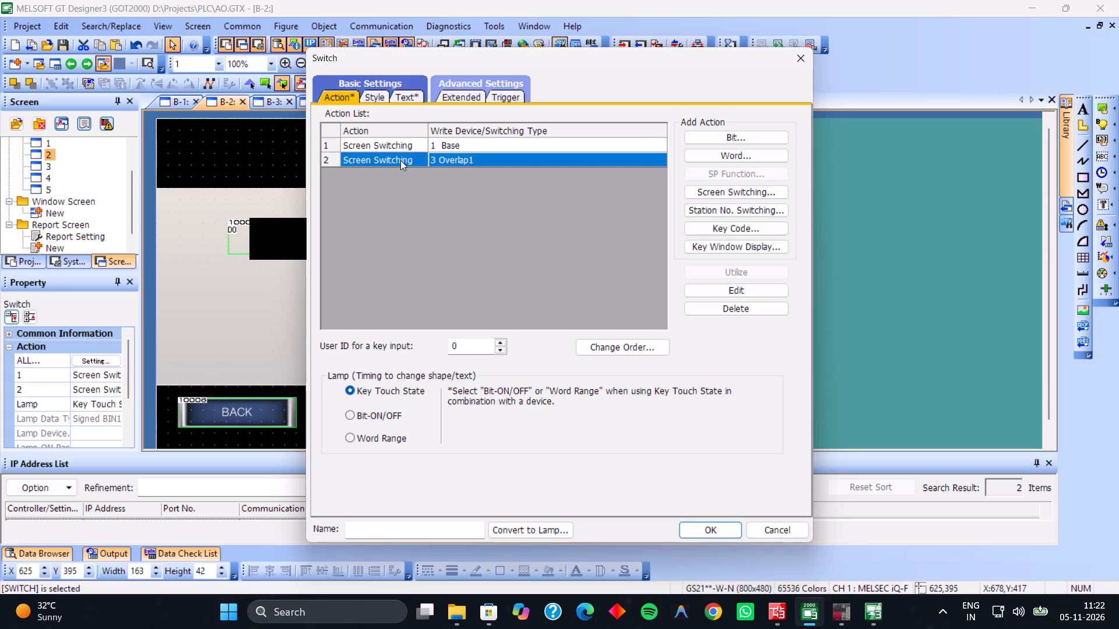
key(Delete)
click(714, 303)
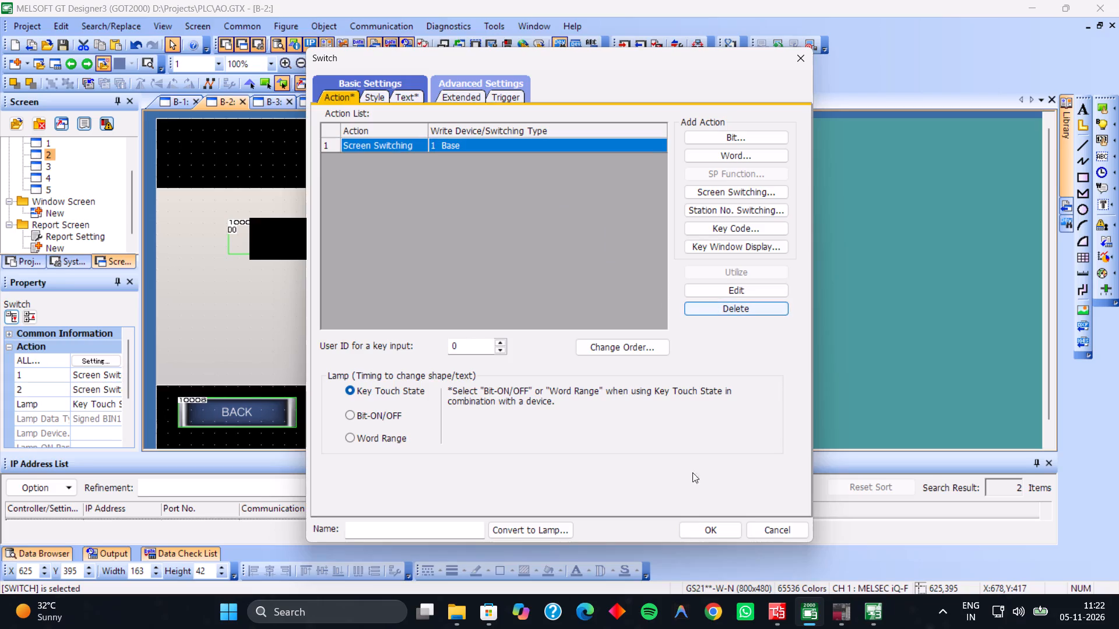
click(697, 521)
click(695, 526)
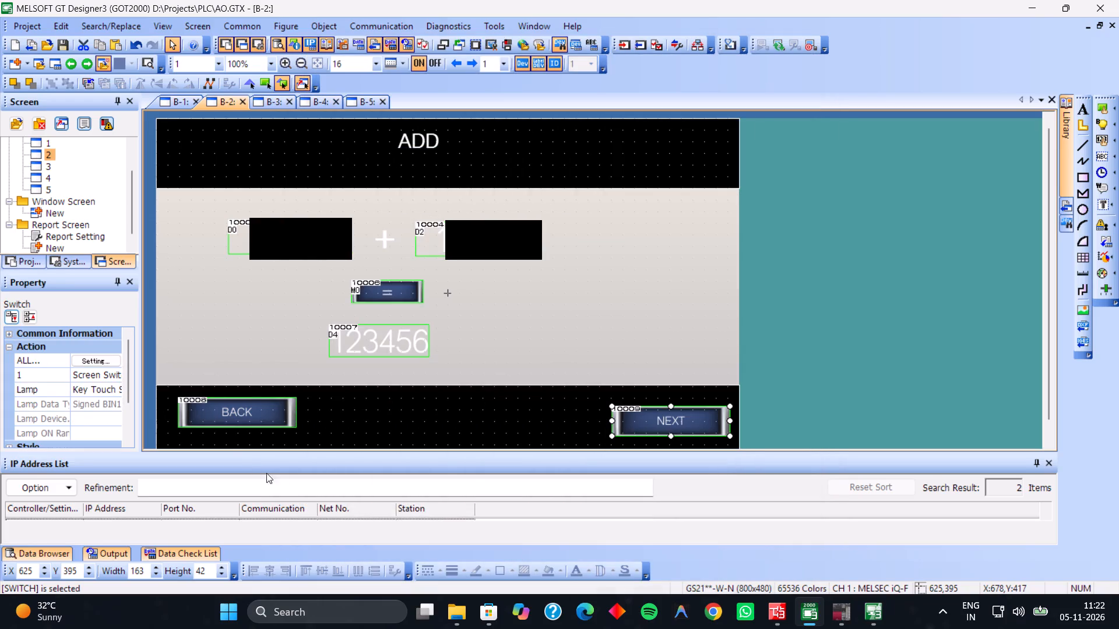
Delete the 1 Overlap1 screen-switching action from the BACK switch on ADD screen B-2.
double_click(220, 411)
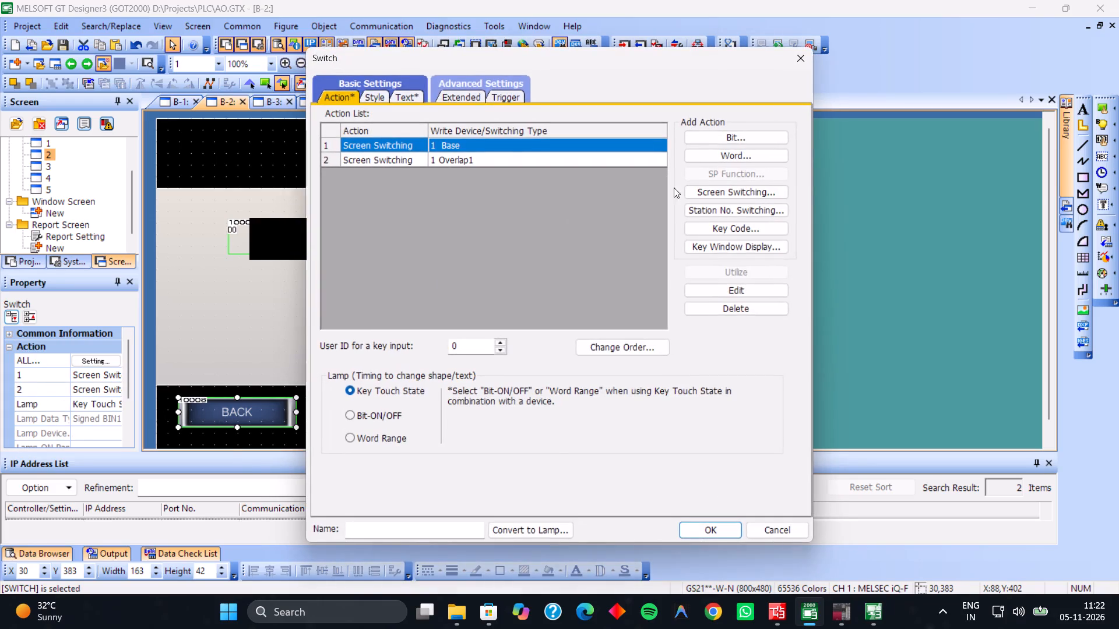
click(597, 161)
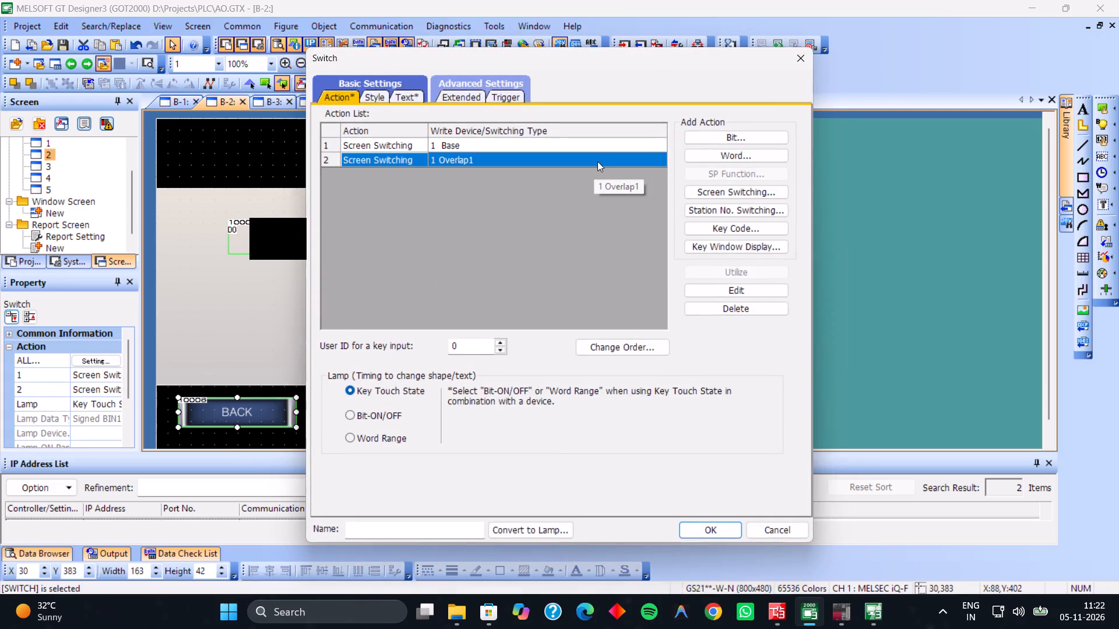
click(565, 150)
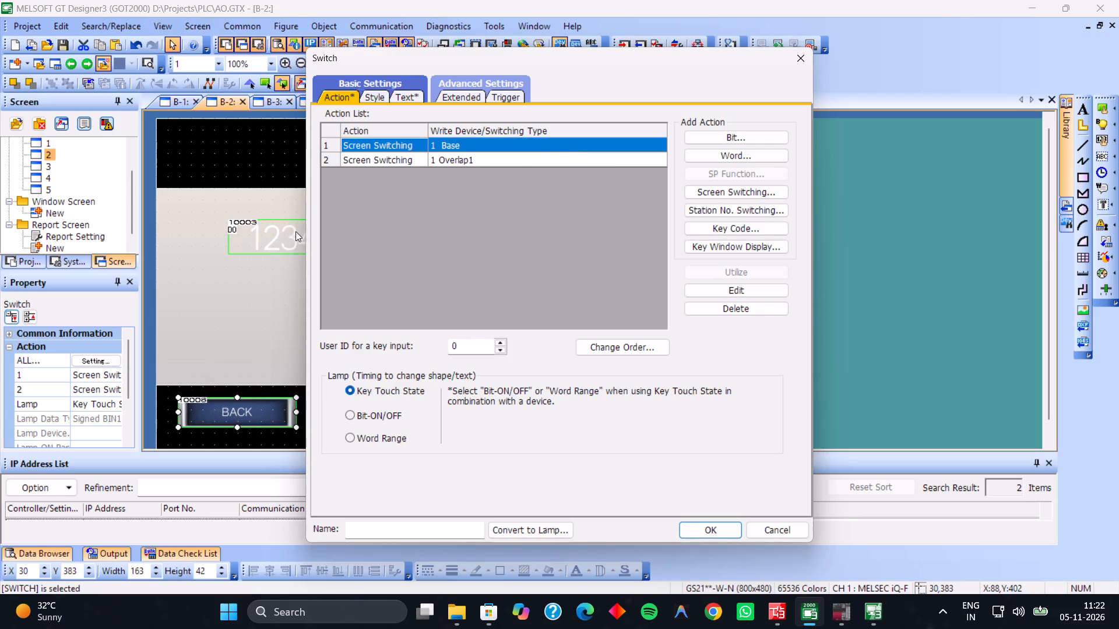
click(495, 161)
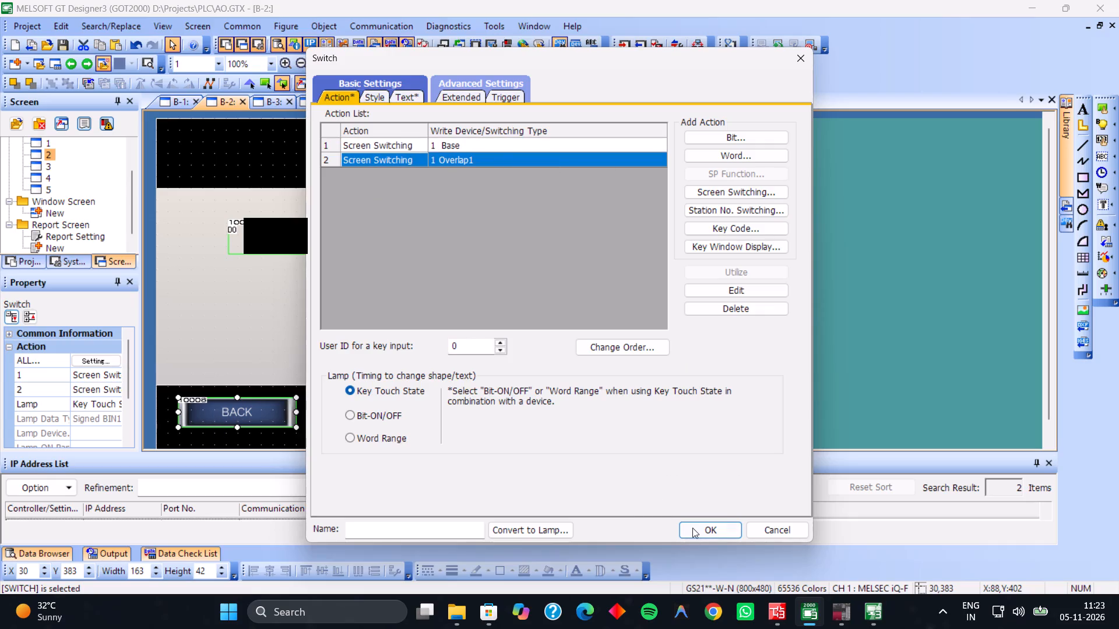
click(715, 312)
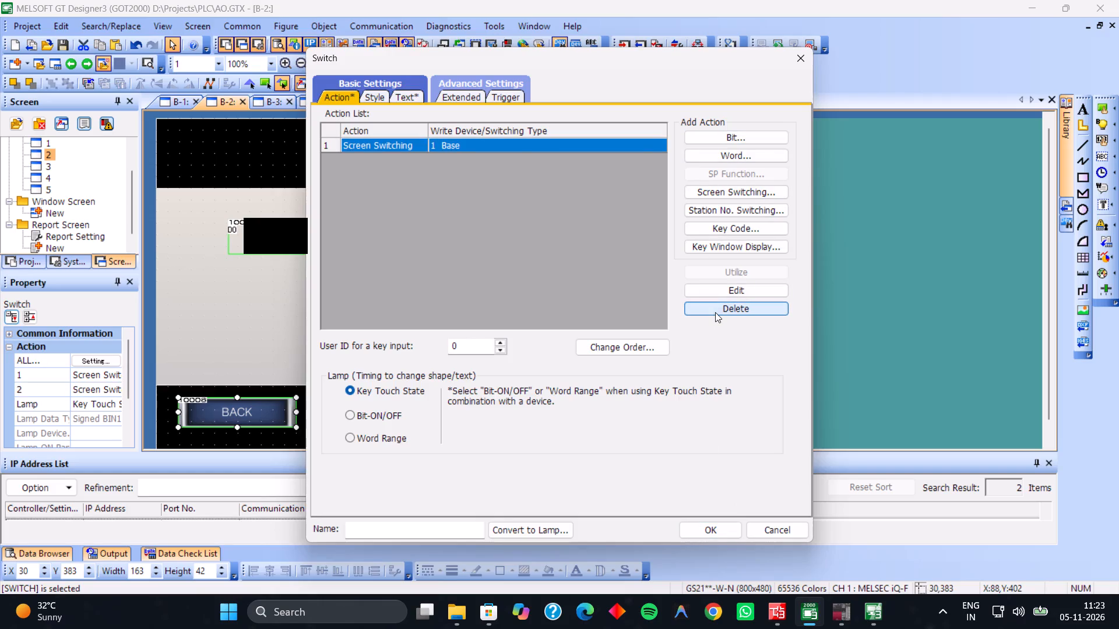
click(709, 528)
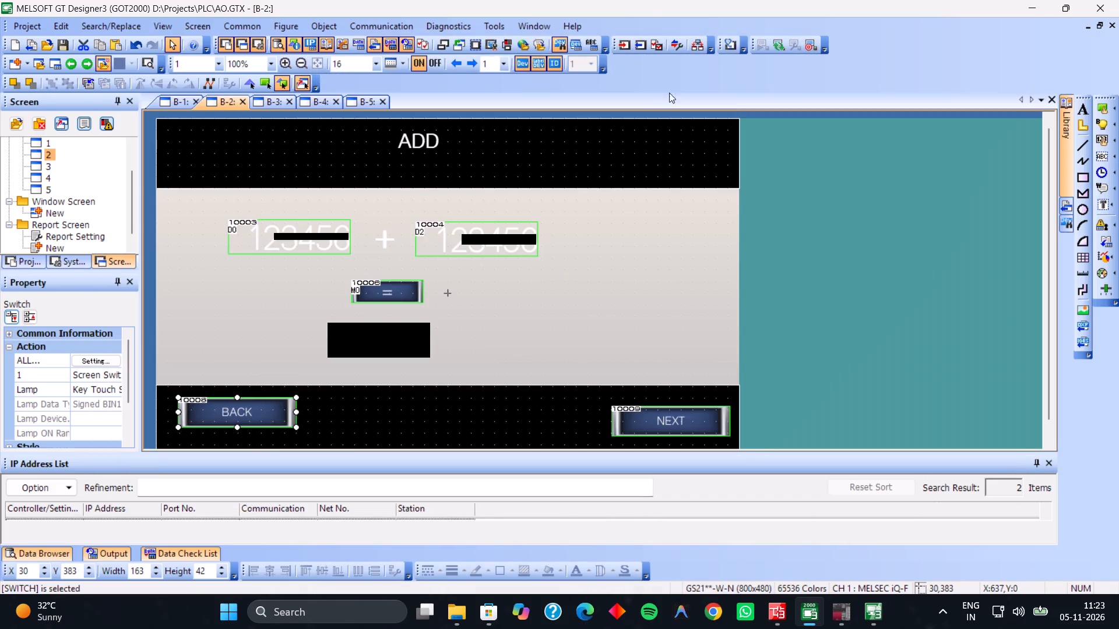
Set the NEXT switch's screen-switching action on ADD screen B-2 to base screen 3.
double_click(653, 427)
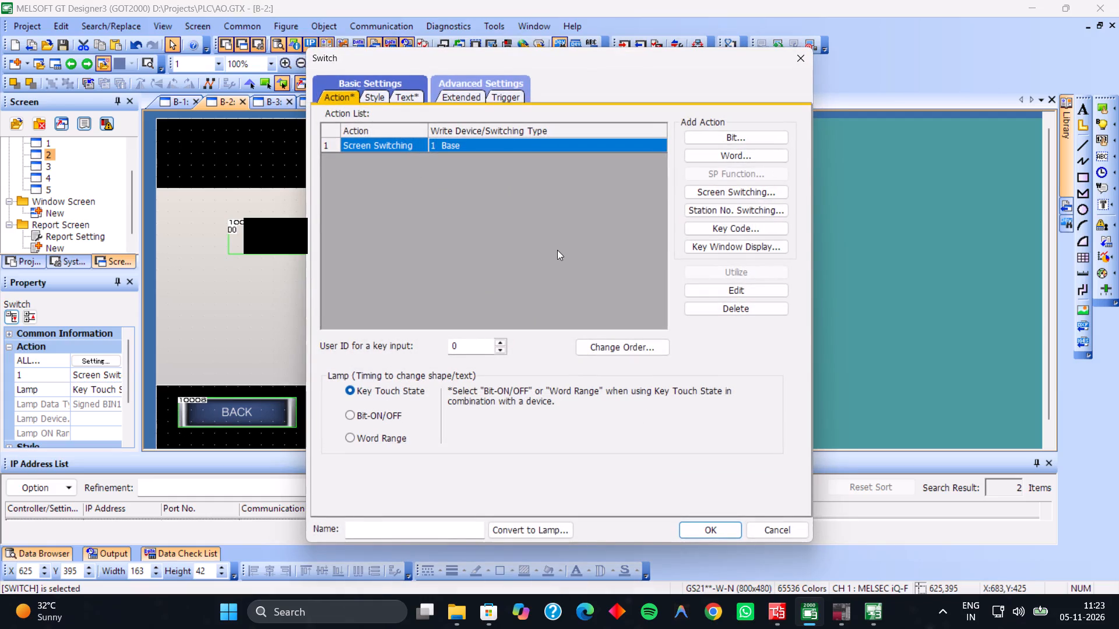
double_click(466, 149)
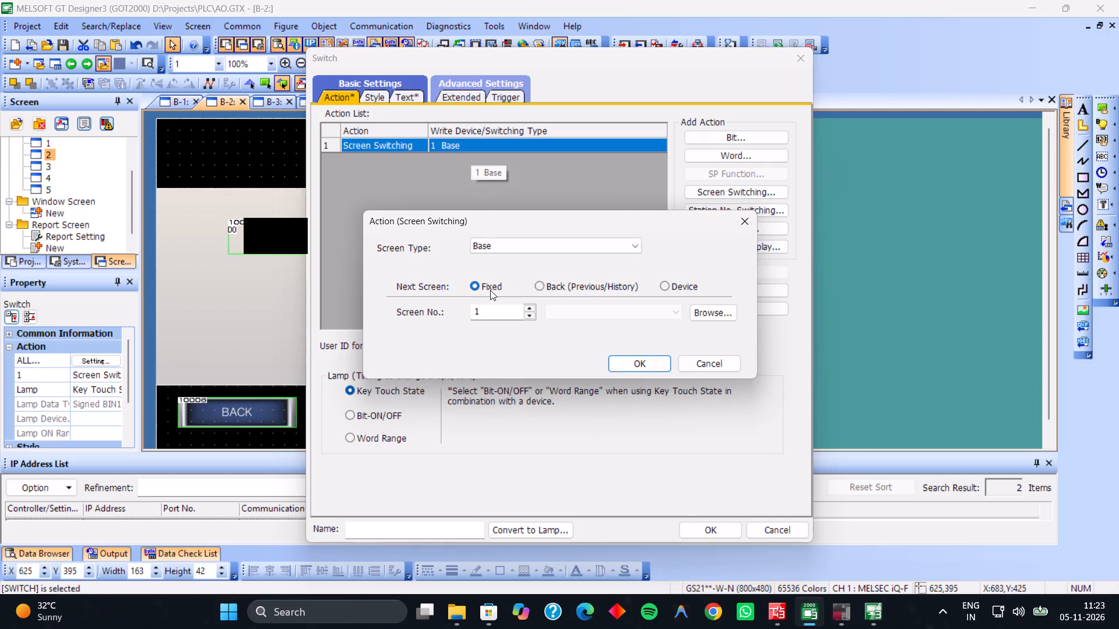
double_click(526, 309)
click(626, 367)
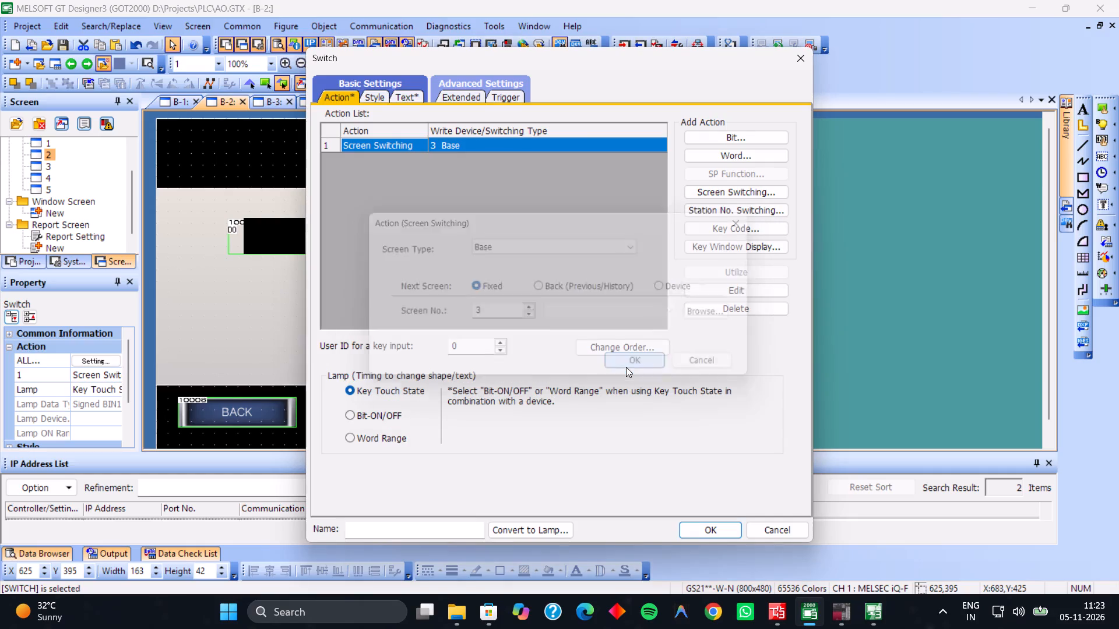
click(698, 523)
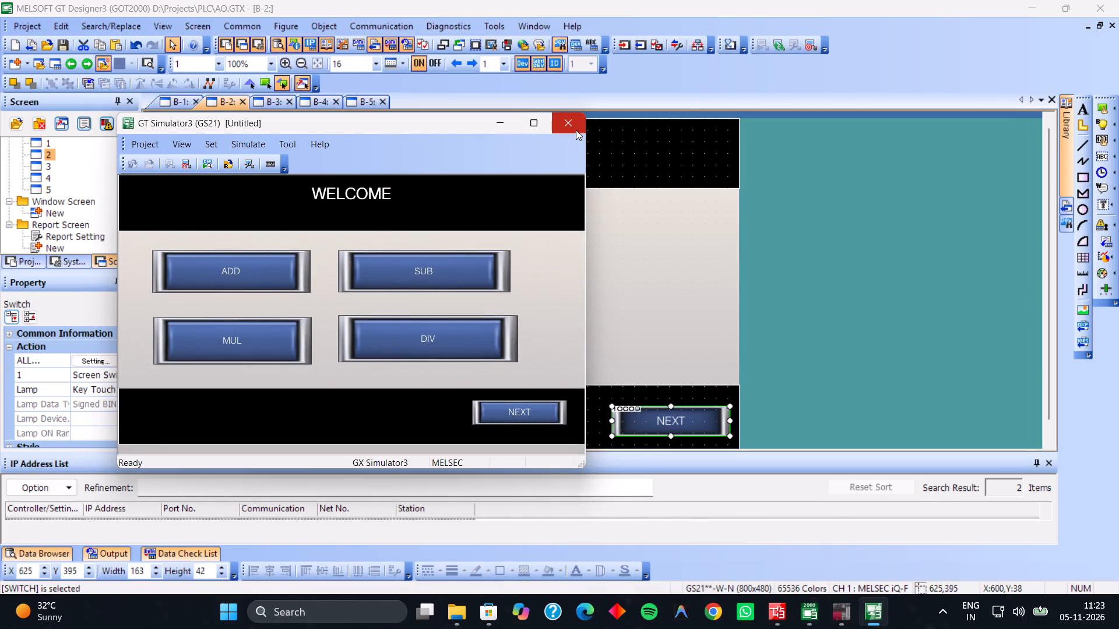
Restart the GT Simulator3 simulation, test the NEXT, ADD and BACK switches across the WELCOME, ADD and SUB screens, and close the simulator.
click(576, 130)
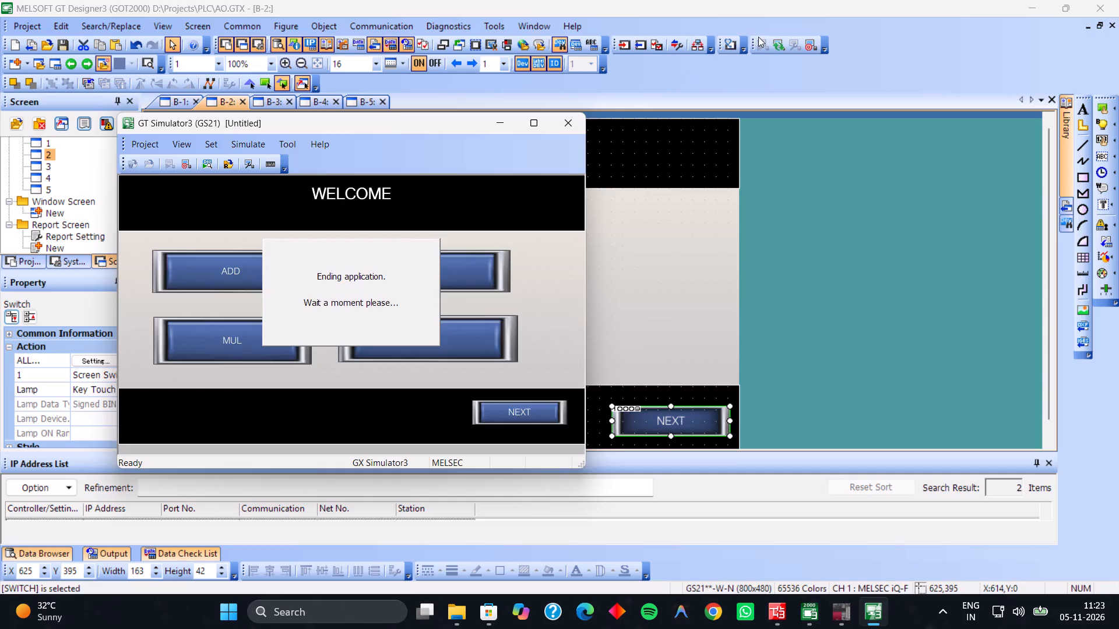
click(758, 38)
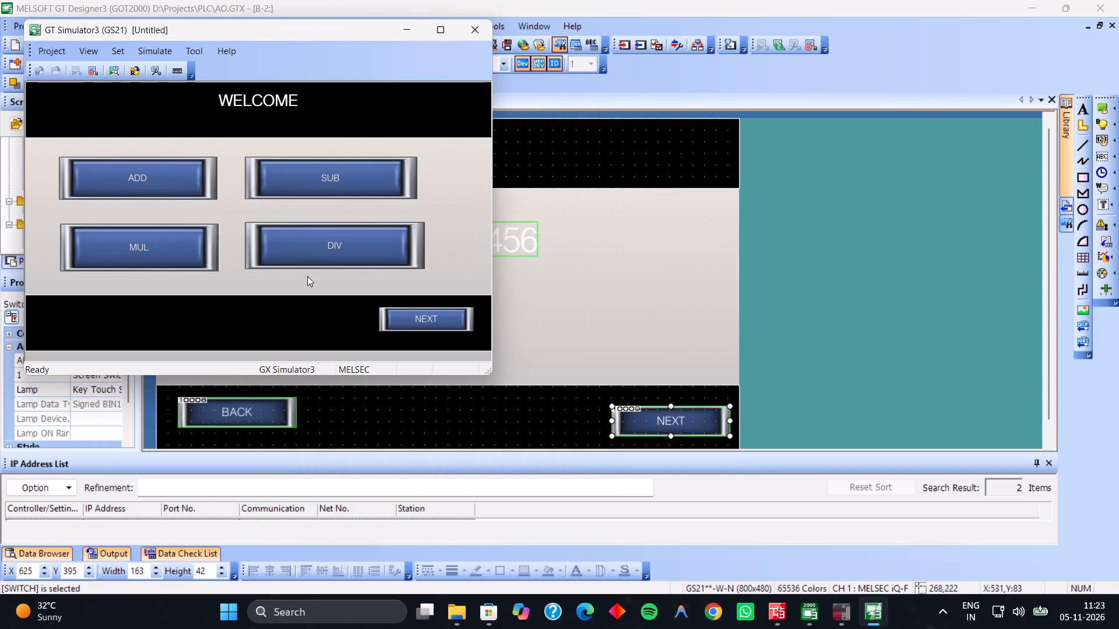
click(397, 319)
drag(171, 199, 178, 189)
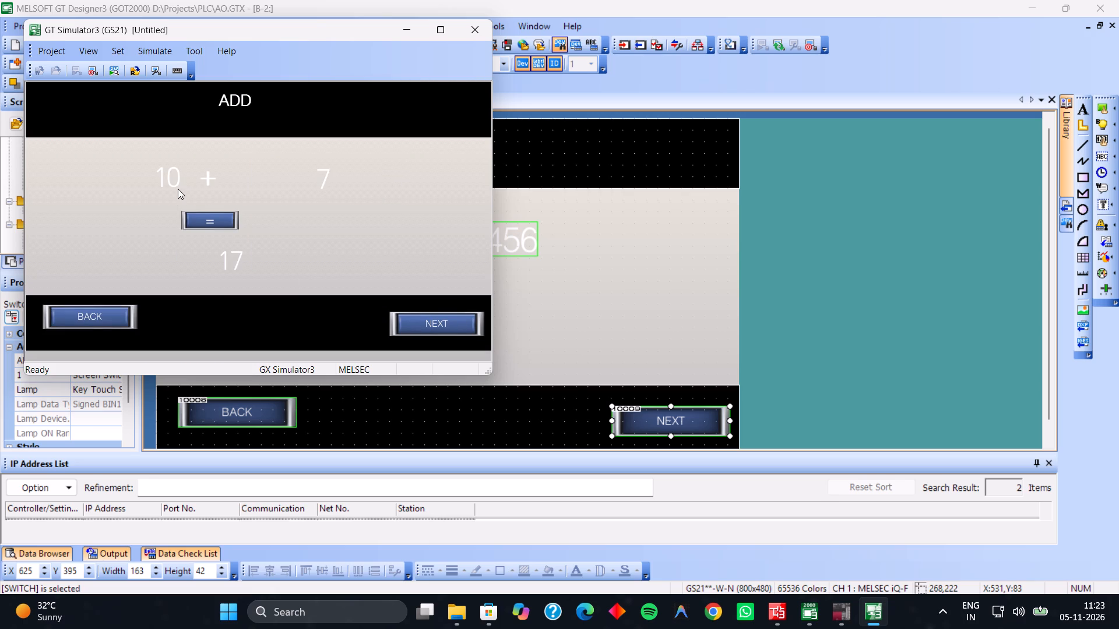
click(396, 323)
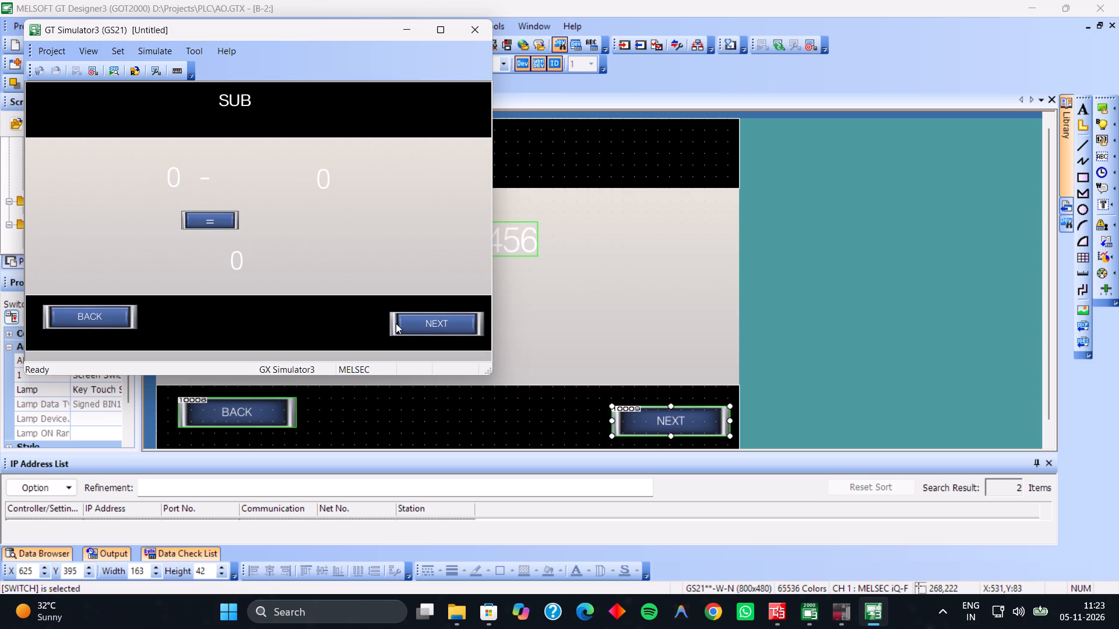
click(102, 321)
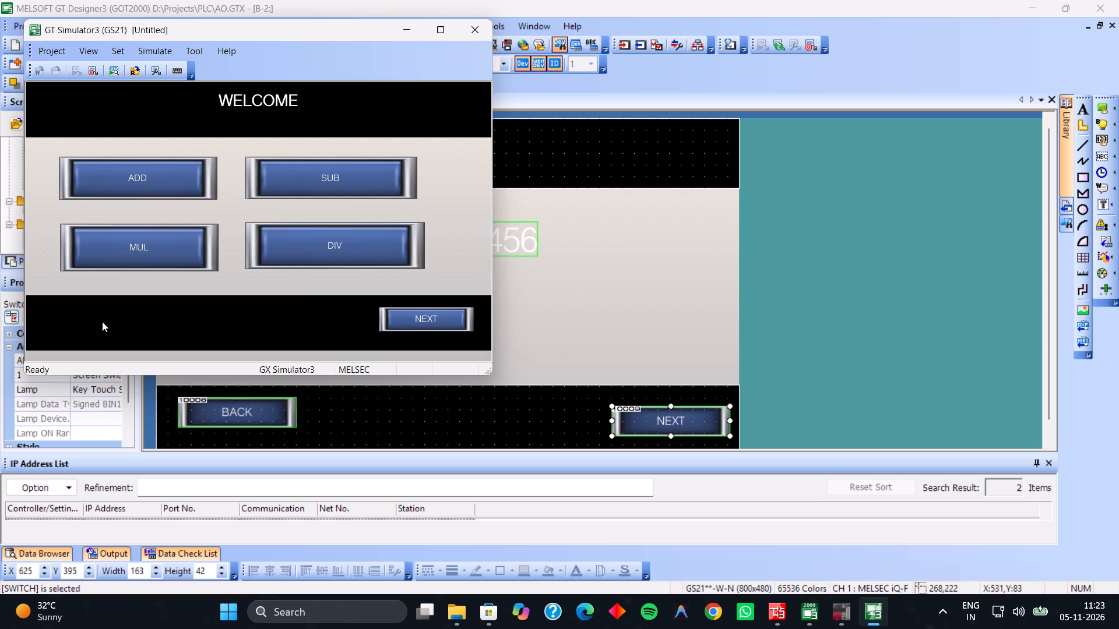
click(470, 31)
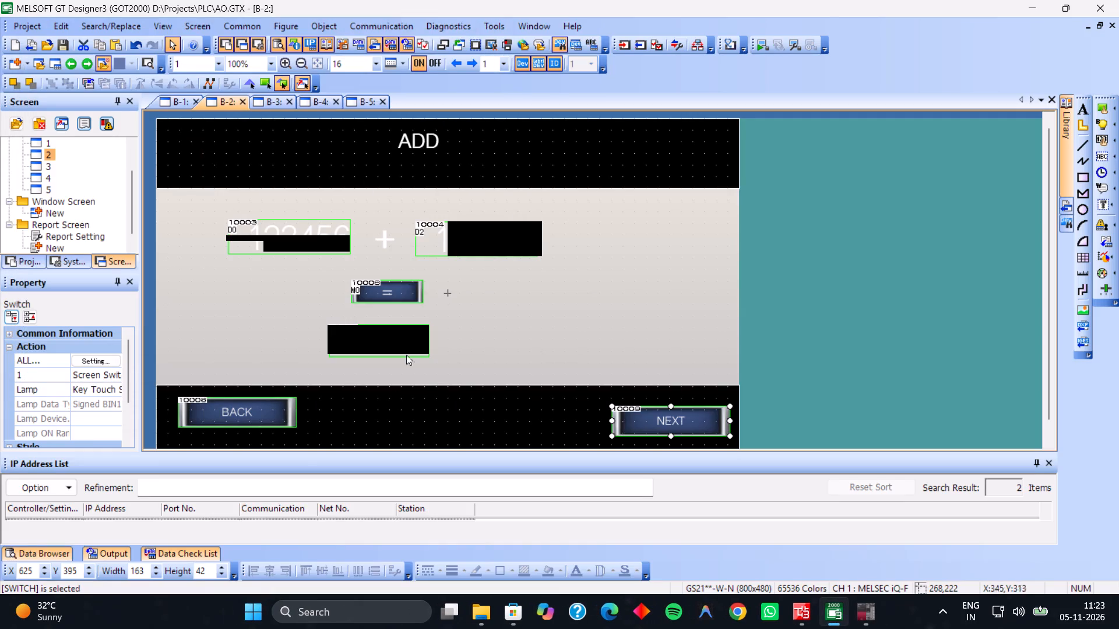
In GT Designer3, set the NEXT switch's screen-switching action on WELCOME screen B-1 to base screen 2.
click(183, 104)
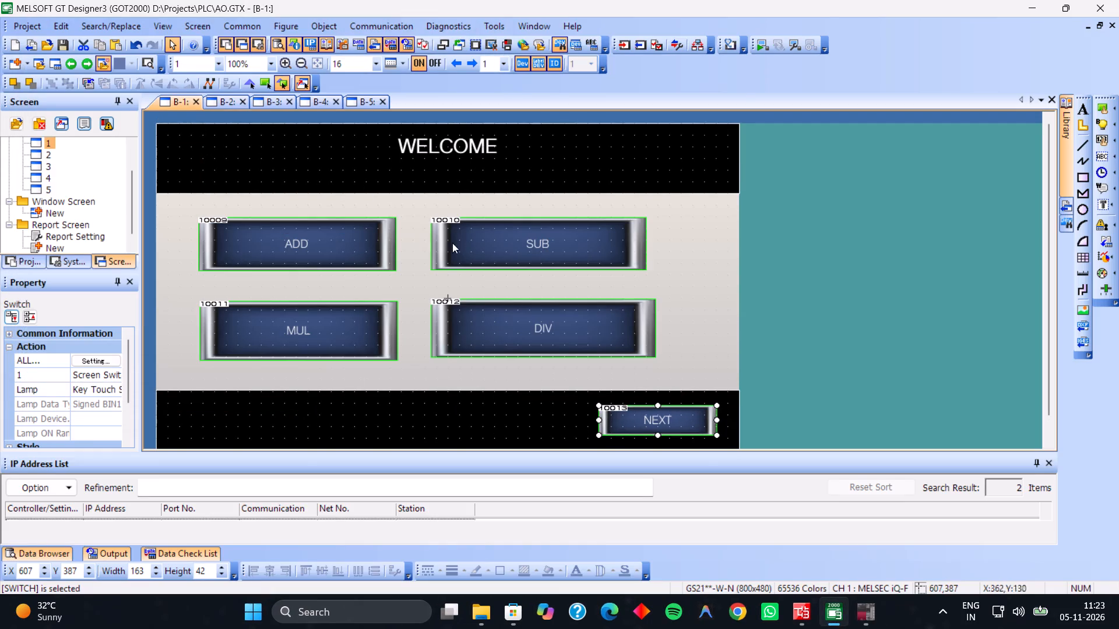
double_click(623, 411)
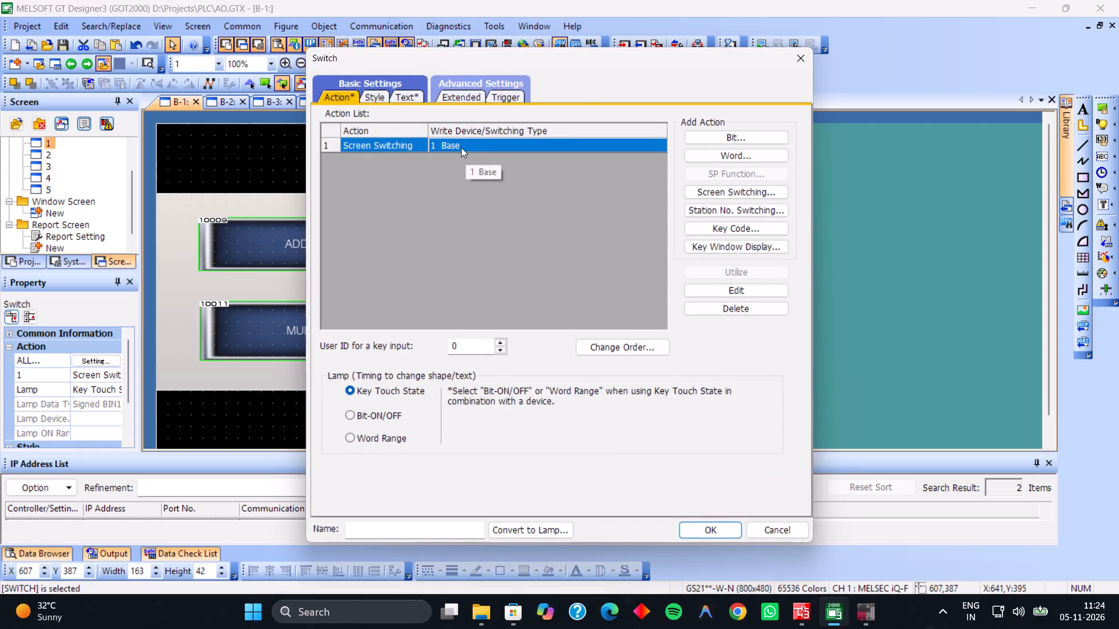
double_click(461, 147)
click(531, 309)
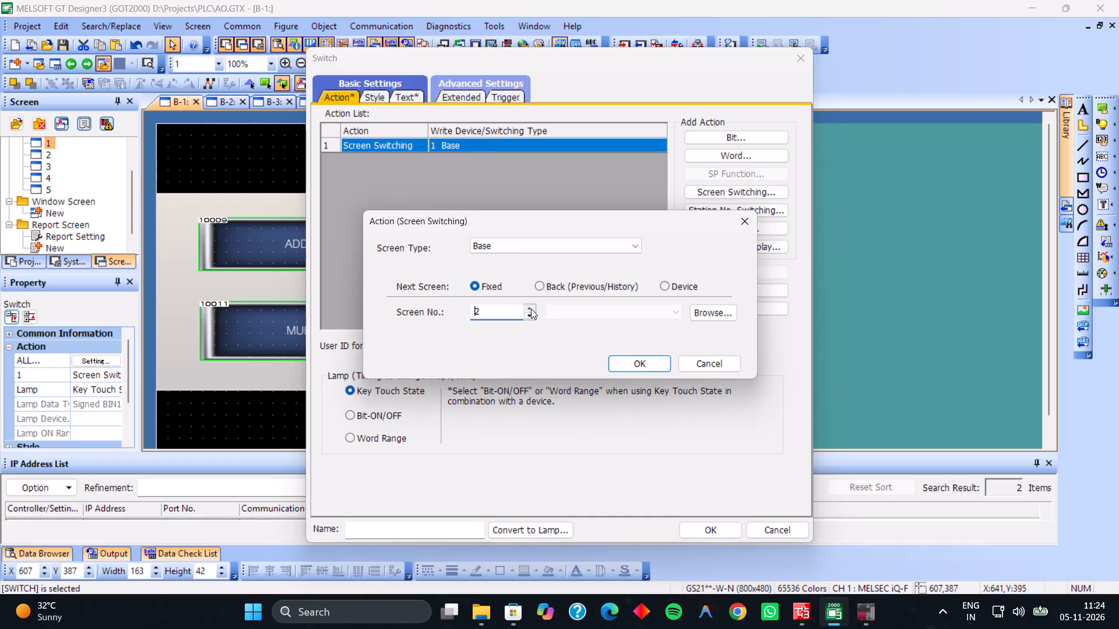
click(636, 363)
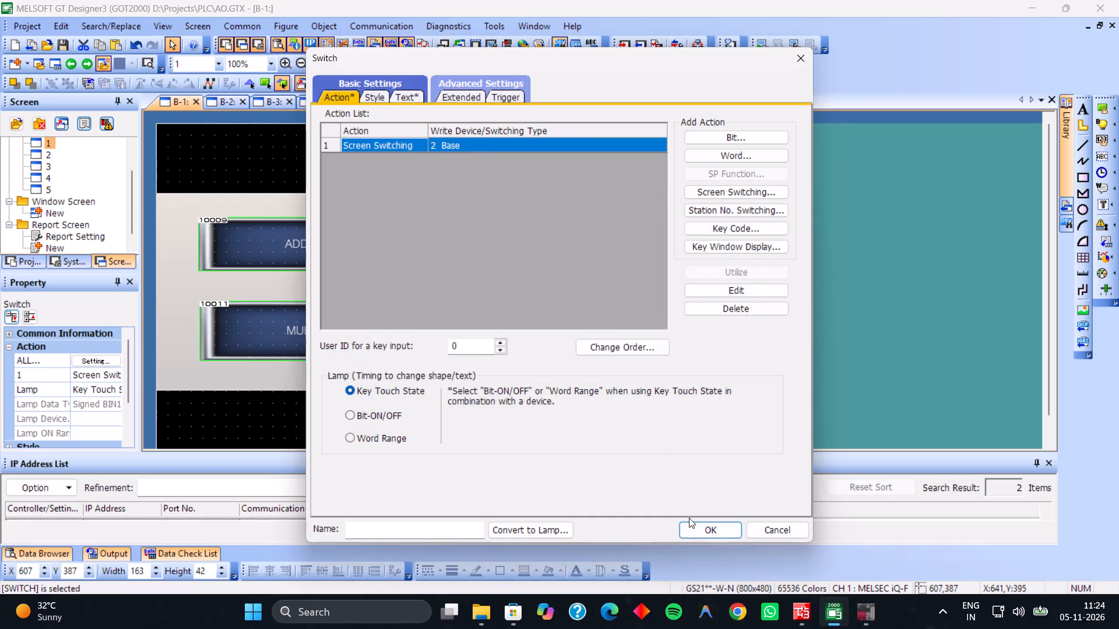
click(692, 528)
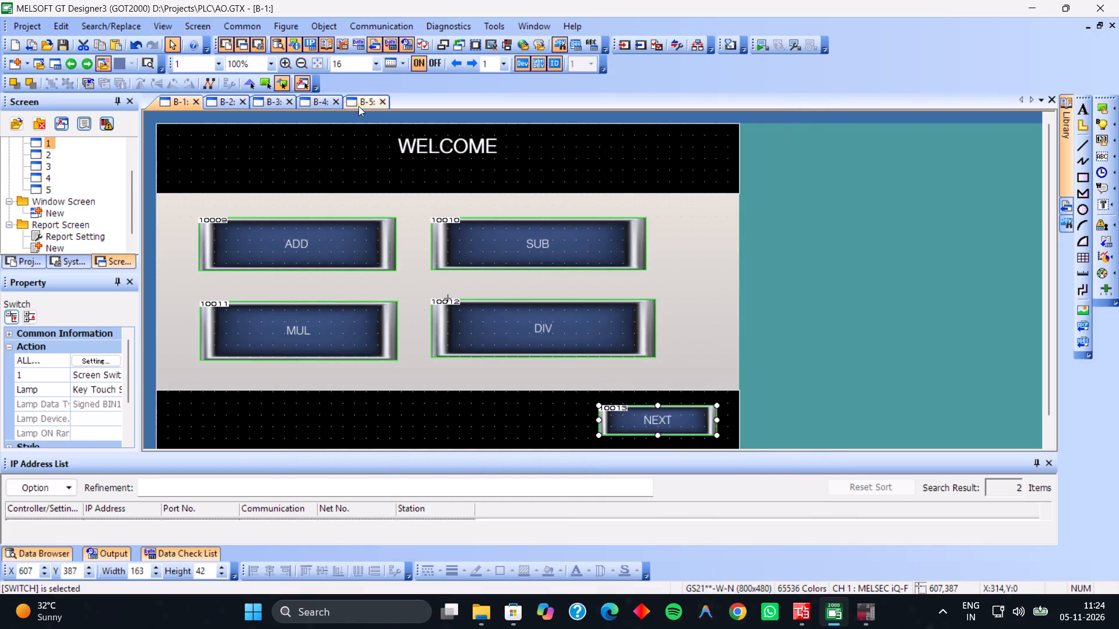
Delete the 1 Base screen-switching action from the BACK switch on SUB screen B-3.
click(276, 105)
double_click(245, 408)
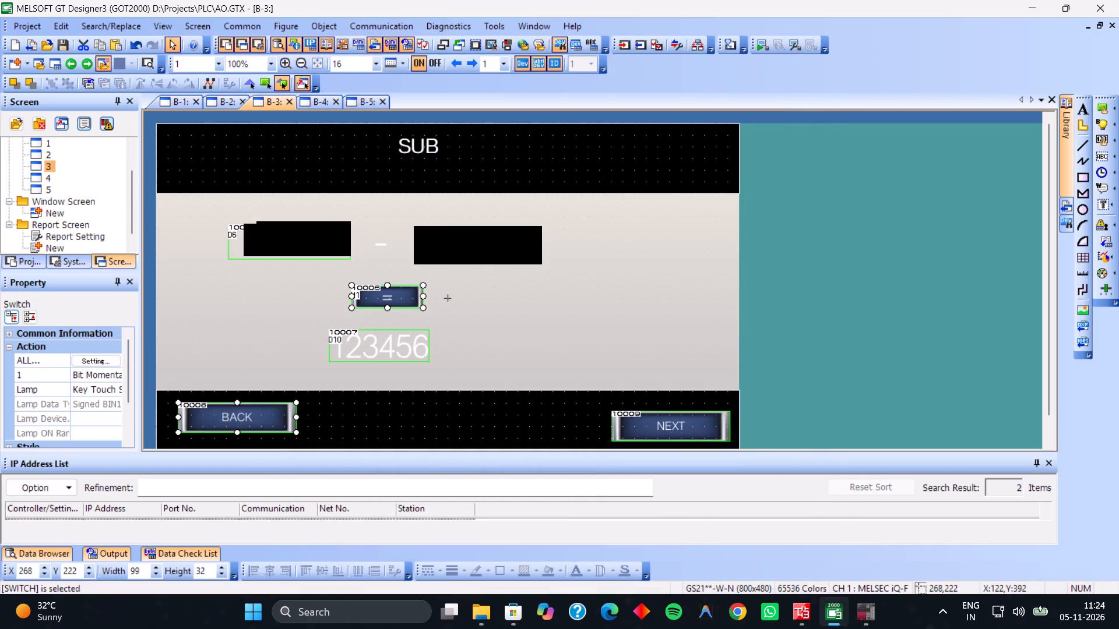
click(452, 154)
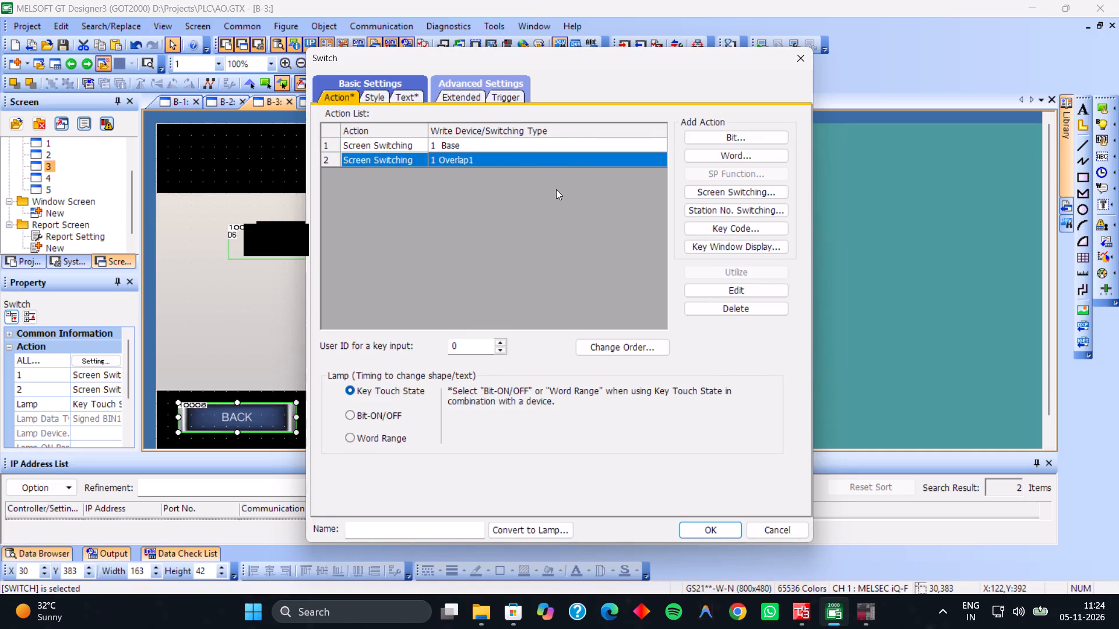
click(463, 136)
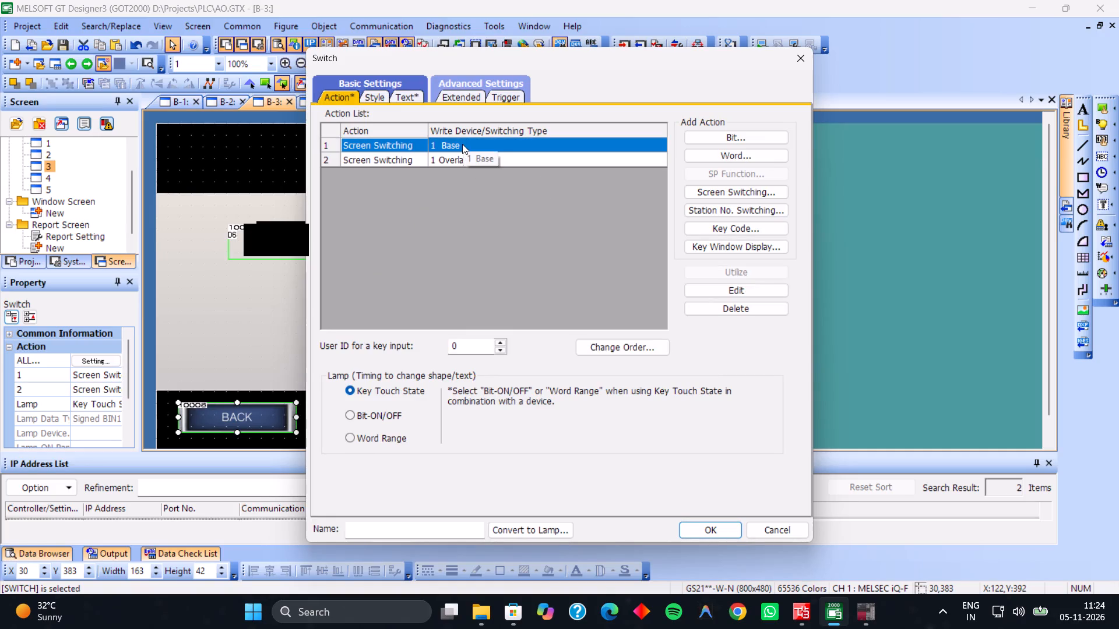
click(709, 303)
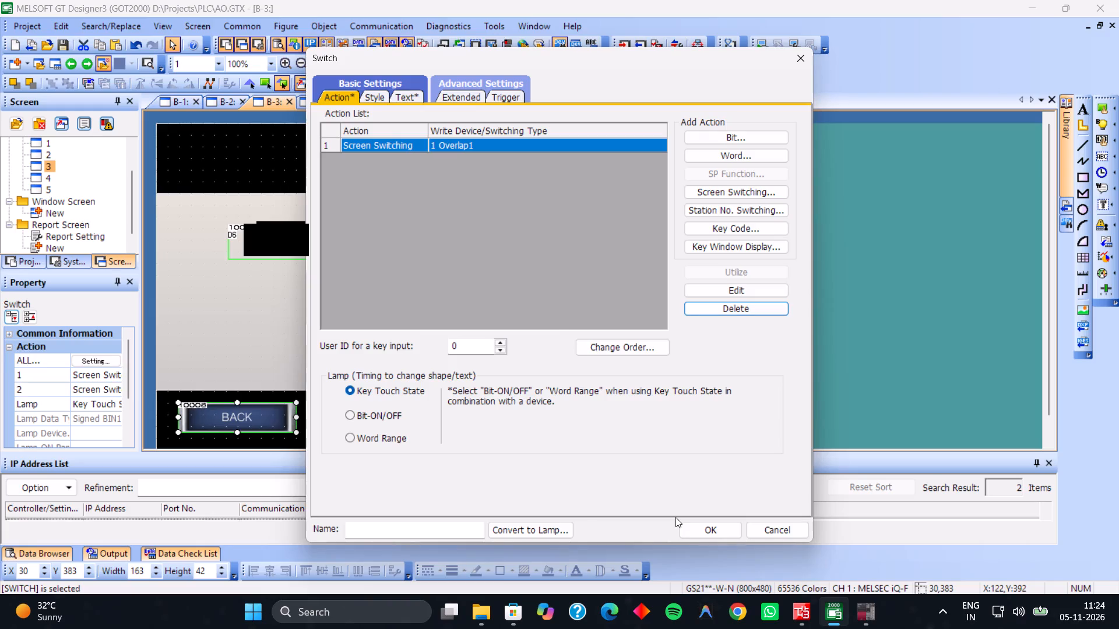
Set the BACK switch's remaining Overlap Window1 switching action on SUB screen B-3 to screen number 2.
triple_click(475, 151)
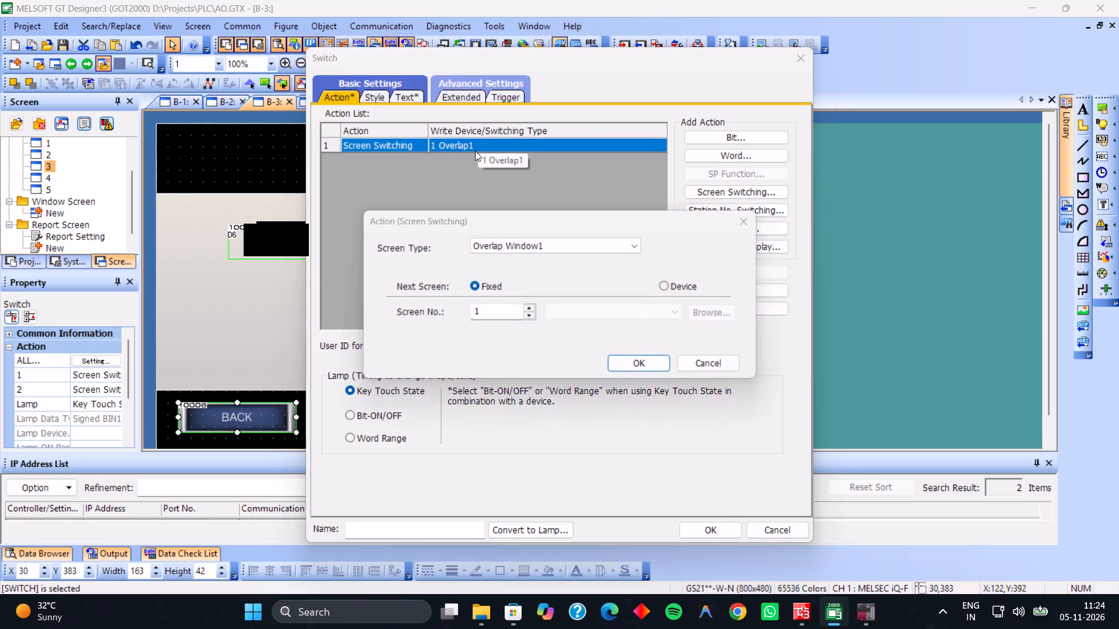
click(525, 315)
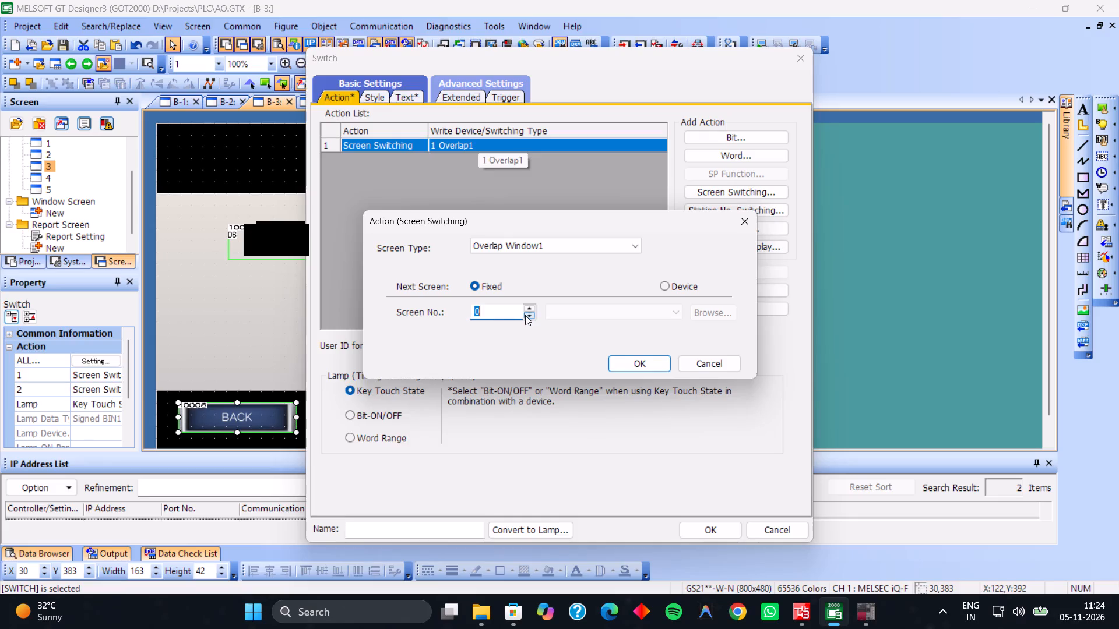
double_click(527, 310)
click(634, 362)
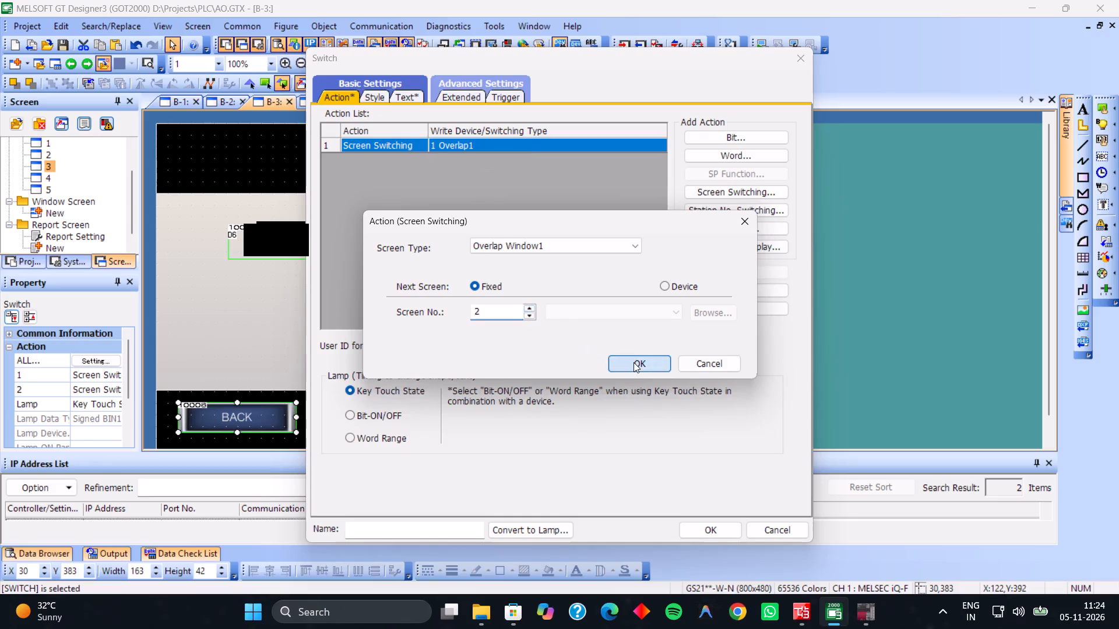
click(696, 521)
click(696, 533)
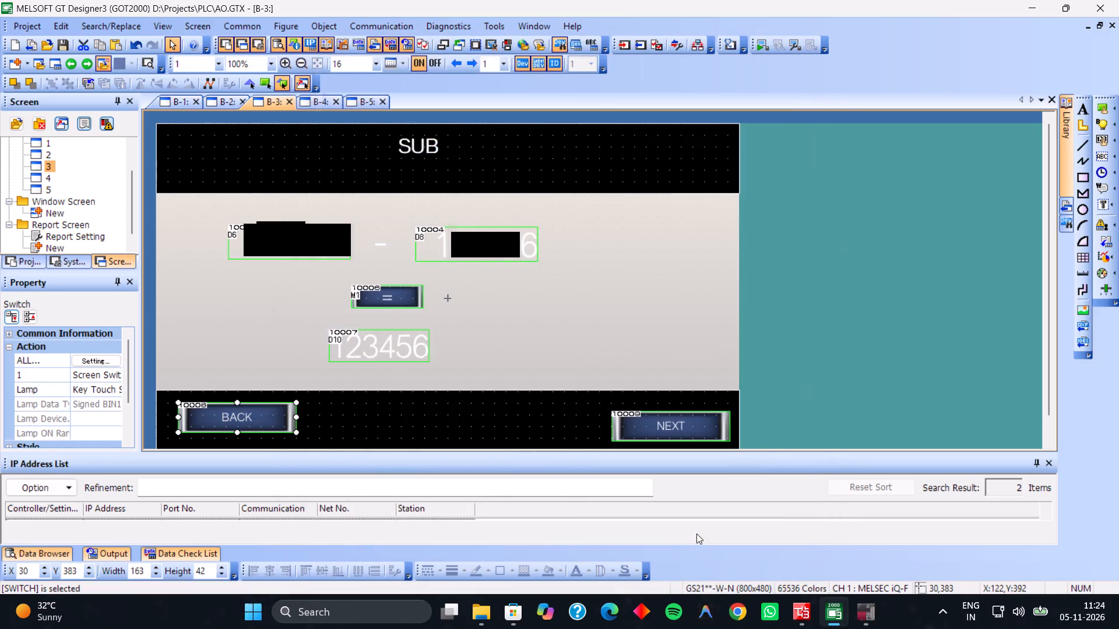
Delete the 3 Overlap1 screen-switching action from the NEXT switch on SUB screen B-3.
double_click(650, 424)
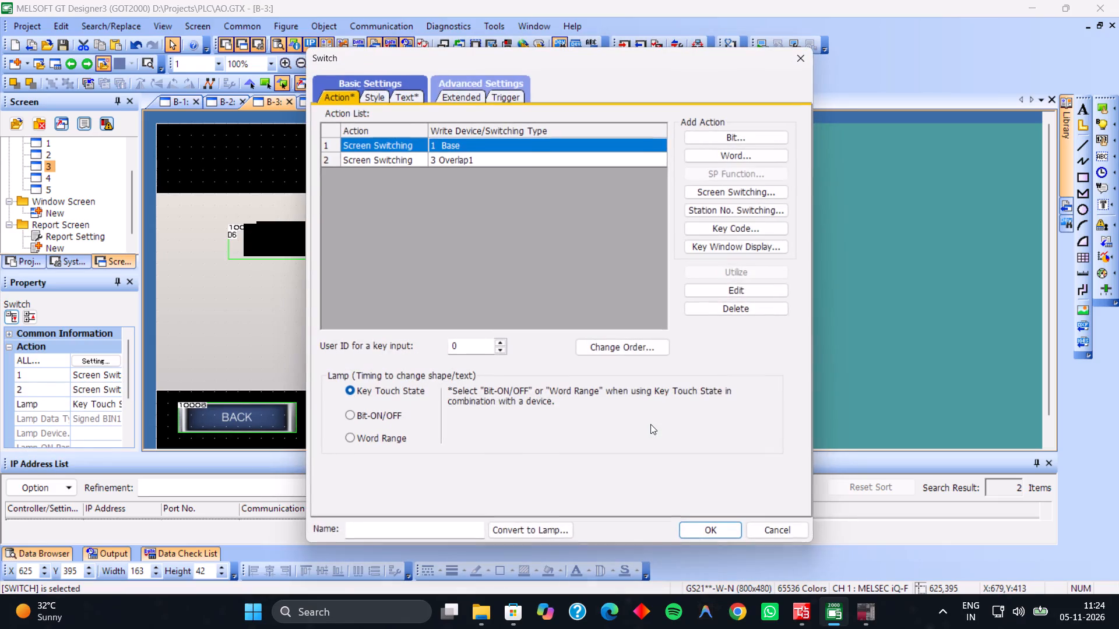
click(533, 162)
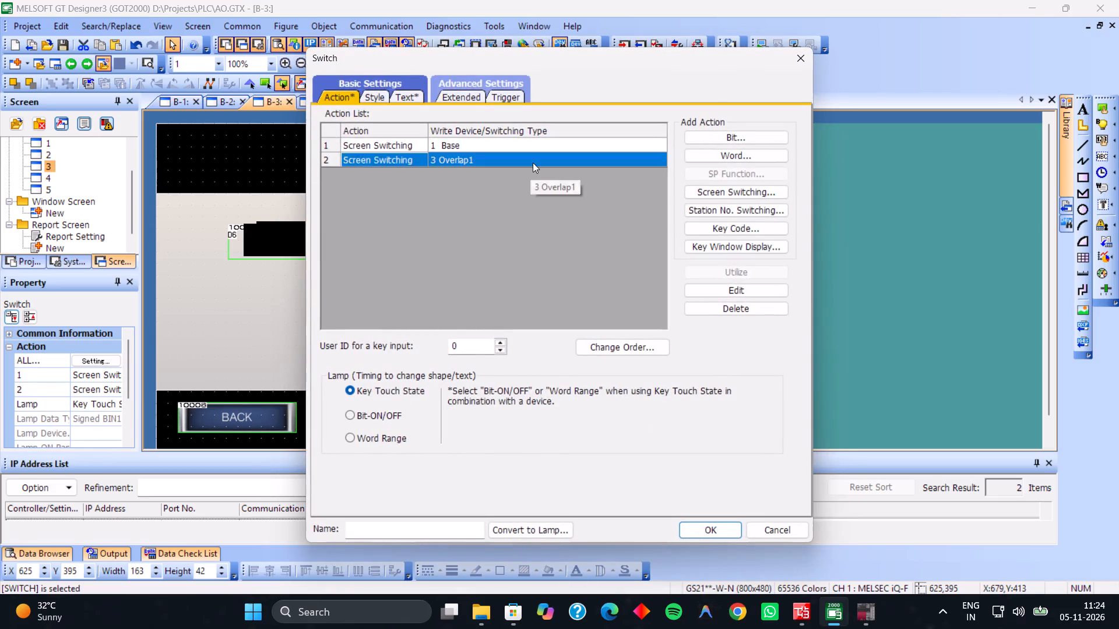
click(716, 310)
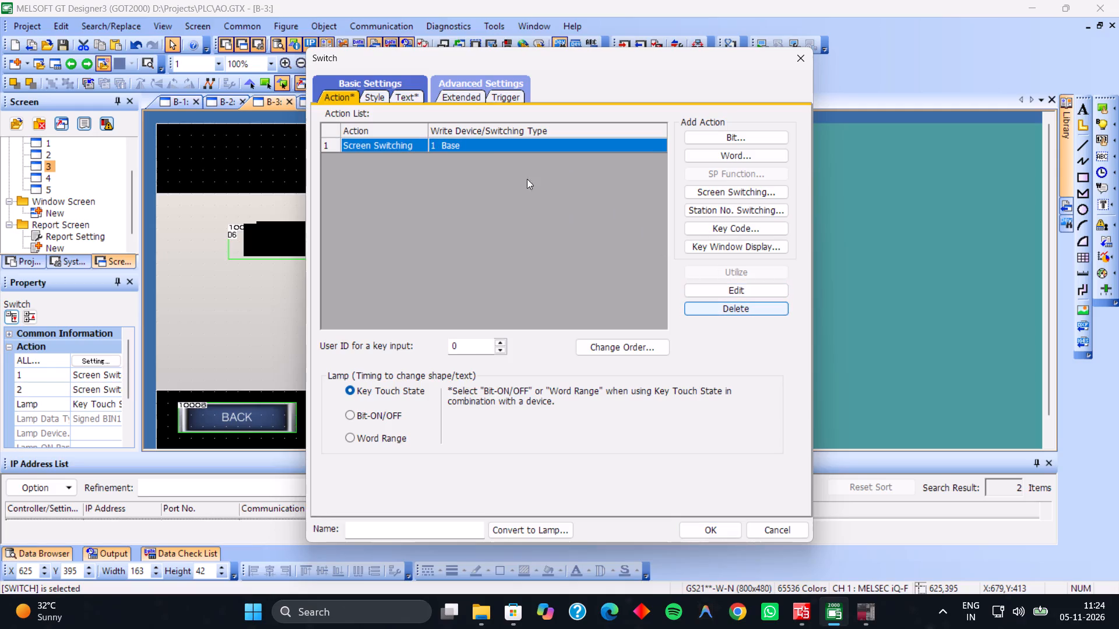
Set the remaining base screen-switching action of the NEXT switch on SUB screen B-3 to screen number 4.
double_click(485, 147)
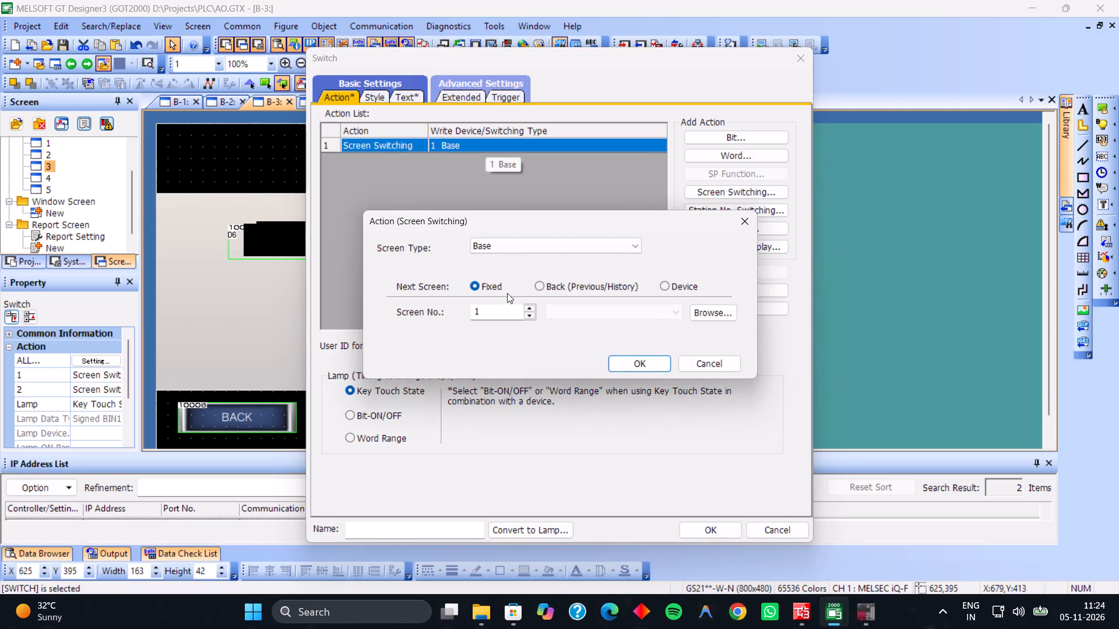
triple_click(530, 306)
click(530, 306)
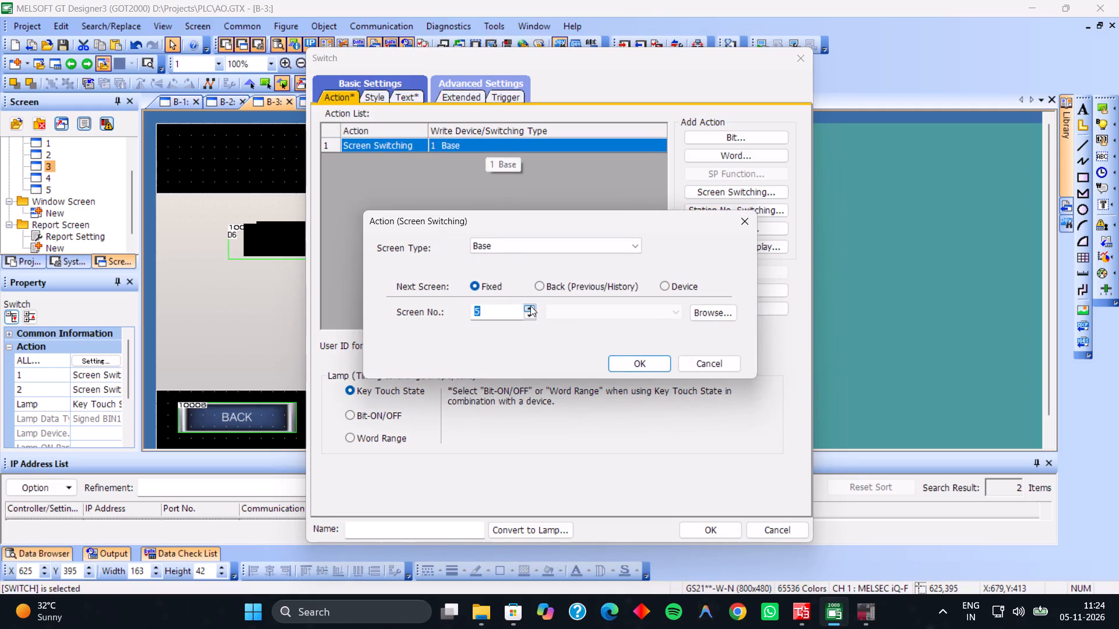
drag(528, 321, 534, 314)
click(534, 314)
click(618, 366)
click(698, 524)
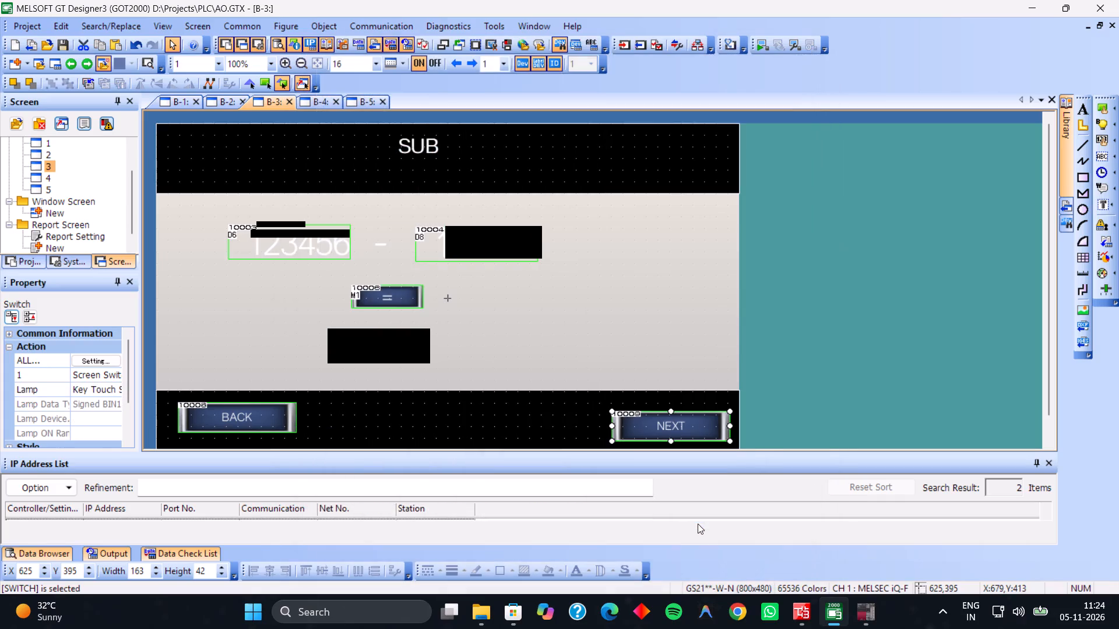
Delete the 5 Overlap2 and 3 Overlap1 screen-switching actions from the NEXT switch on MUL screen B-4.
click(319, 99)
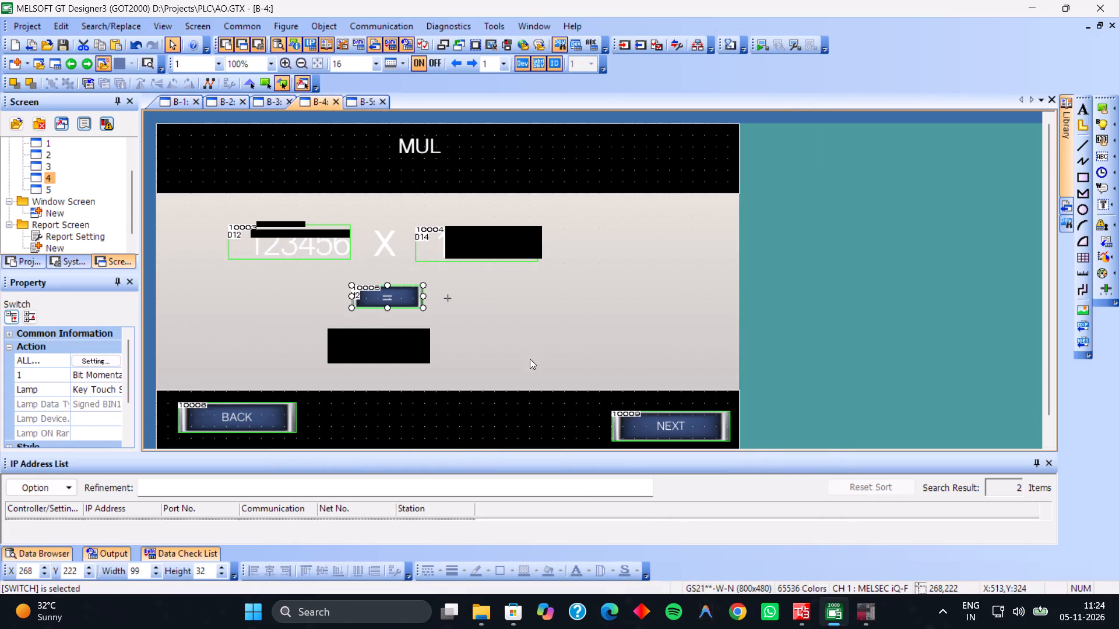
double_click(622, 424)
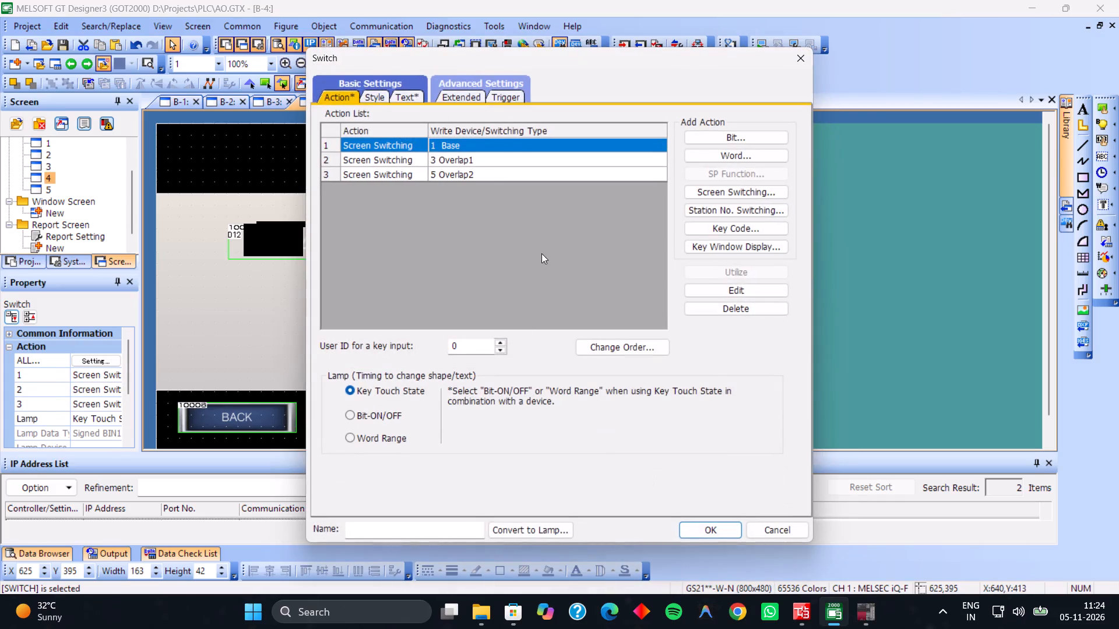
click(485, 176)
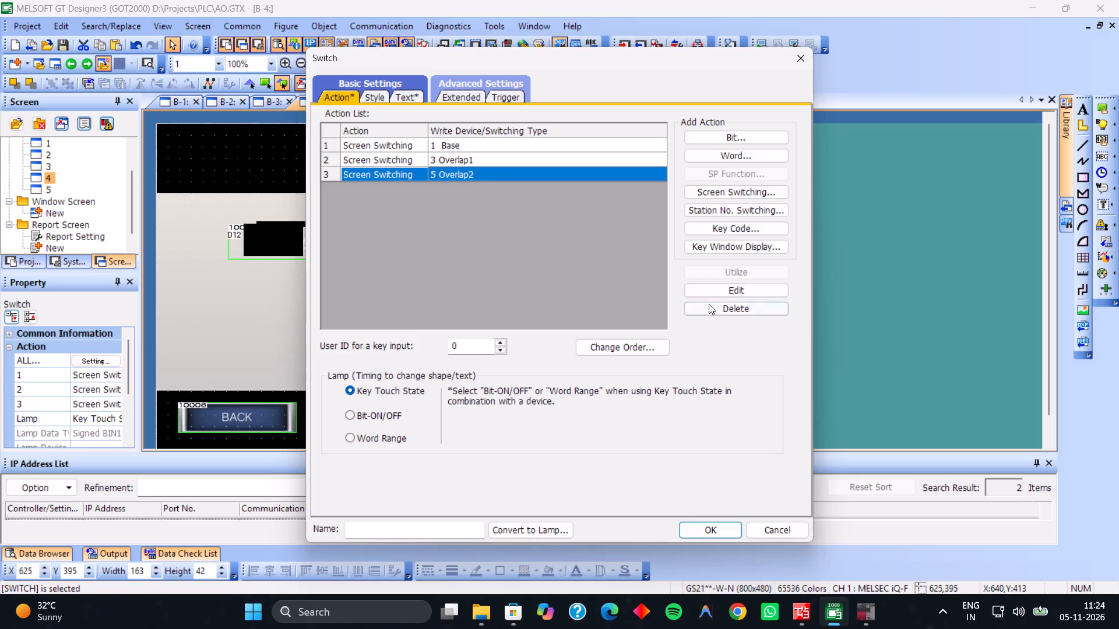
click(709, 305)
click(703, 310)
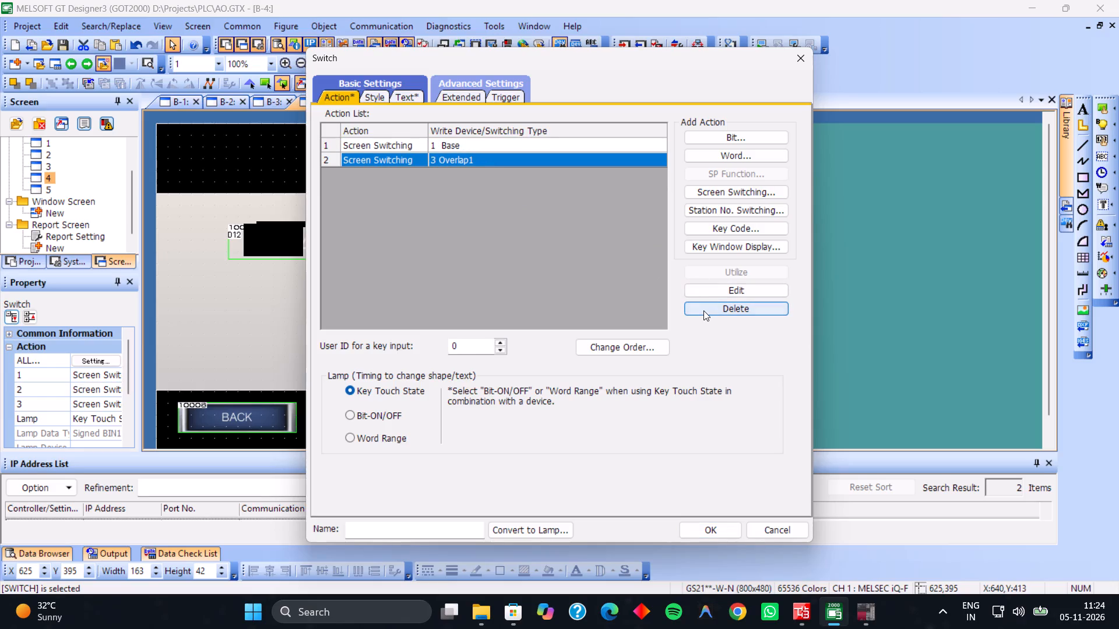
Set the NEXT switch's remaining base screen-switching action on MUL screen B-4 to screen number 5.
click(705, 293)
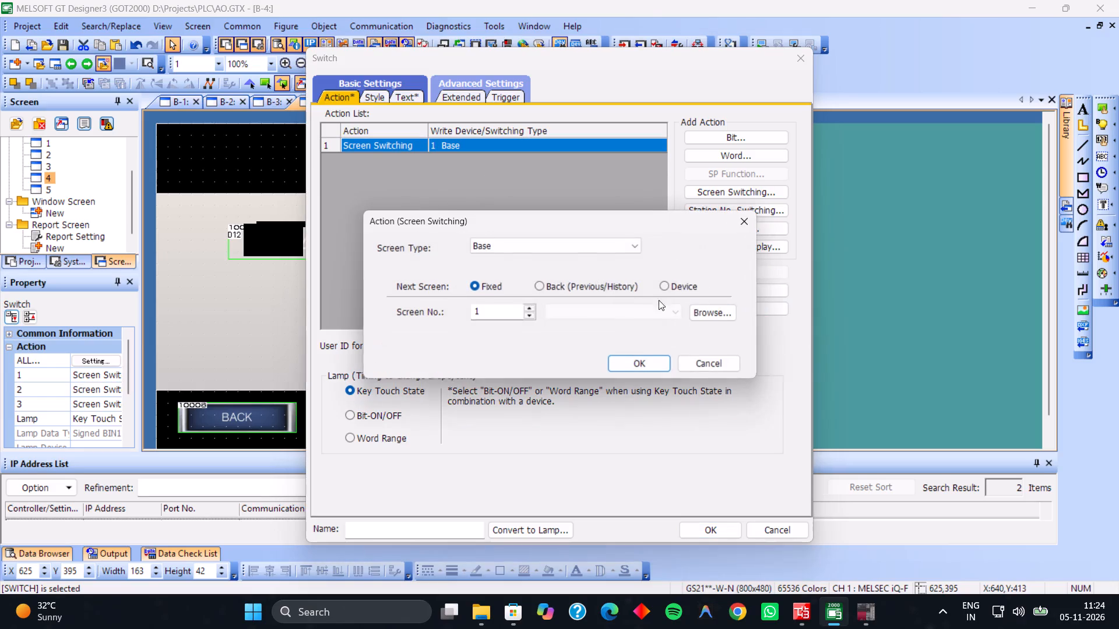
double_click(533, 307)
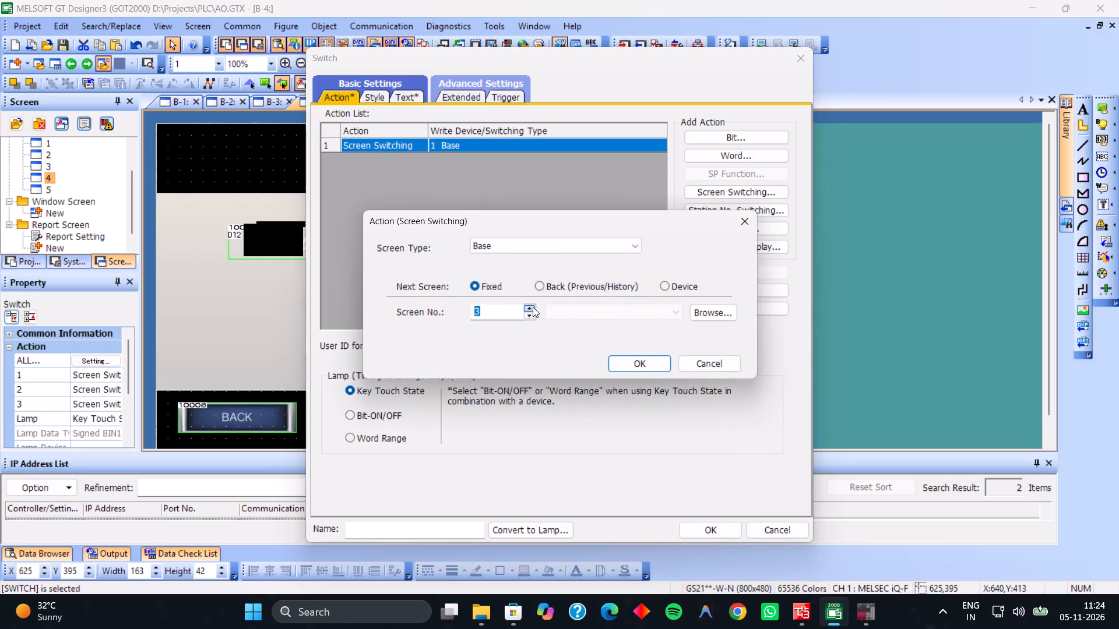
click(532, 309)
click(532, 309)
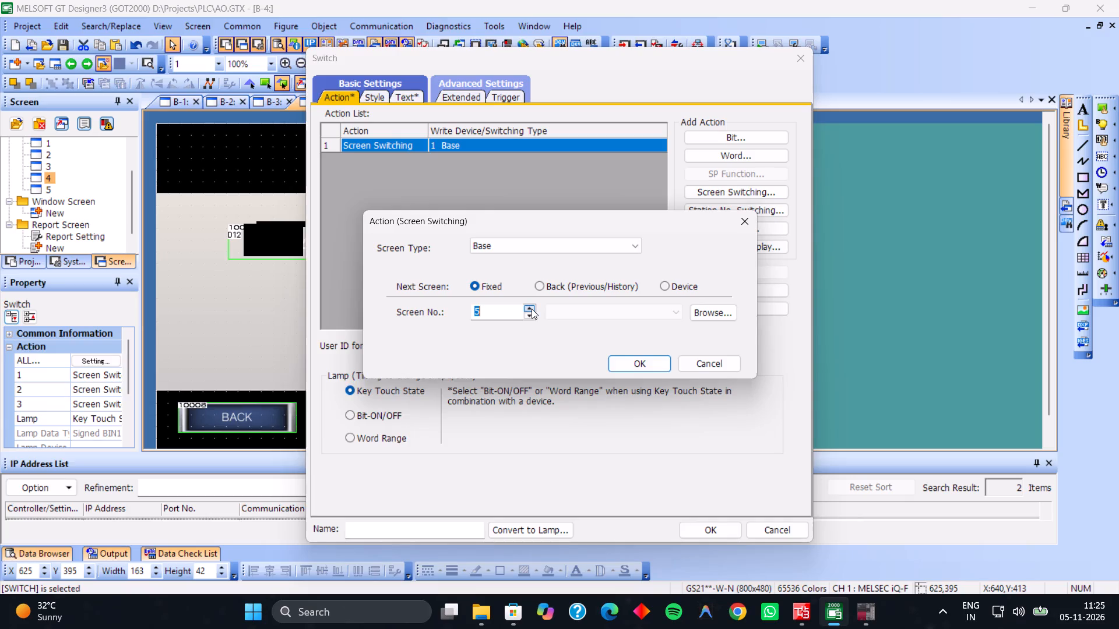
click(628, 359)
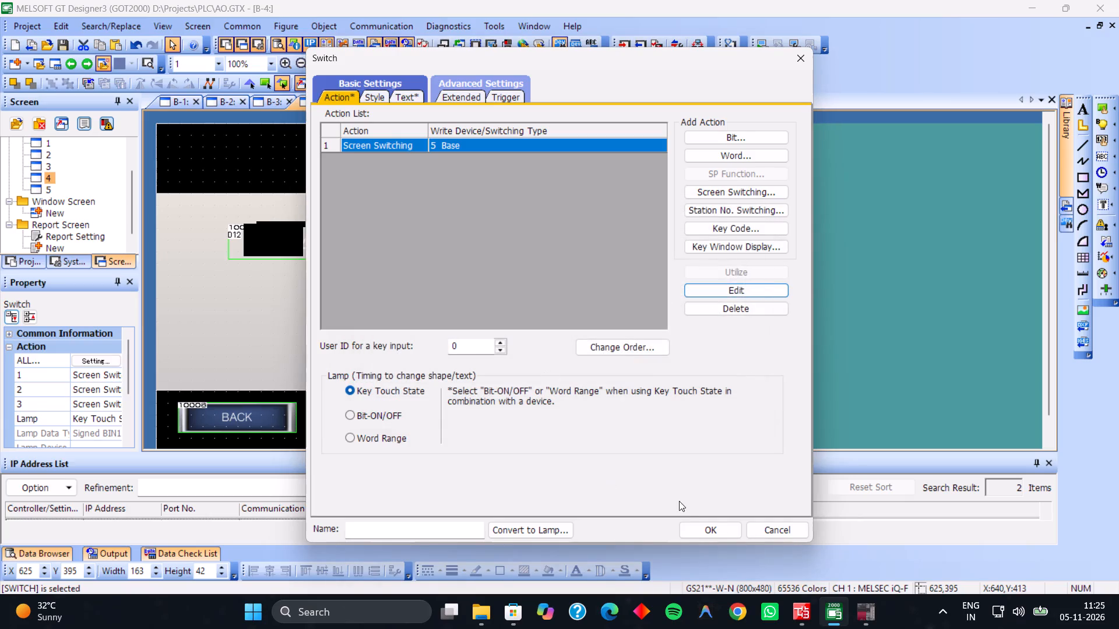
click(692, 529)
Delete all three screen-switching actions from the BACK switch on MUL screen B-4.
double_click(234, 419)
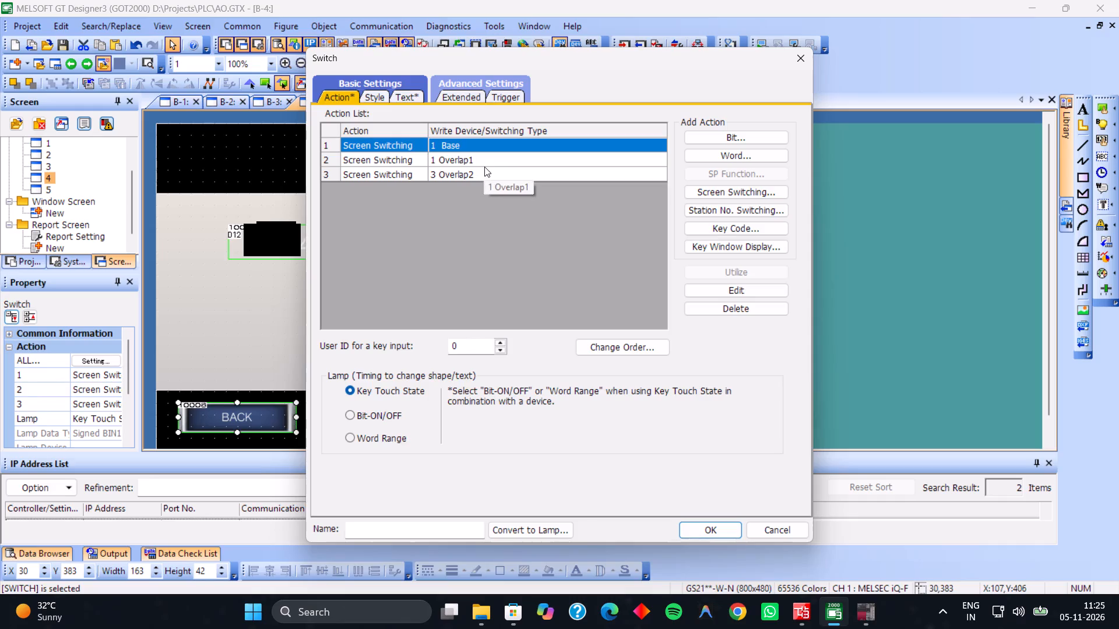
click(484, 167)
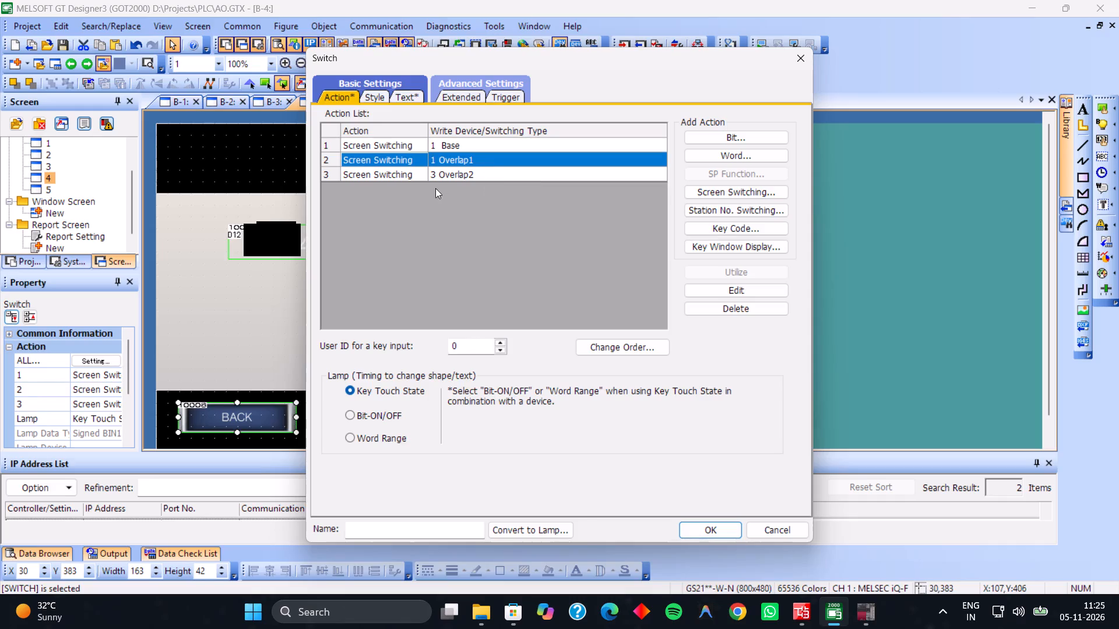
triple_click(723, 306)
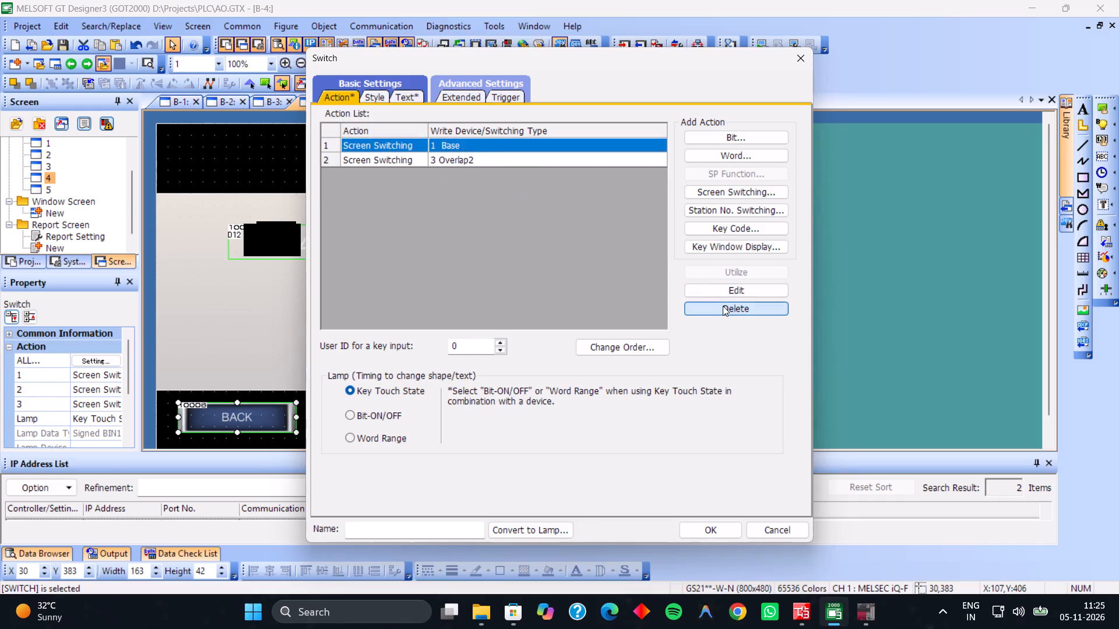
click(723, 306)
Add a screen-switching action to the BACK switch on MUL screen B-4 that goes to fixed base screen 3.
click(707, 139)
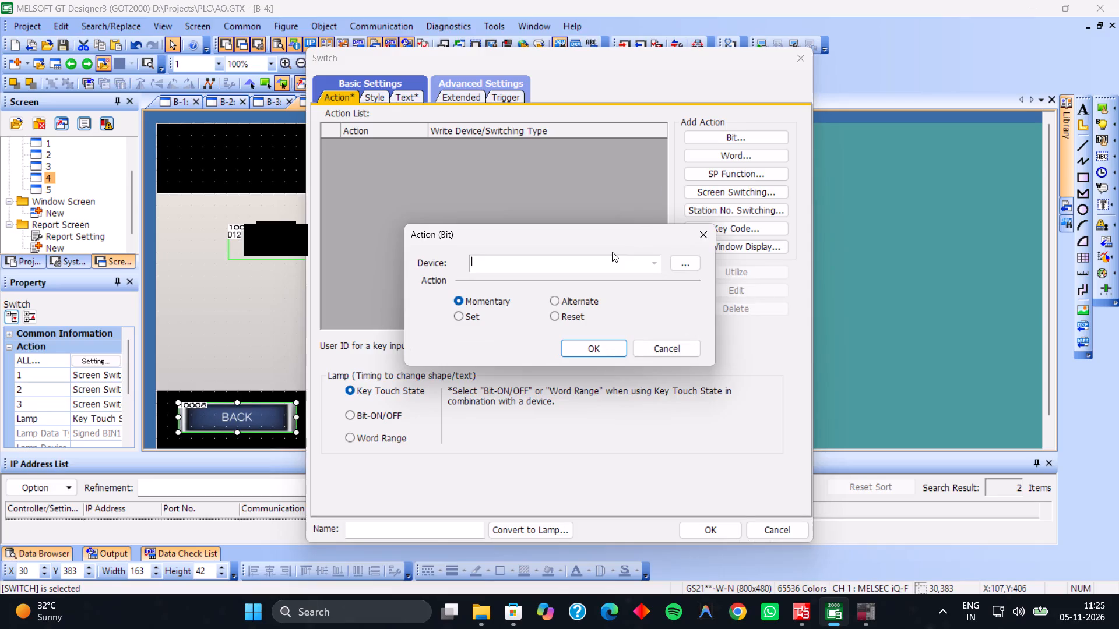
click(696, 234)
click(730, 196)
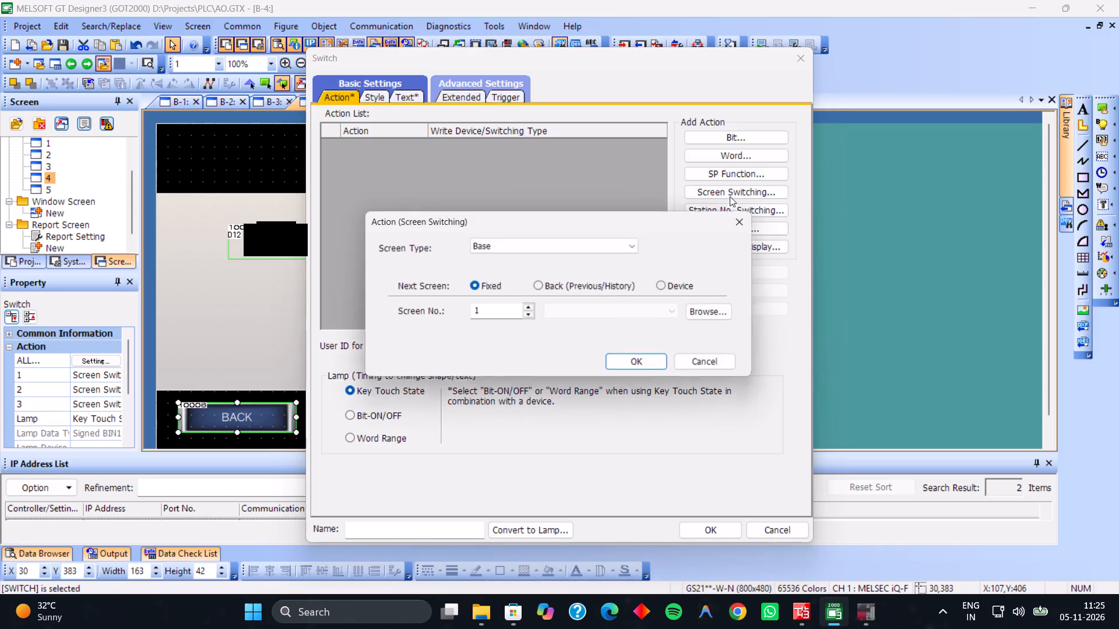
click(530, 308)
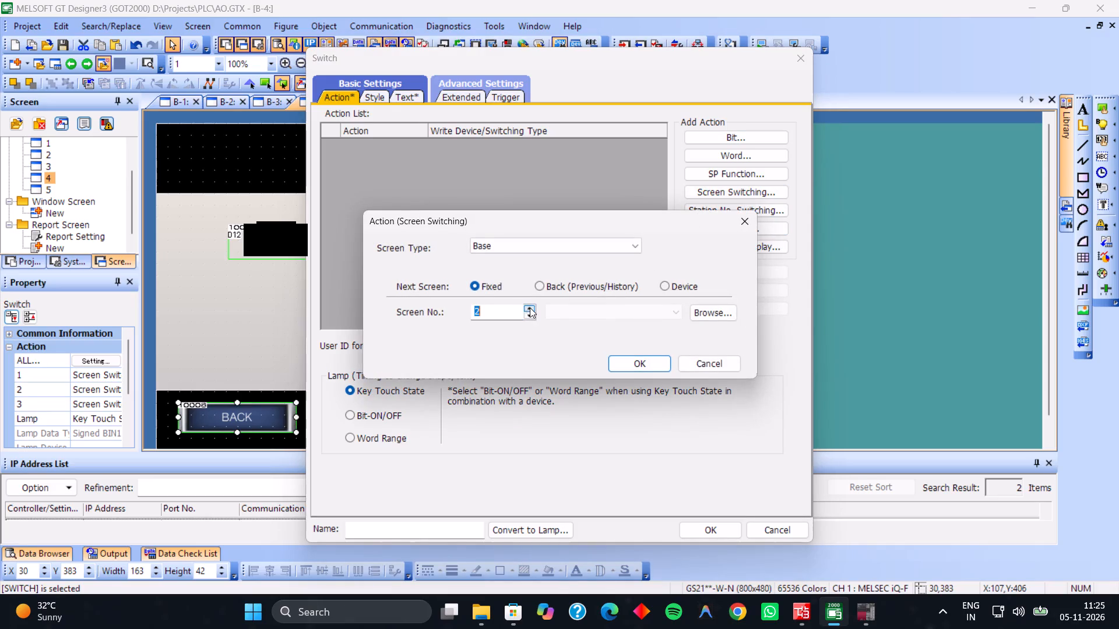
click(530, 308)
click(530, 308)
click(529, 319)
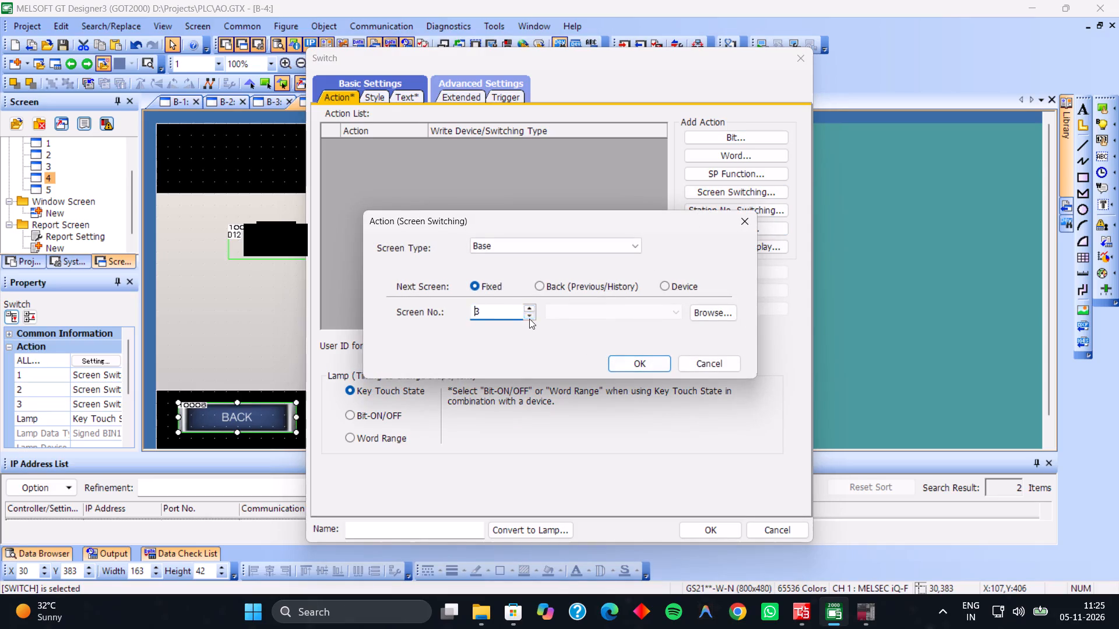
click(618, 362)
click(707, 525)
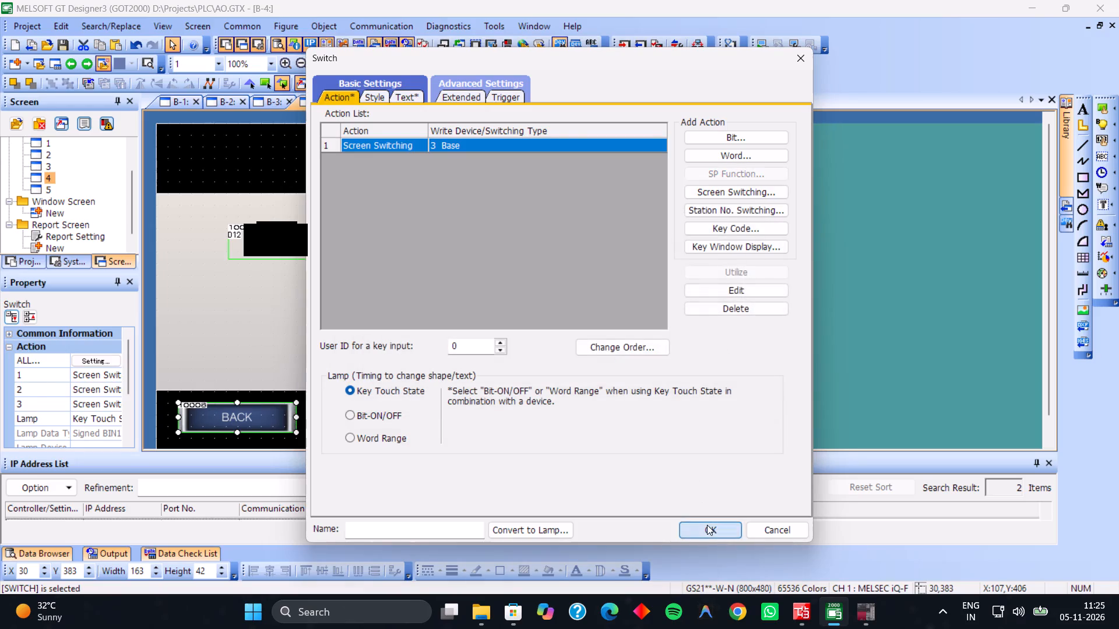
Delete all three screen-switching actions from the BACK switch on DIV screen B-5.
click(367, 108)
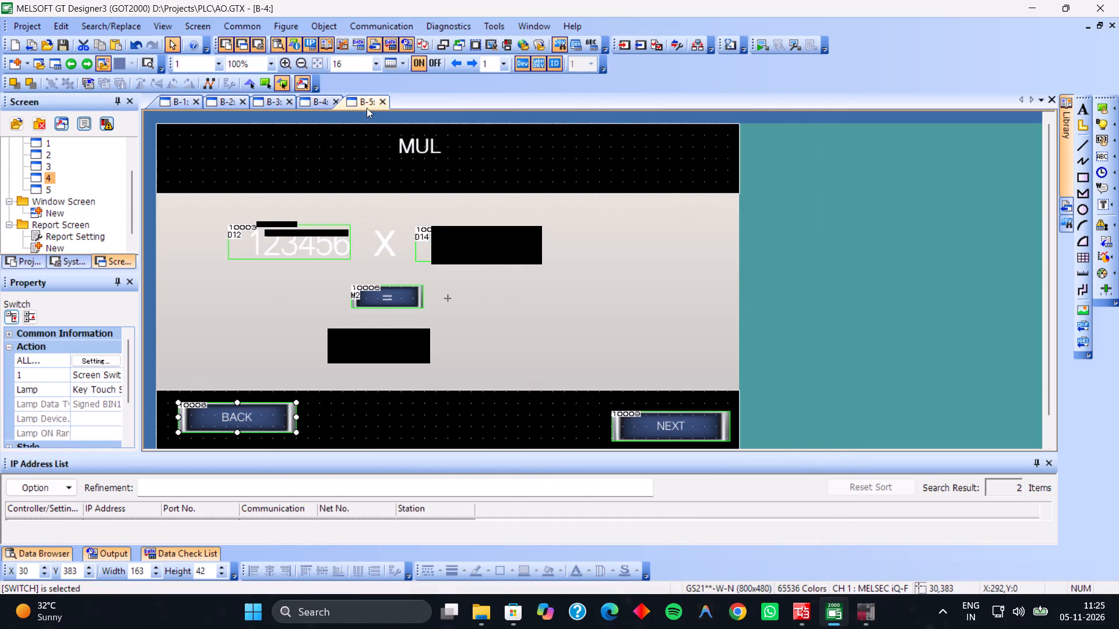
double_click(260, 412)
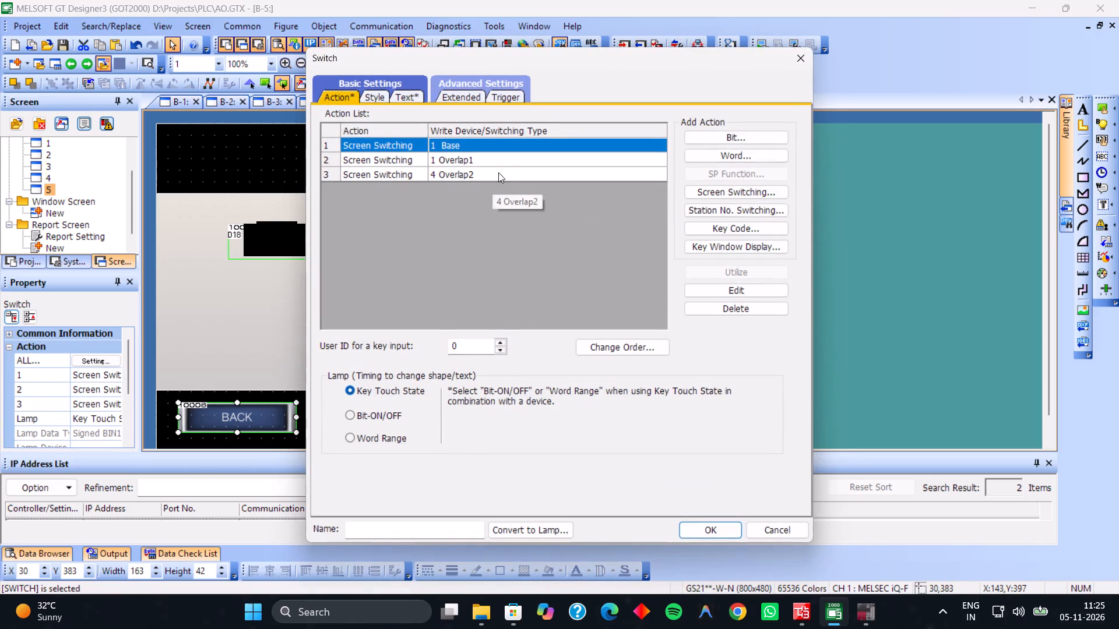
click(557, 167)
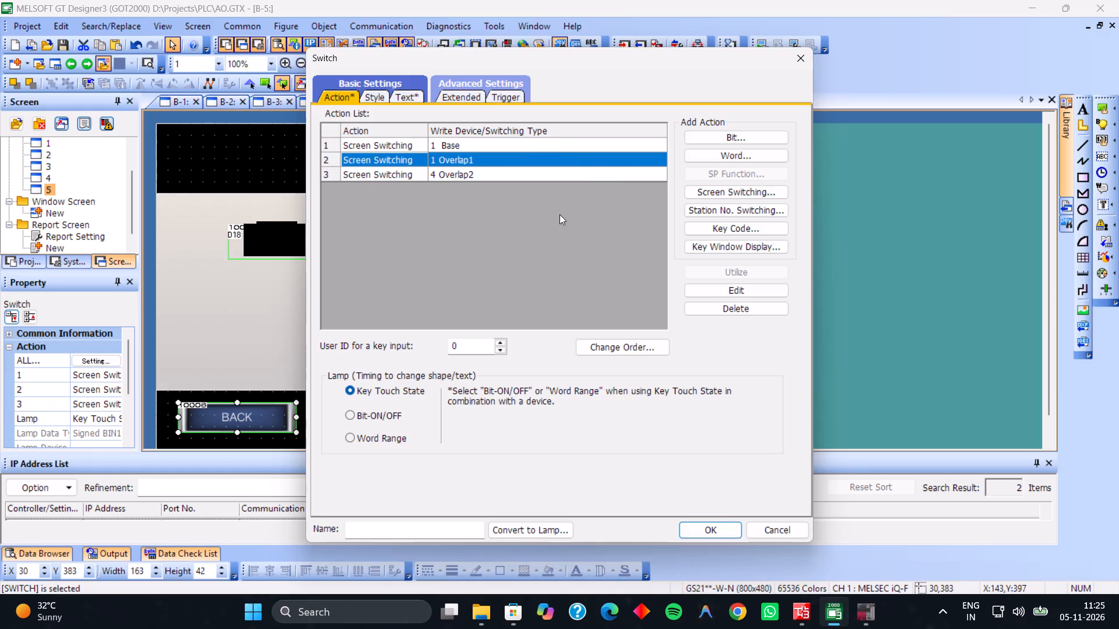
triple_click(708, 311)
click(708, 311)
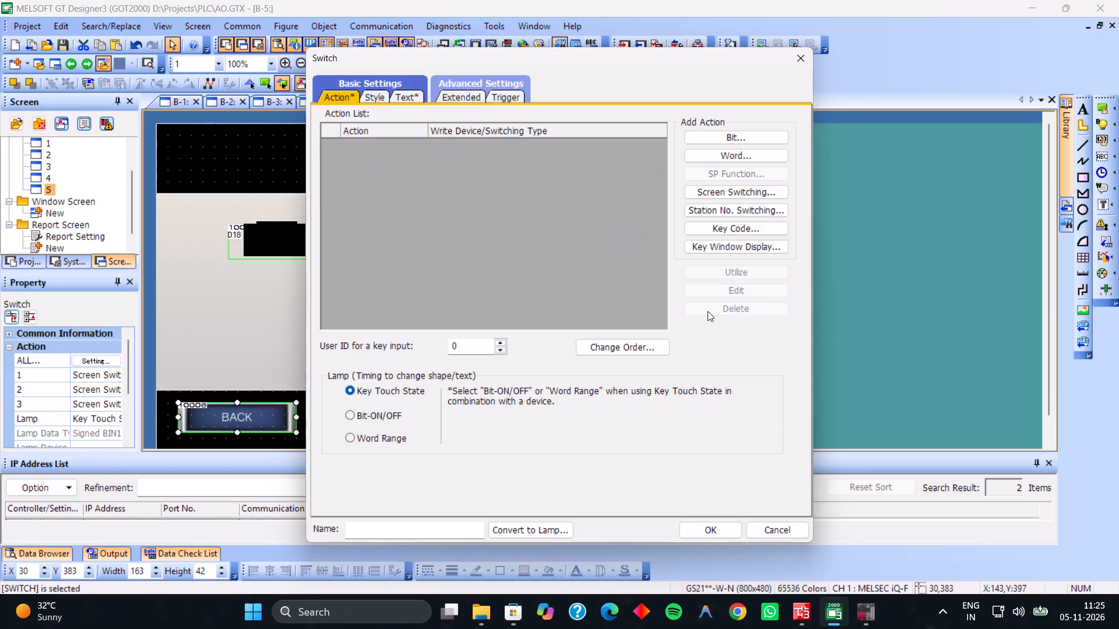
Add a screen-switching action to the BACK switch on DIV screen B-5 that goes to fixed base screen 4.
click(736, 187)
triple_click(536, 311)
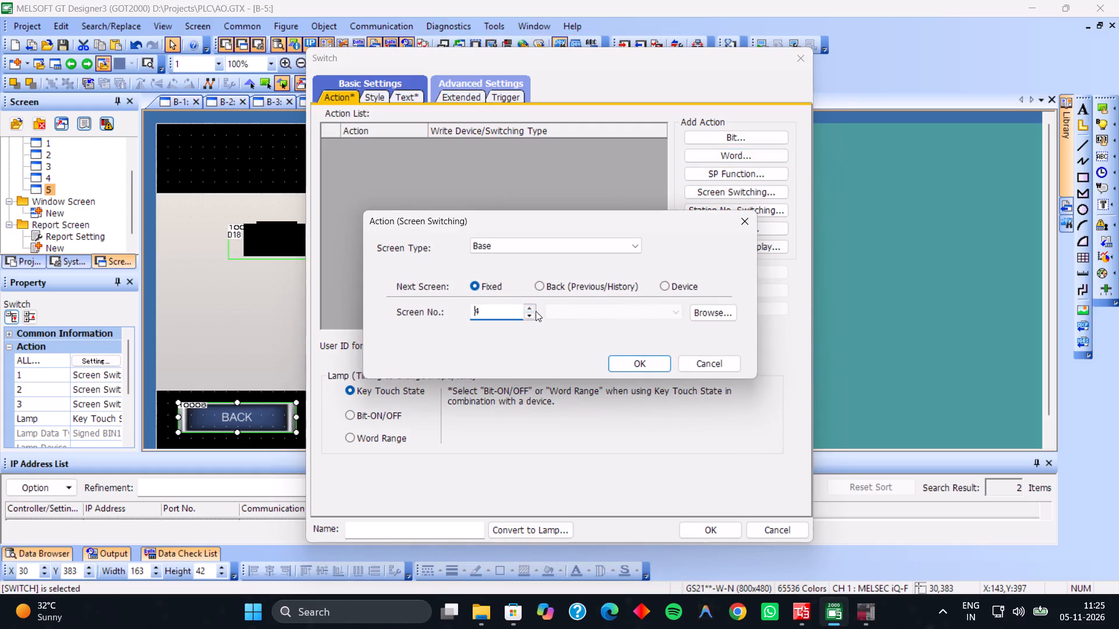
click(631, 367)
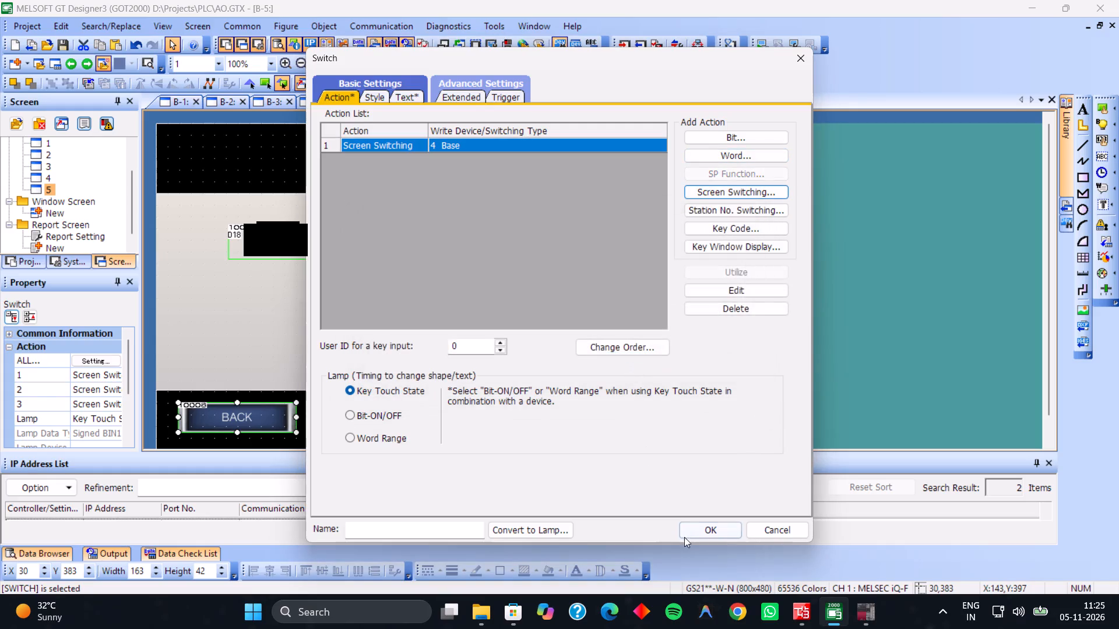
click(691, 531)
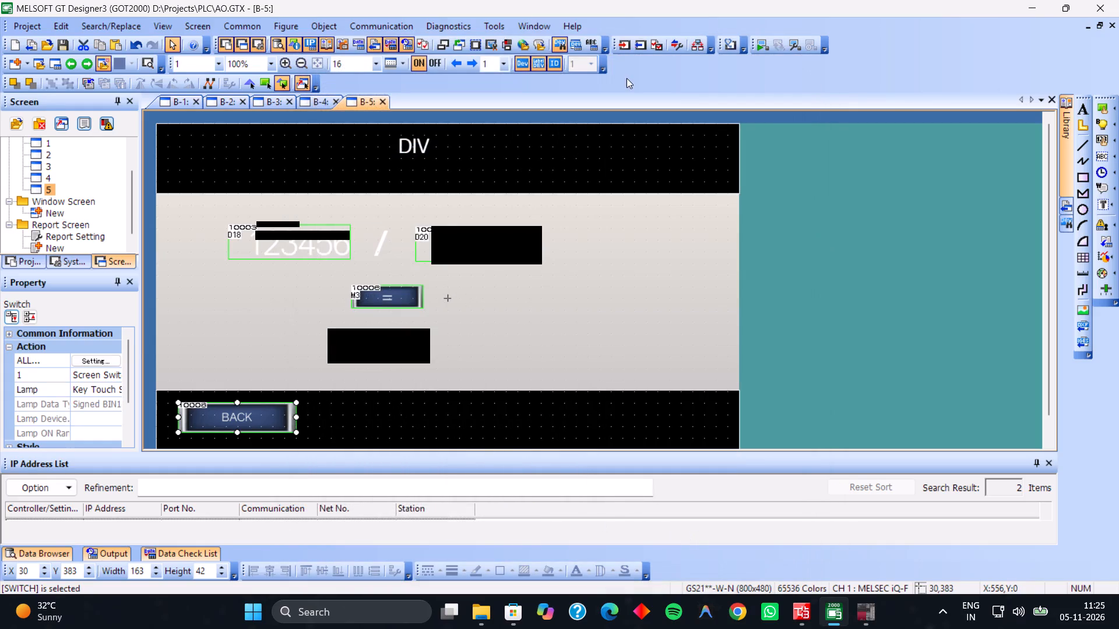
Run the screen simulation and test the ADD and SUB switches on WELCOME and the BACK switches on the ADD and SUB screens.
click(761, 43)
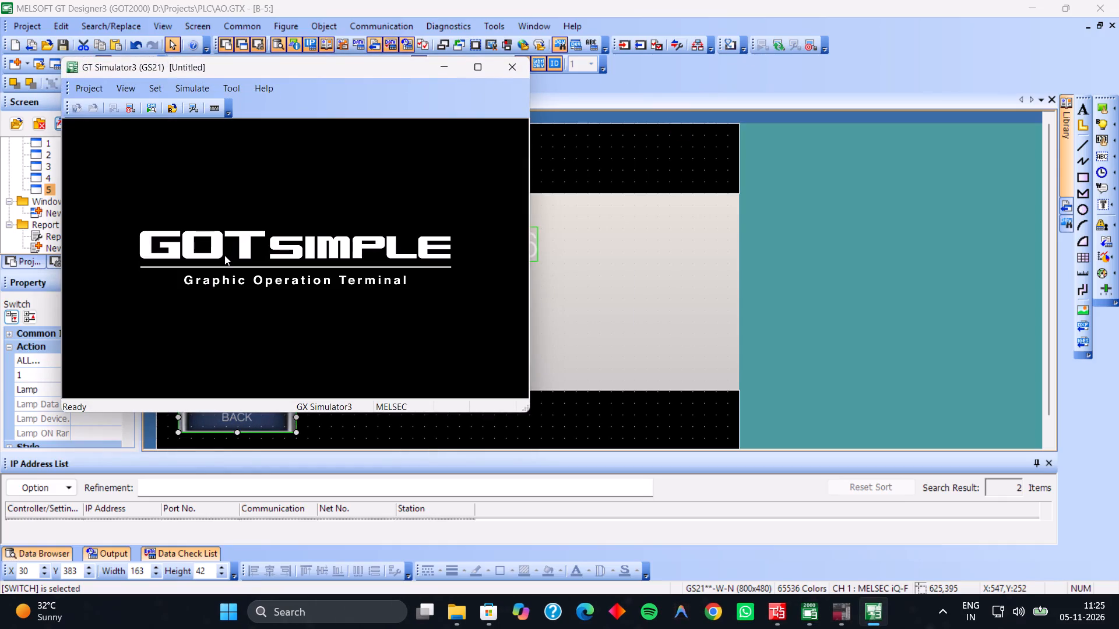
click(223, 229)
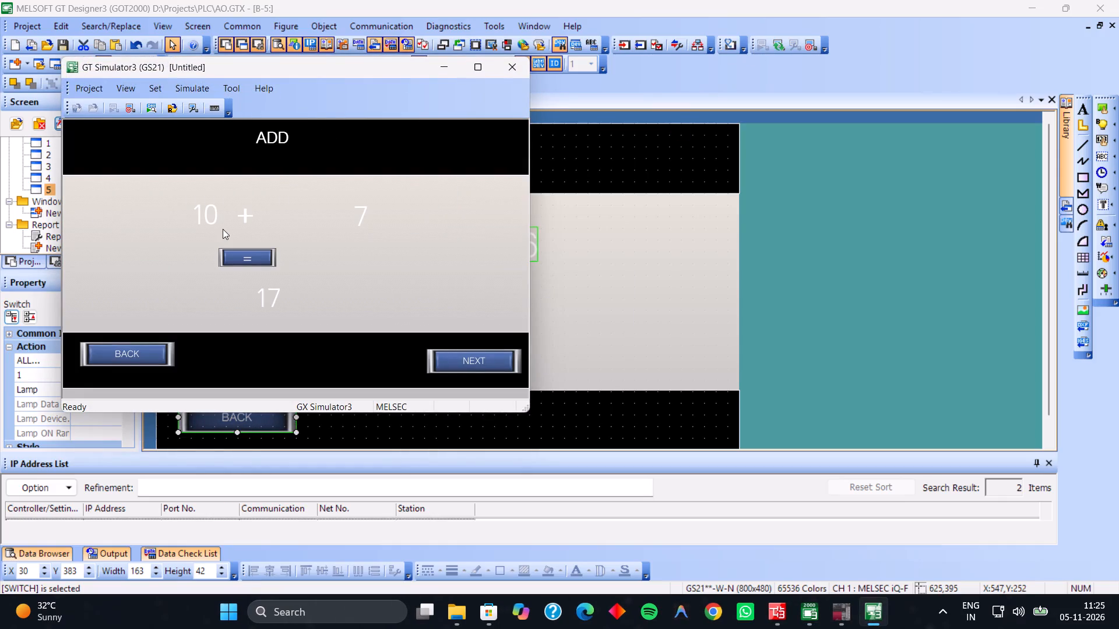
click(154, 352)
click(317, 200)
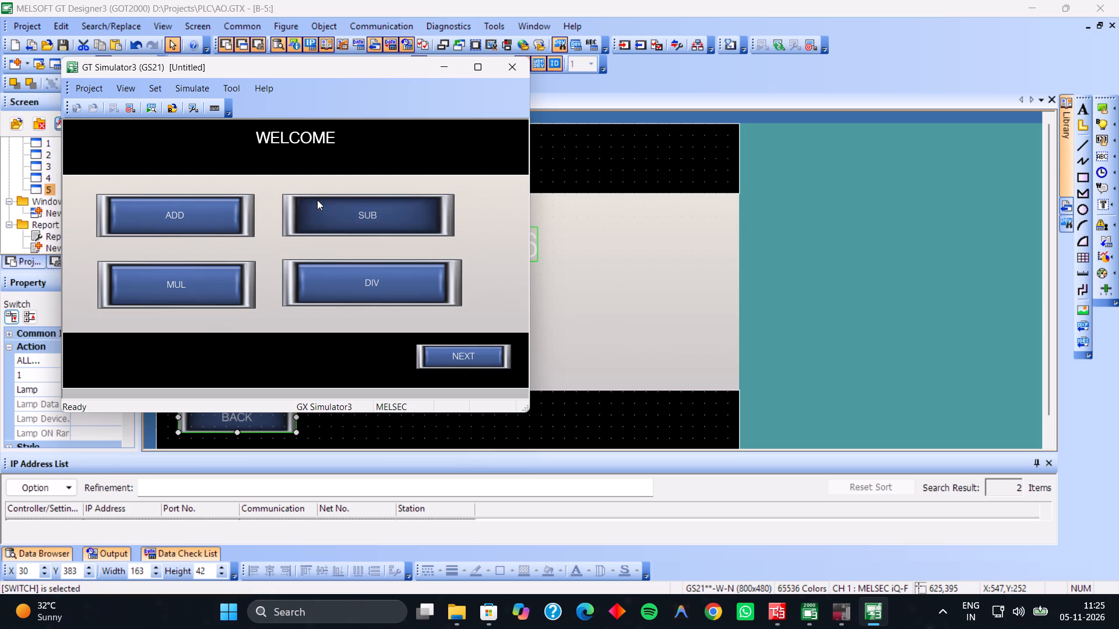
click(152, 348)
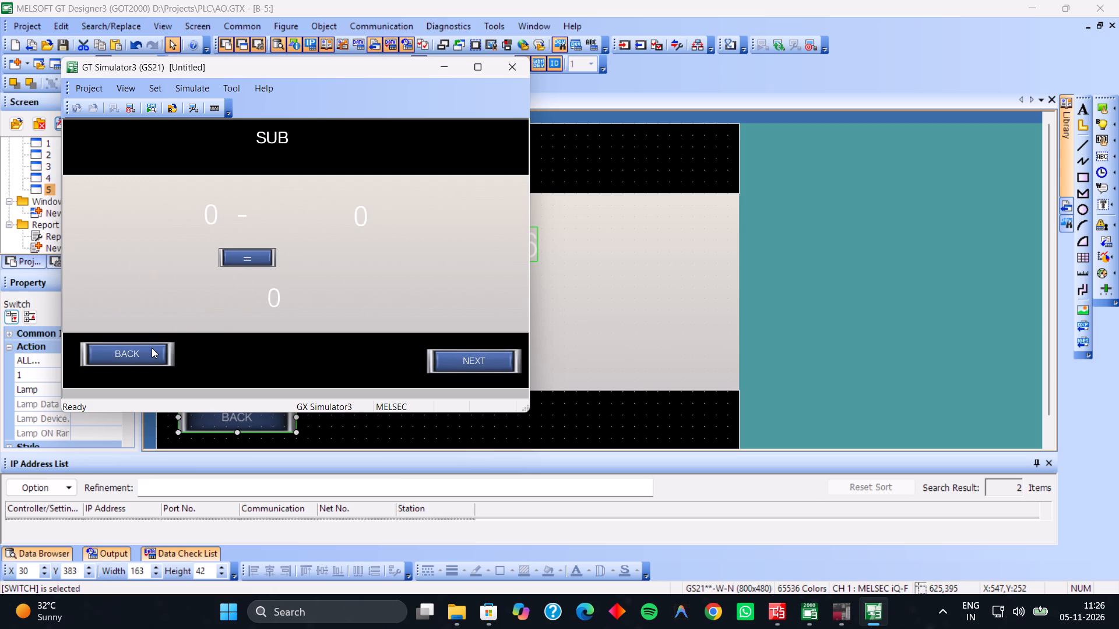
click(152, 348)
click(152, 348)
click(152, 348)
Test NEXT from the SUB screen through to DIV and BACK from DIV towards SUB, and close the simulator.
click(466, 357)
click(466, 357)
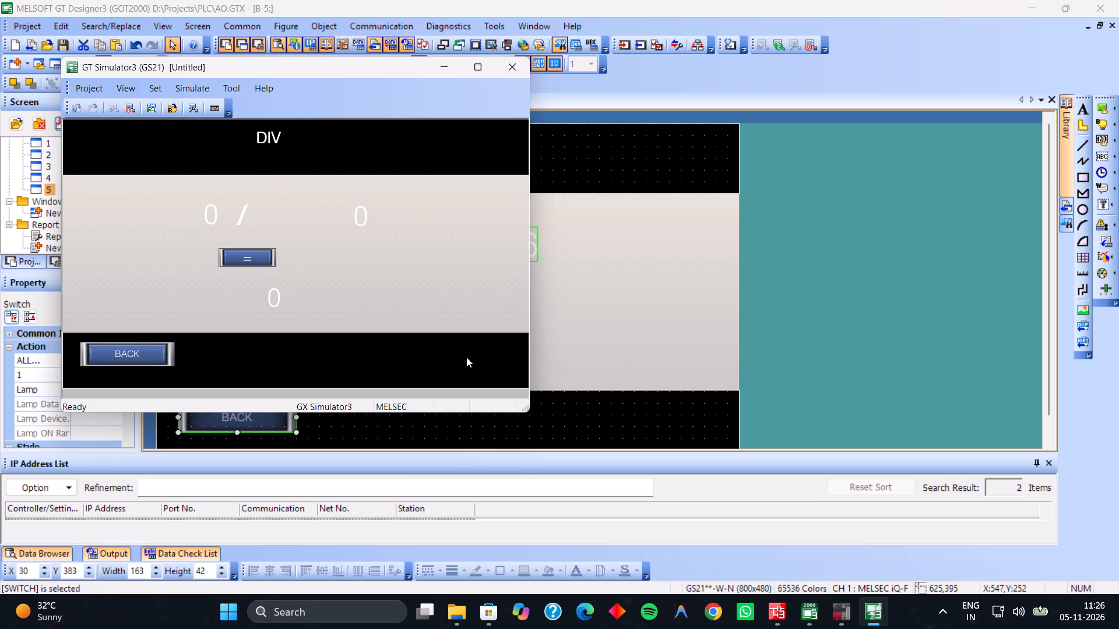
double_click(140, 358)
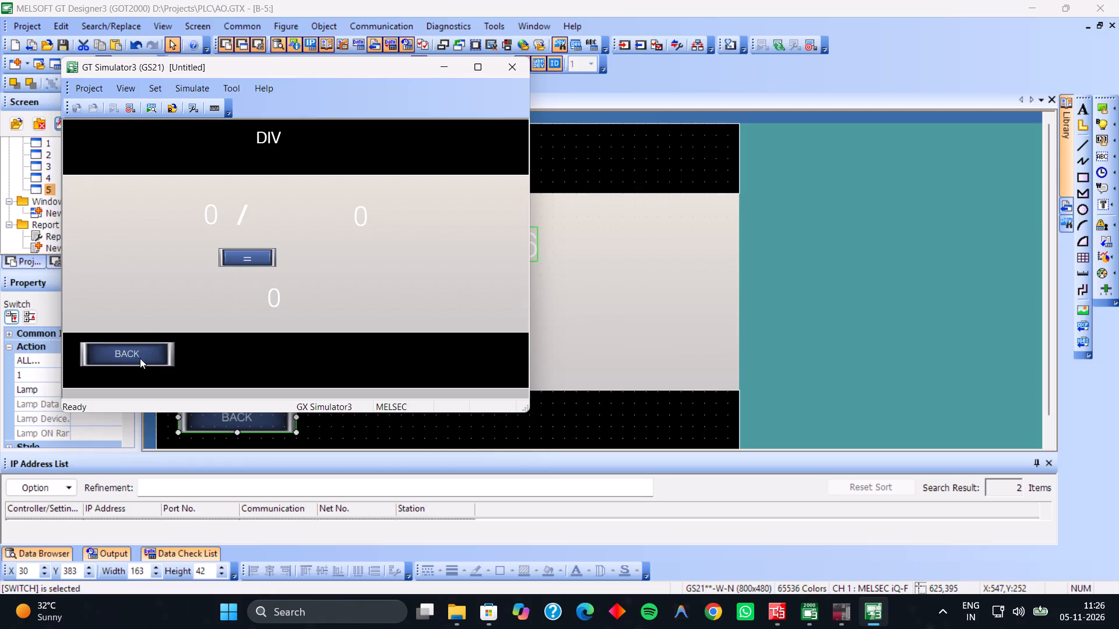
click(140, 358)
click(140, 358)
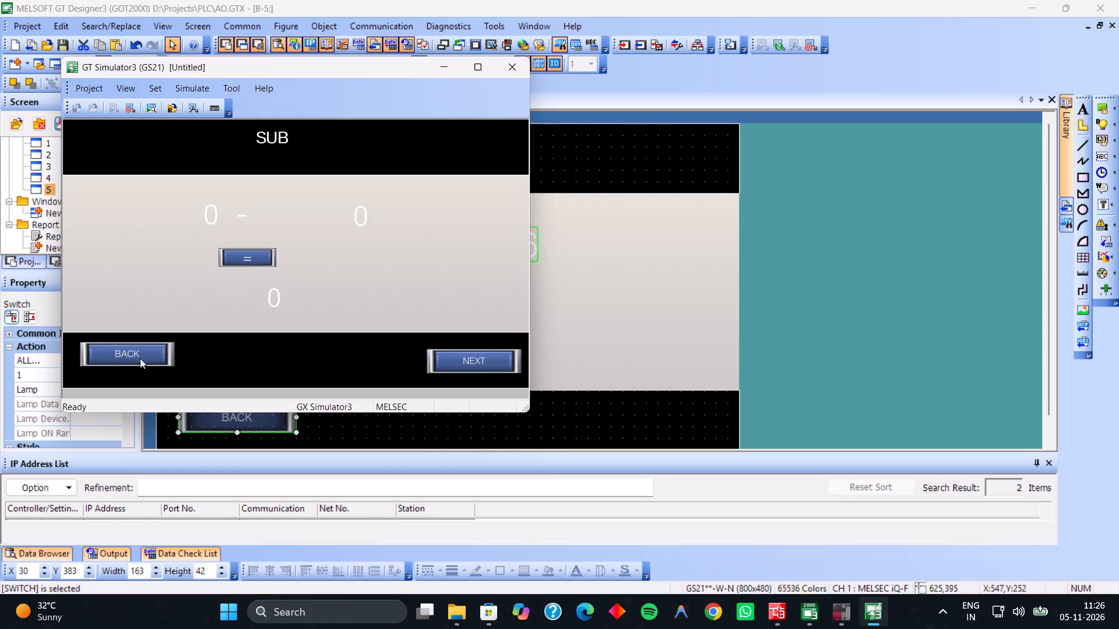
click(509, 61)
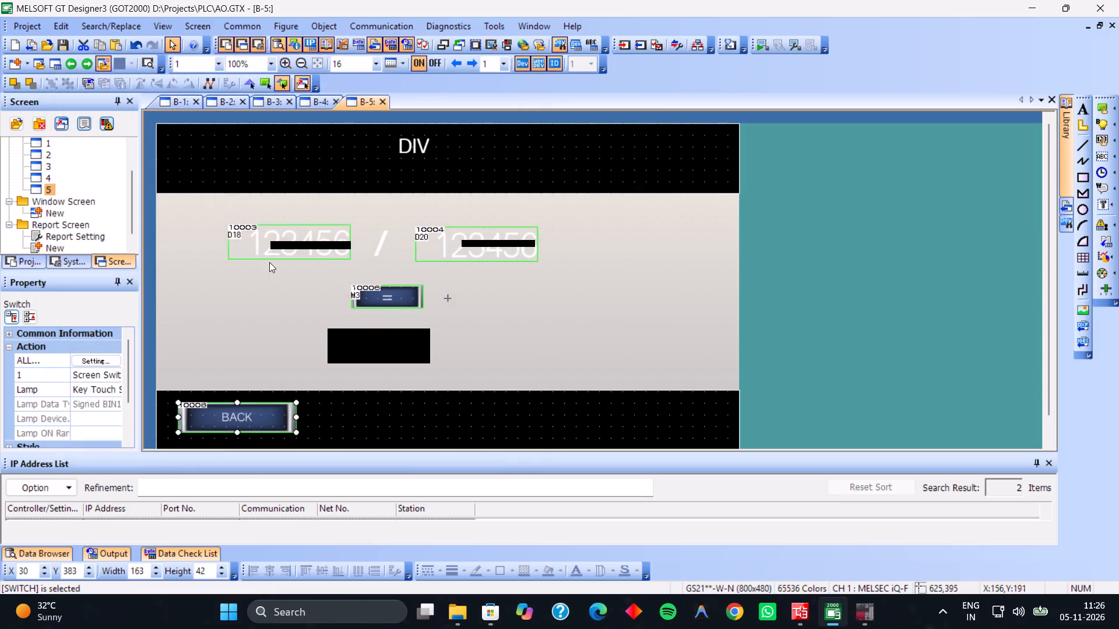
Change the screen-switching action of the BACK switch on SUB screen B-3 to screen type Base with fixed screen 2.
click(268, 101)
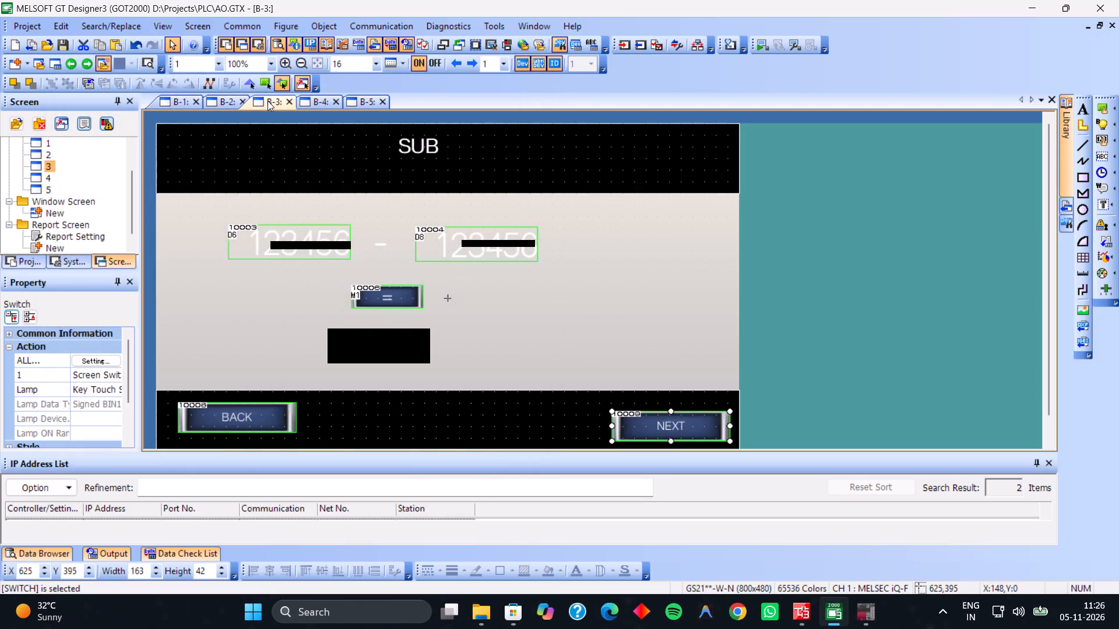
double_click(257, 419)
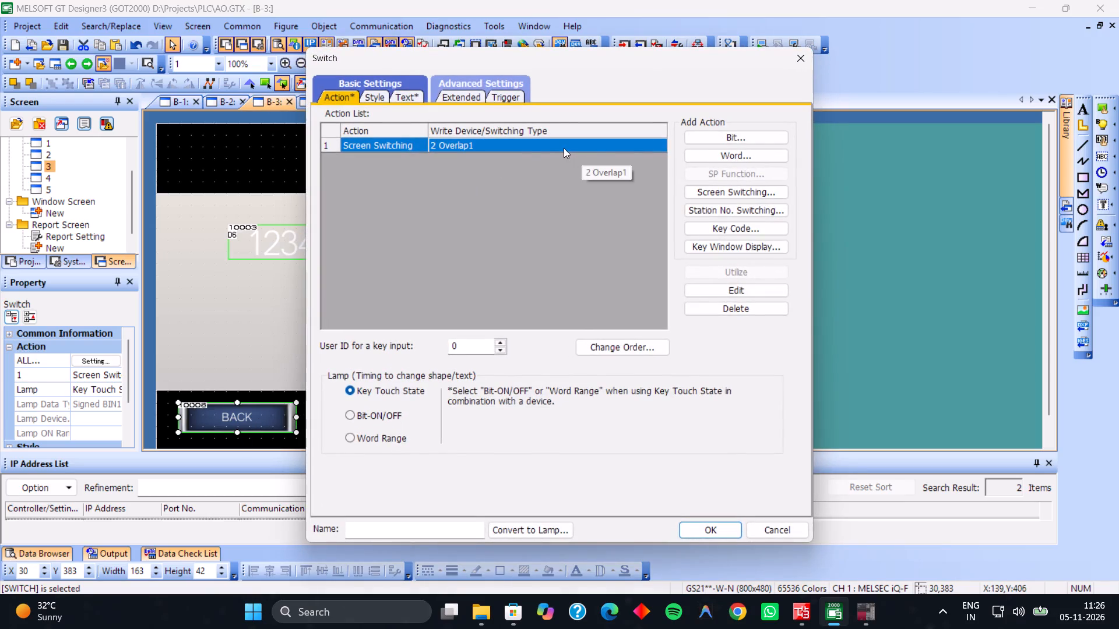
click(688, 287)
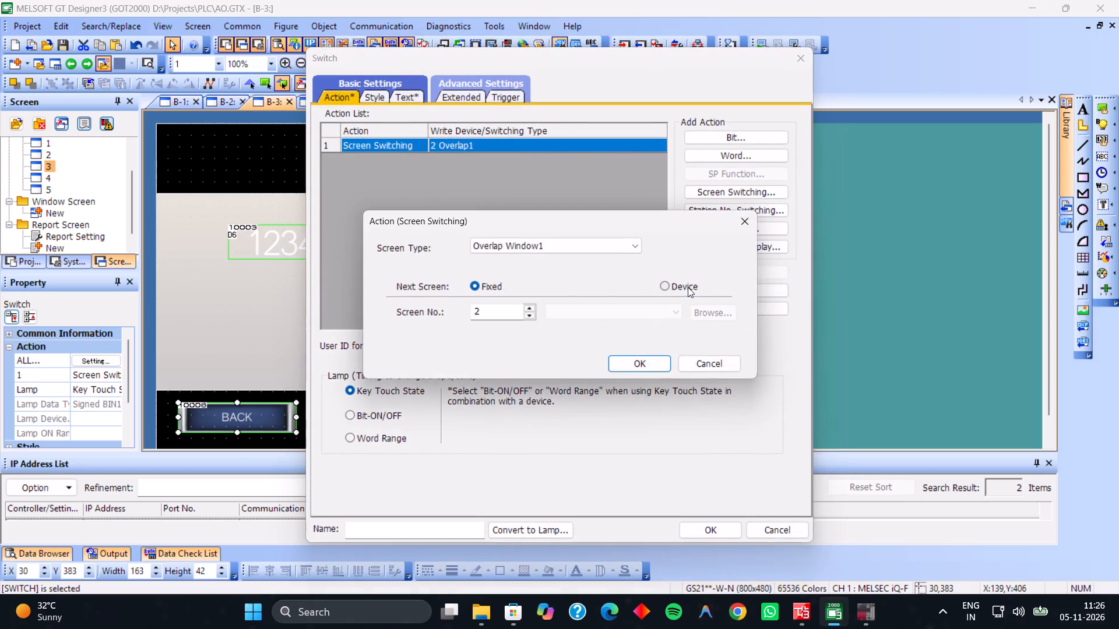
click(532, 315)
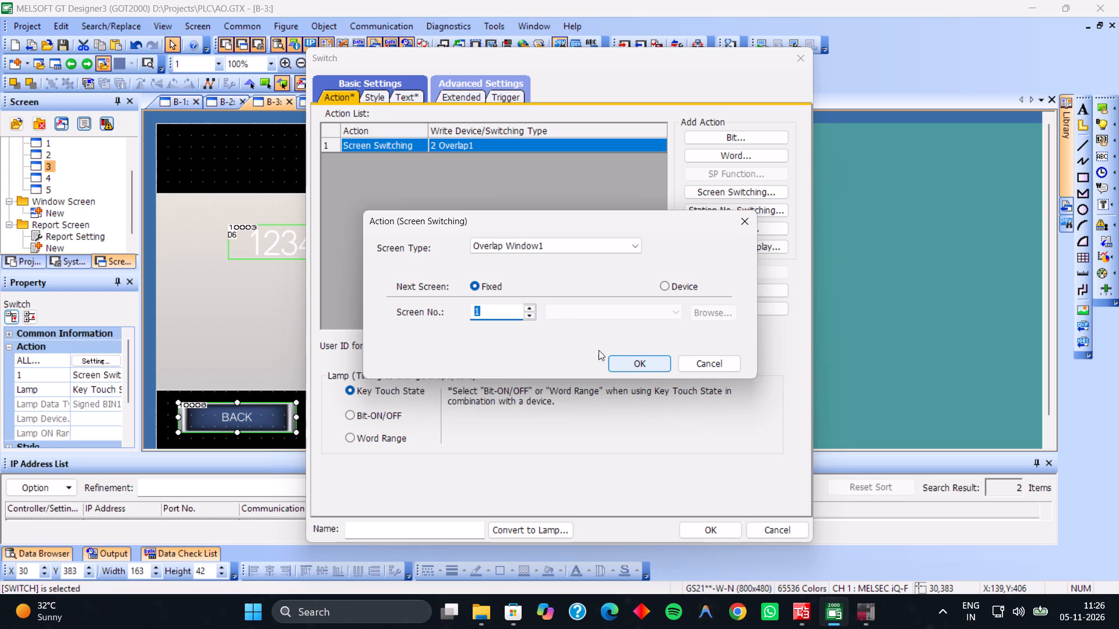
click(531, 310)
click(619, 366)
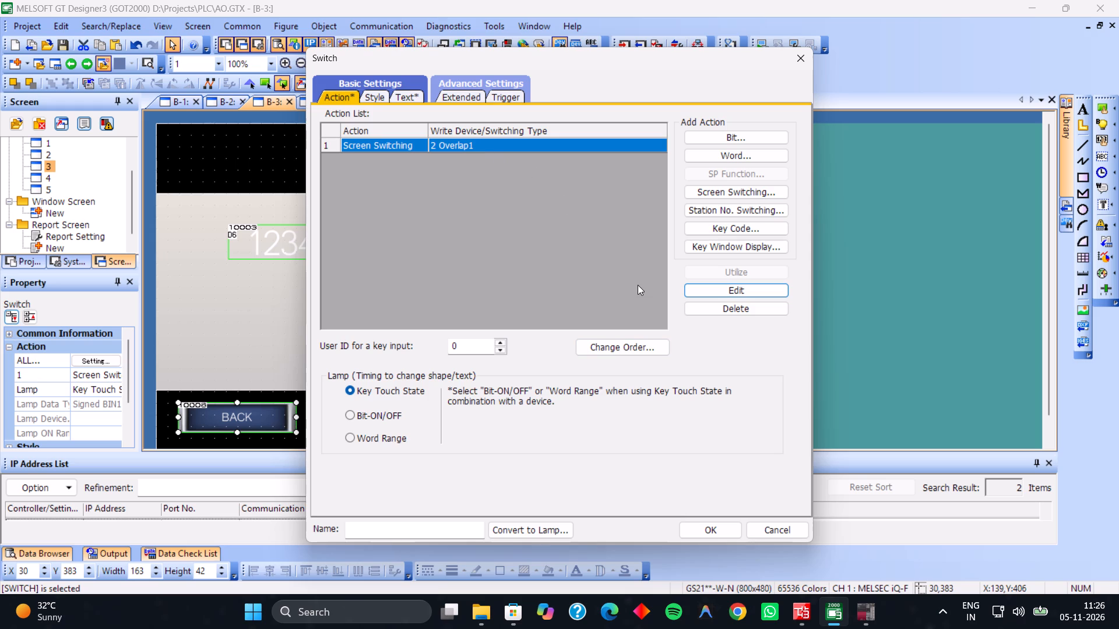
double_click(501, 143)
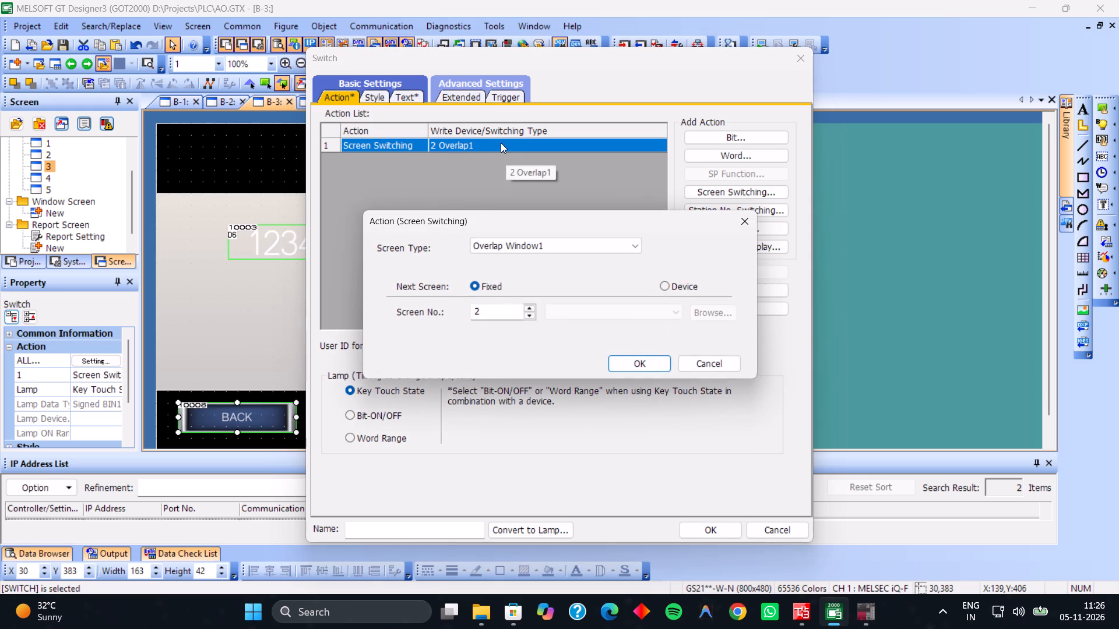
click(492, 243)
click(502, 263)
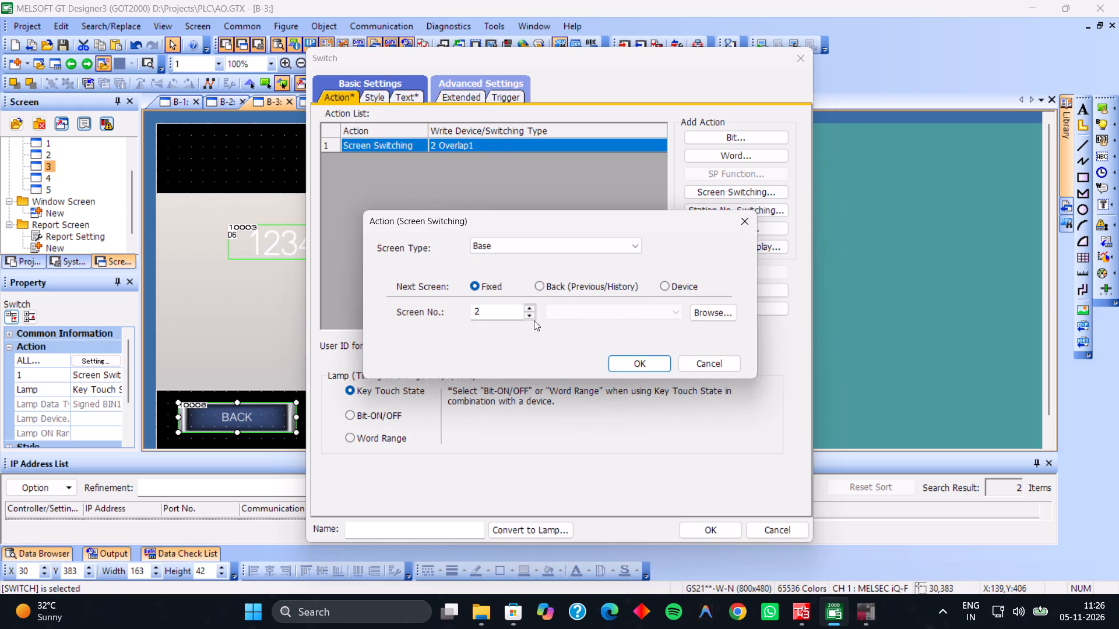
click(620, 364)
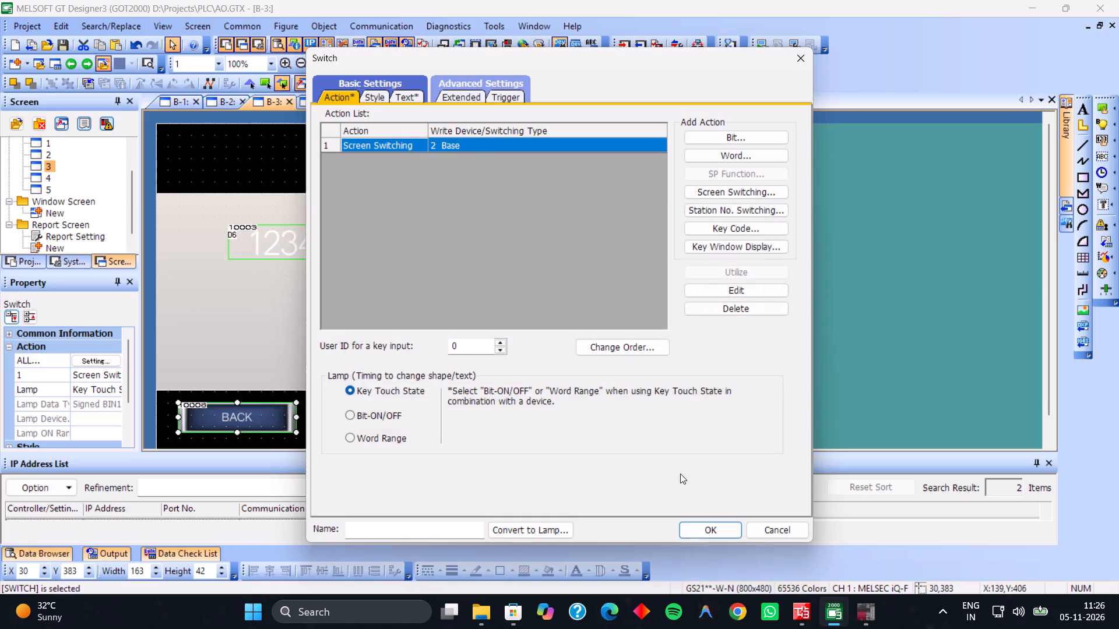
click(695, 533)
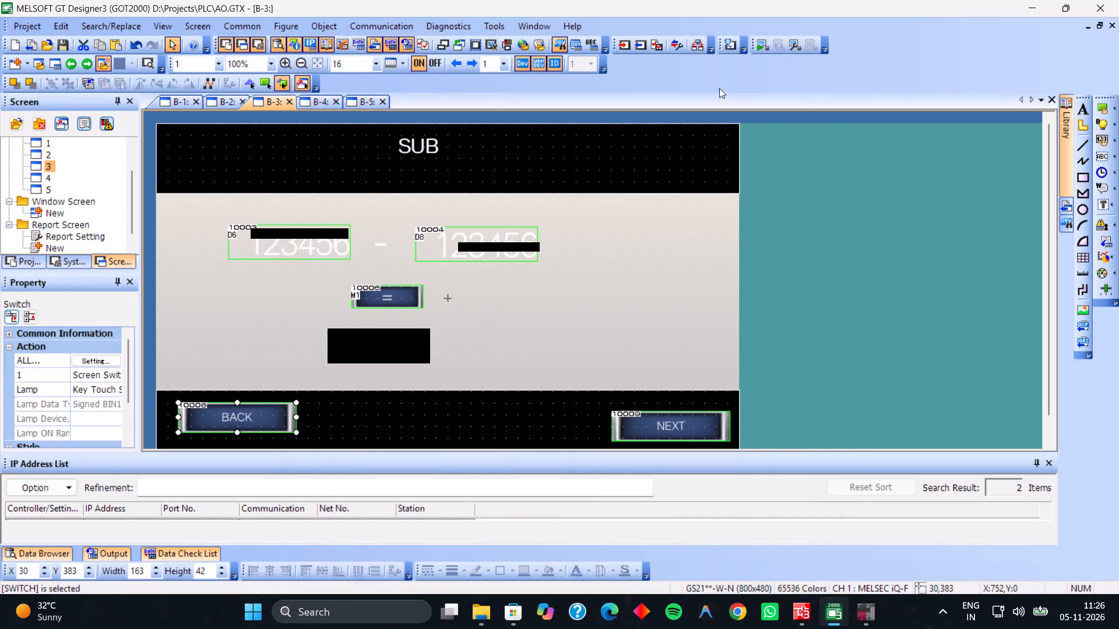
Run the simulation again, open the SUB screen from WELCOME and test BACK through to the WELCOME screen.
click(763, 44)
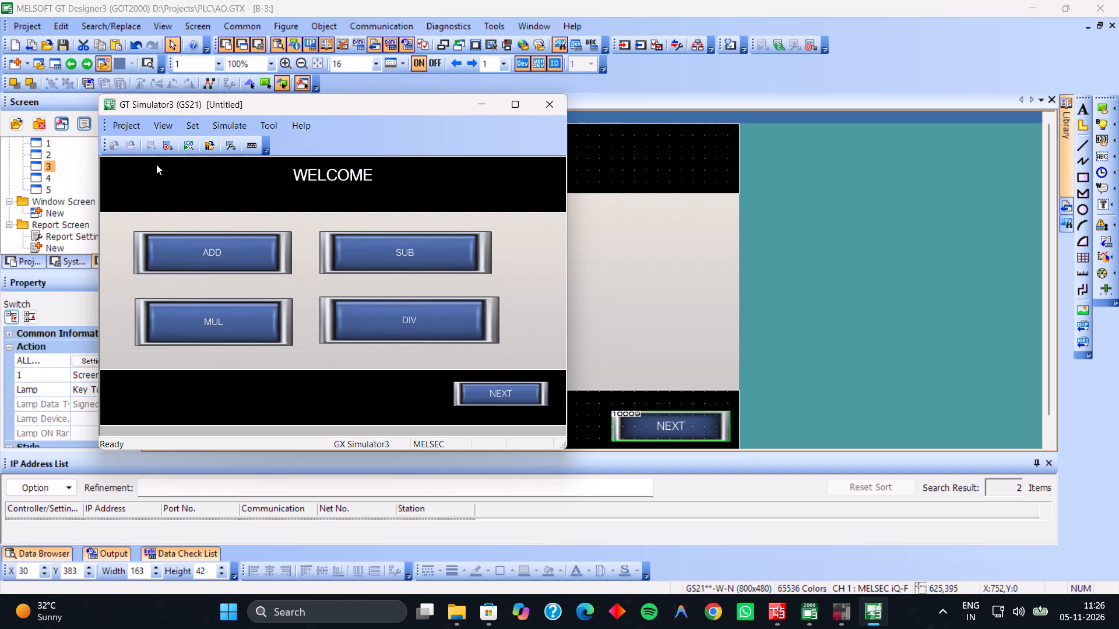
click(381, 262)
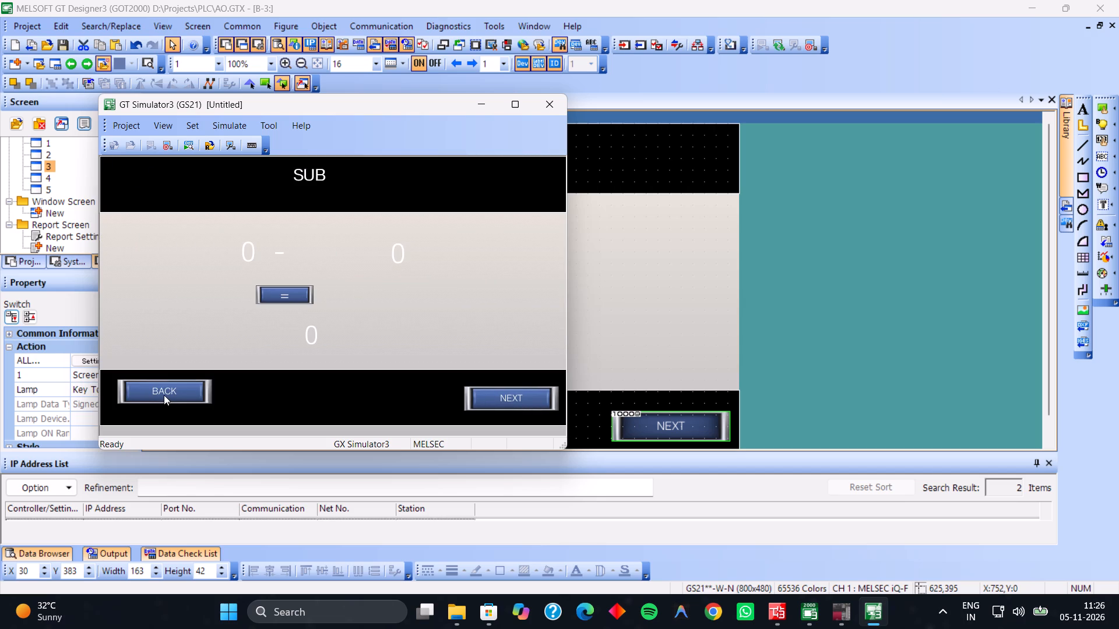
click(164, 395)
click(164, 395)
click(164, 395)
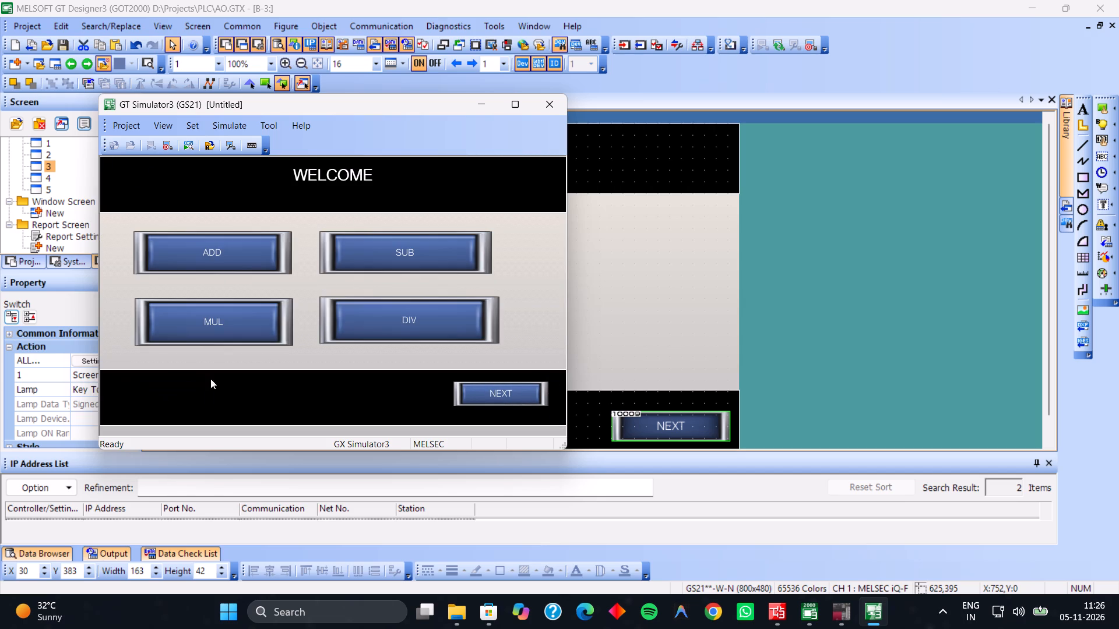
Test the NEXT switches from WELCOME through to the DIV screen and the BACK switches from DIV in the simulator.
click(467, 404)
triple_click(467, 404)
double_click(467, 404)
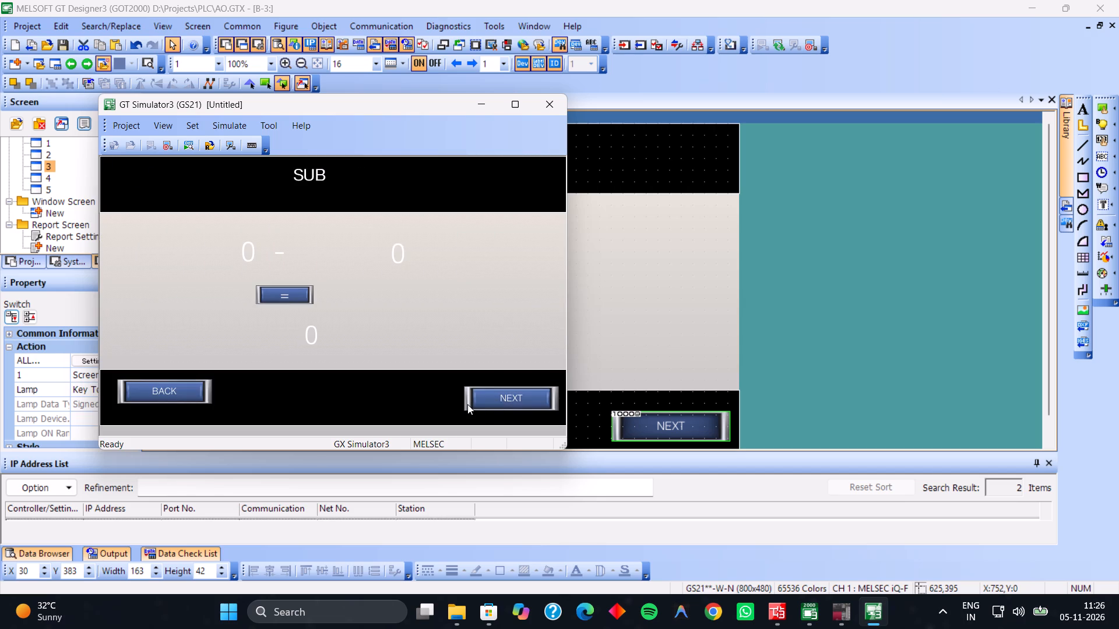
click(467, 404)
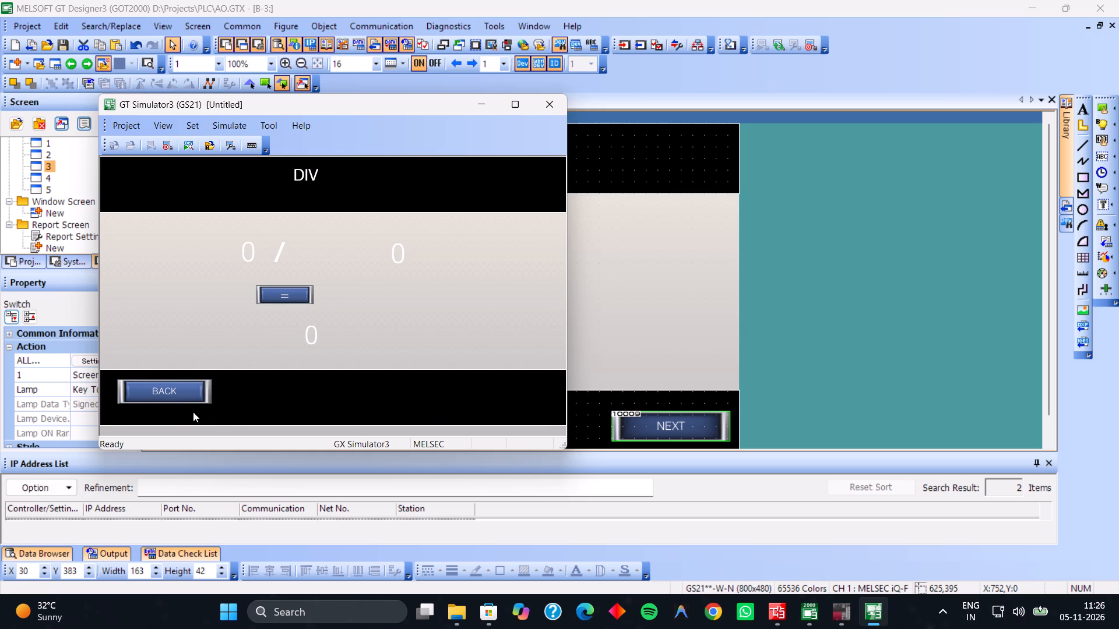
triple_click(194, 395)
double_click(194, 395)
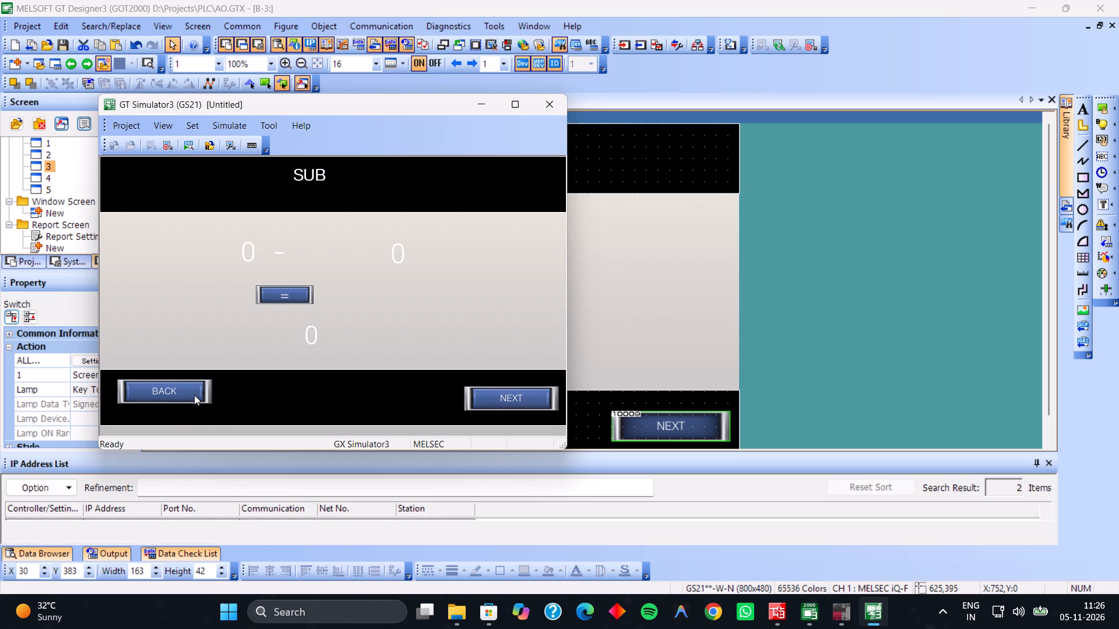
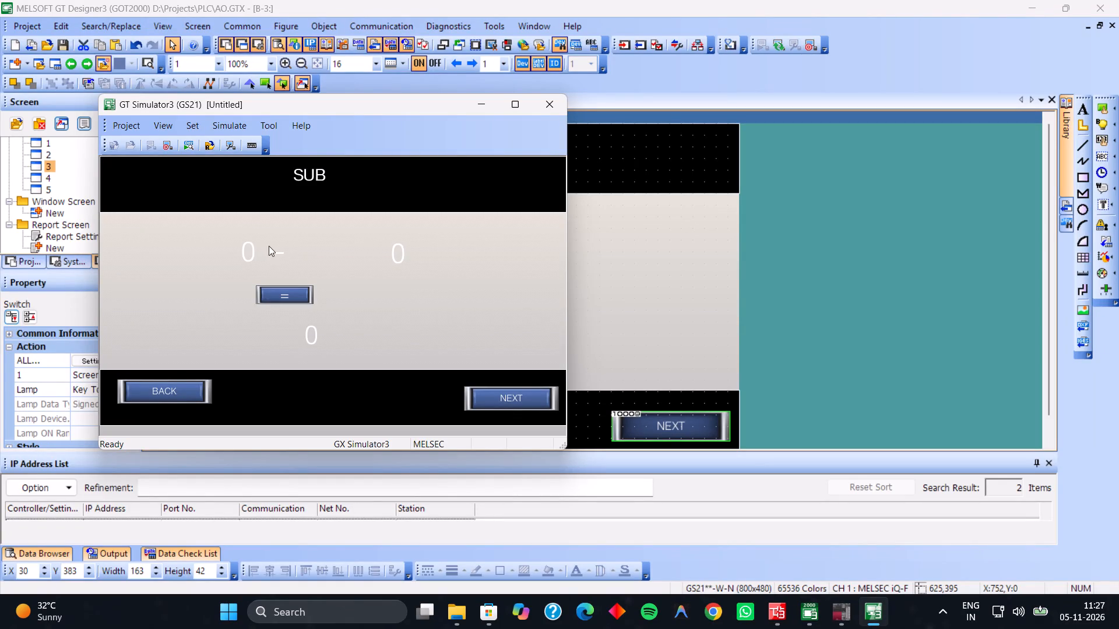
Enter 555 as the first operand on the simulated SUB screen.
click(252, 250)
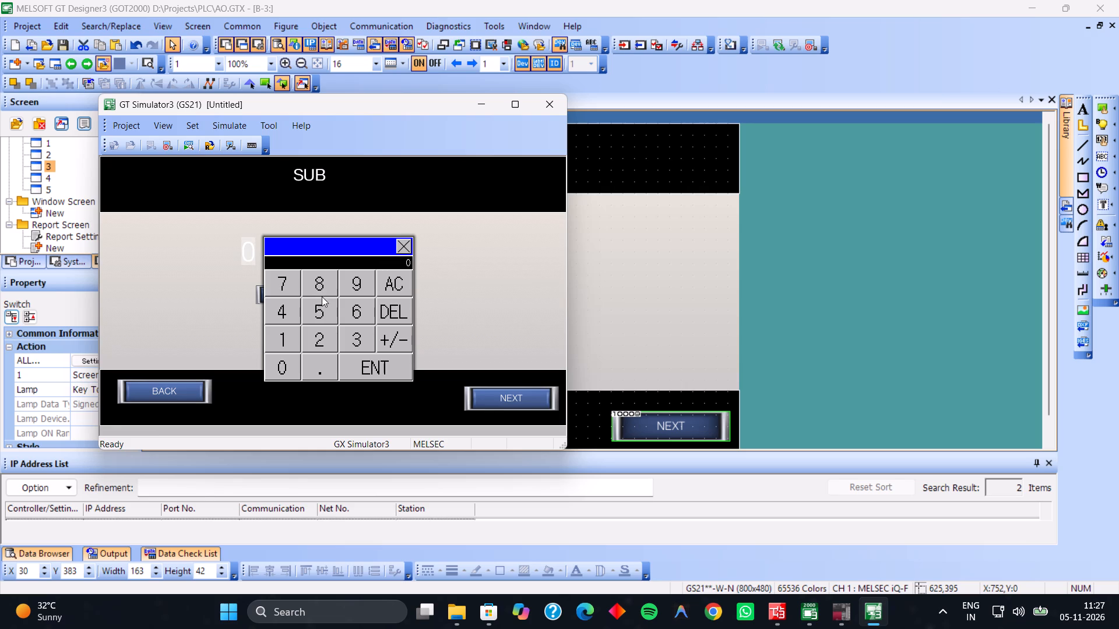
double_click(315, 314)
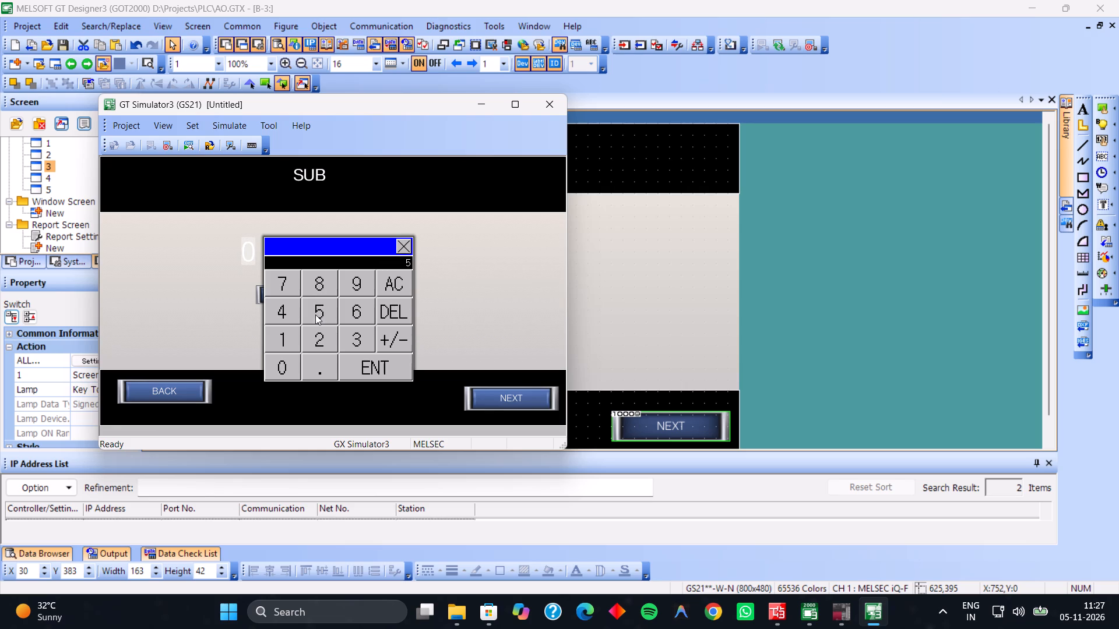
click(315, 314)
click(315, 314)
click(399, 358)
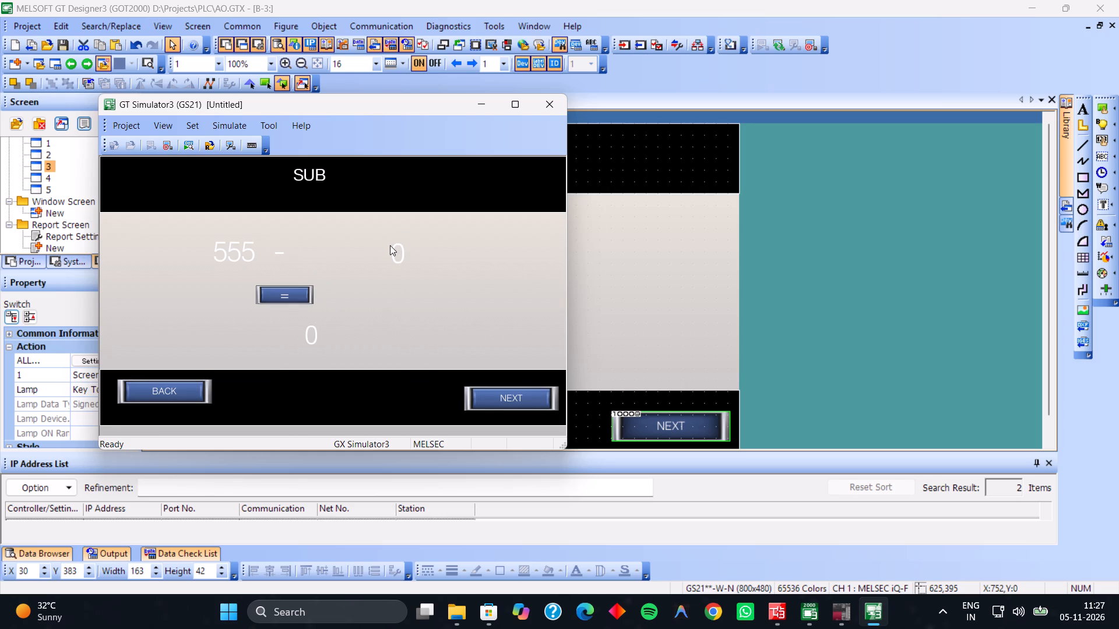
Enter 500 as the second operand on the SUB screen and run the subtraction.
click(390, 245)
click(455, 312)
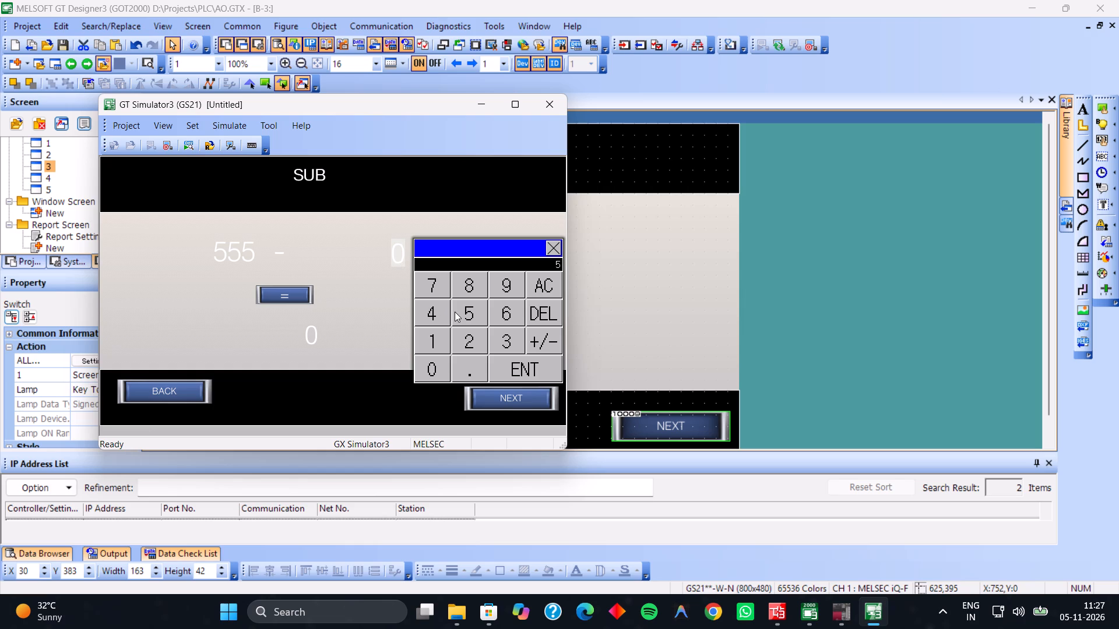
double_click(430, 362)
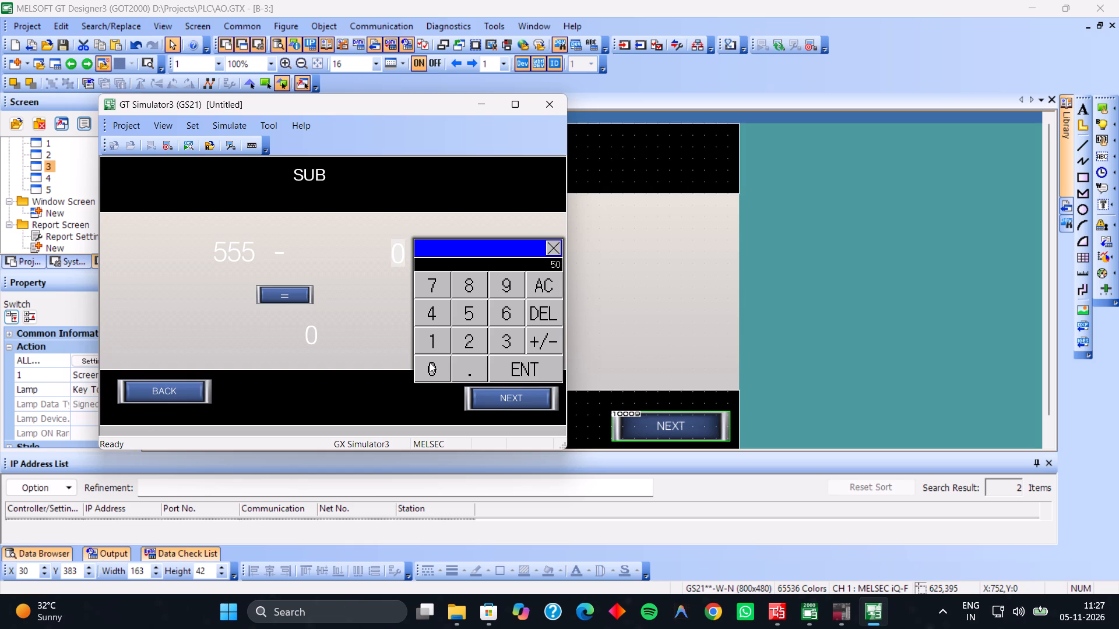
click(430, 362)
click(522, 369)
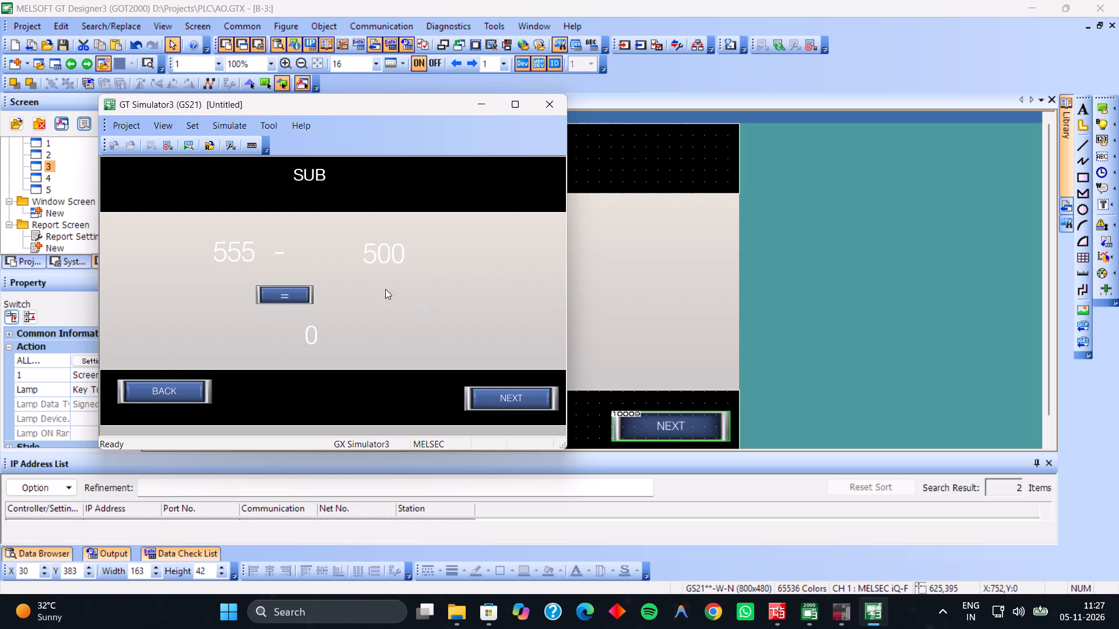
click(288, 296)
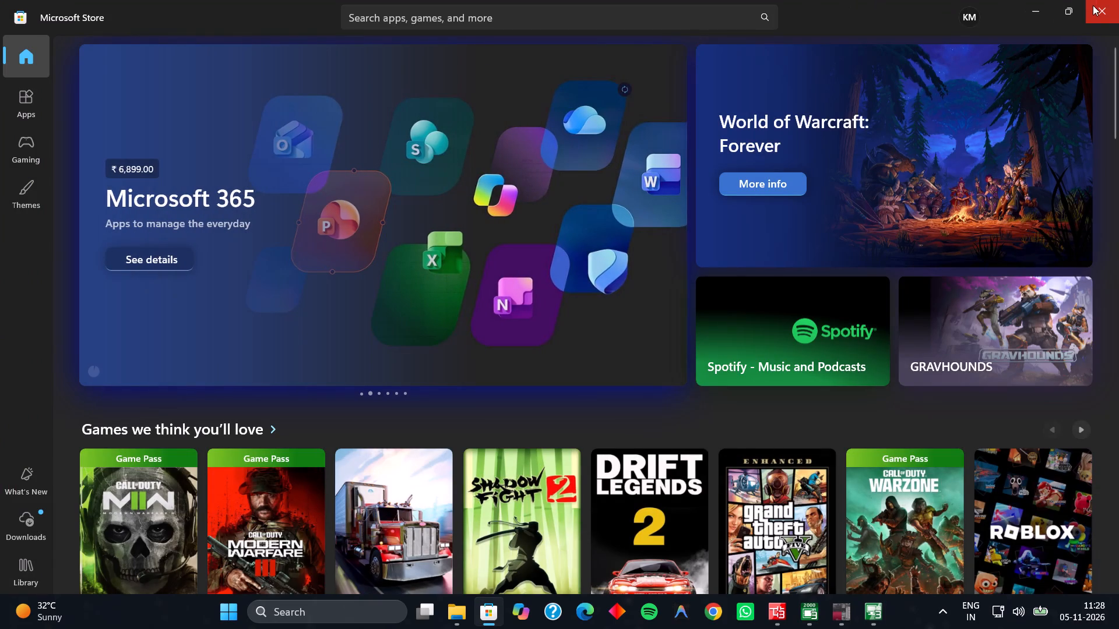
Close the Microsoft Store and the Downloads folder window.
click(1093, 5)
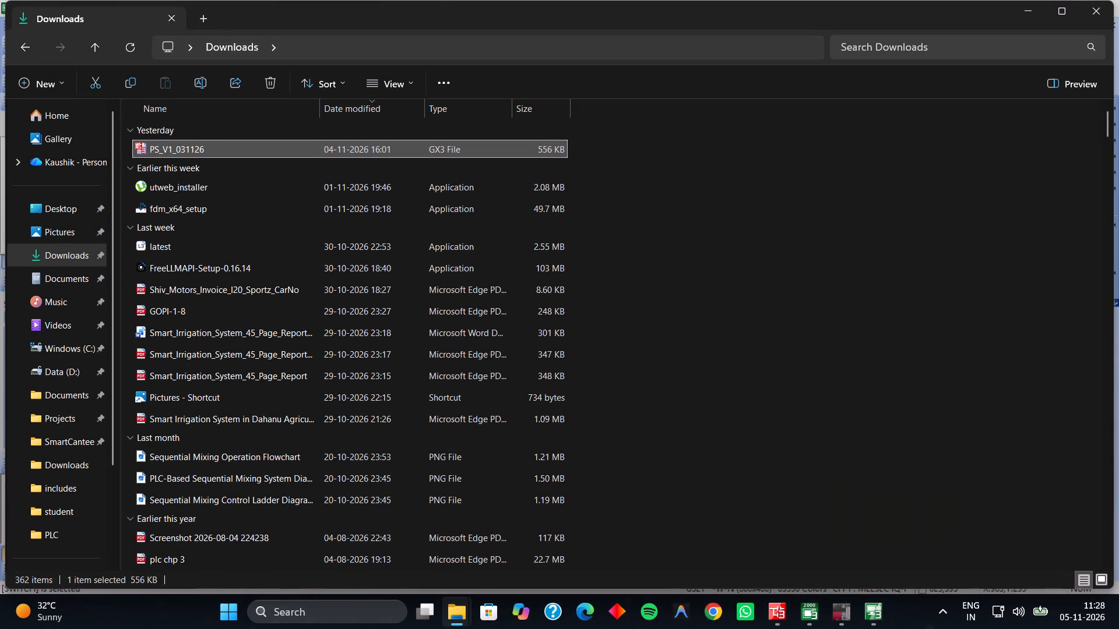
click(1101, 5)
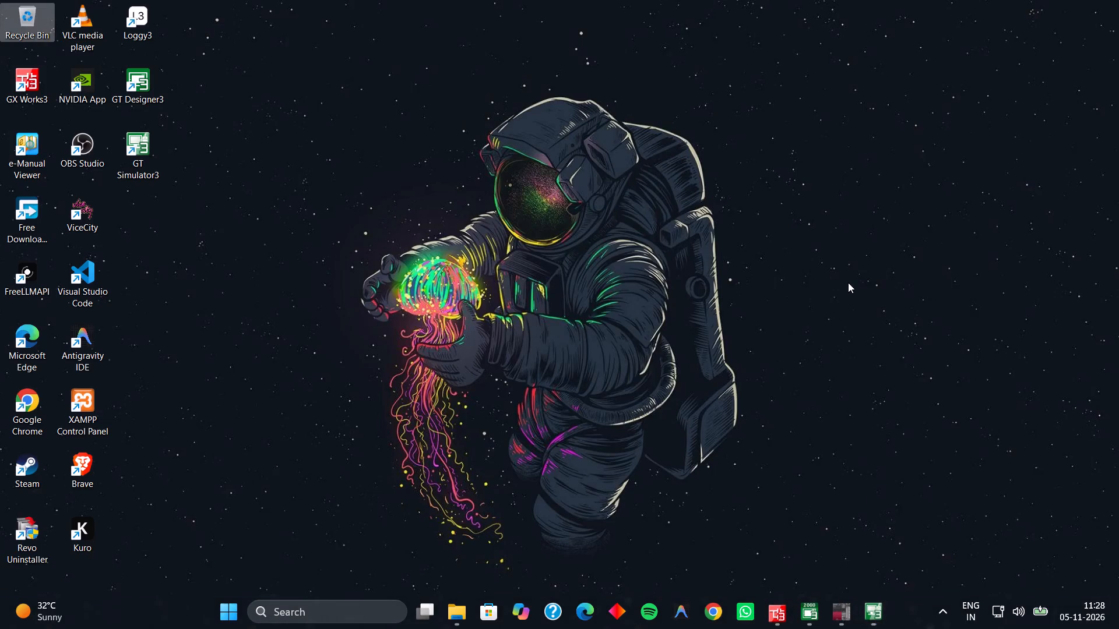
Search Windows for "kuro" and launch the Kuro app.
text(kuro)
key(Return)
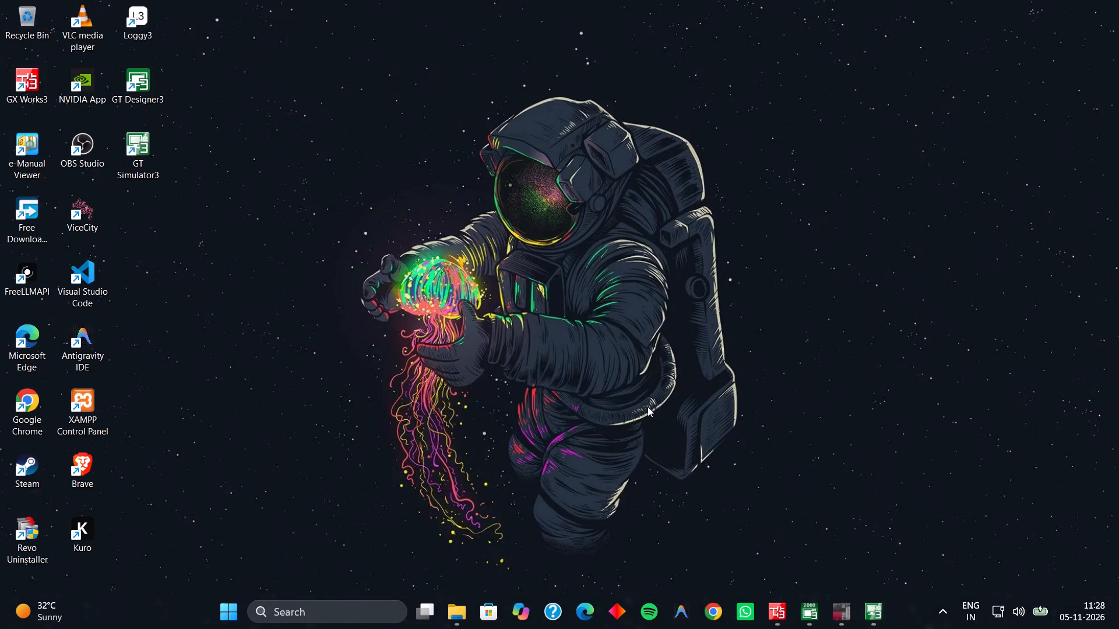
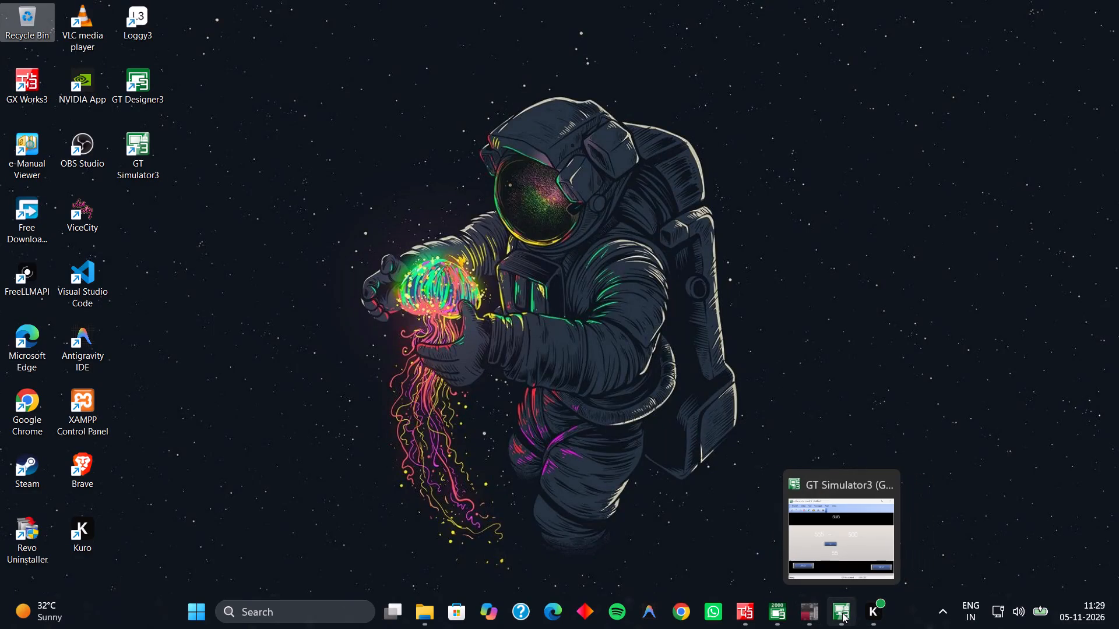
Bring the GT Simulator3, GX Simulator3 and GT Designer3 windows back onto the desktop, with the SUB screen design open for editing.
click(842, 613)
click(807, 620)
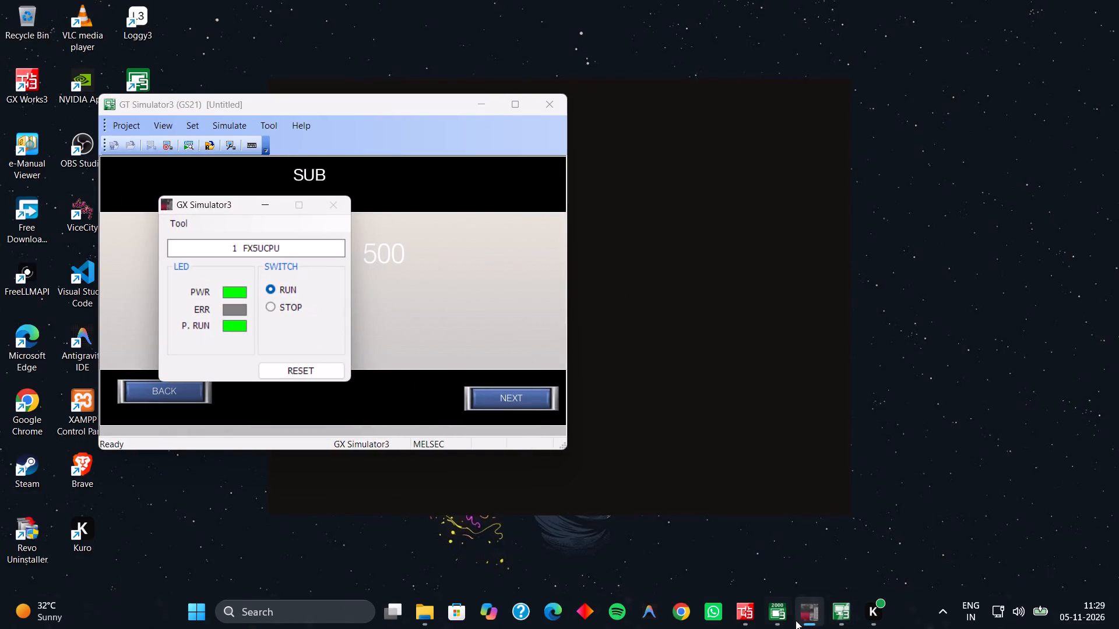
click(776, 624)
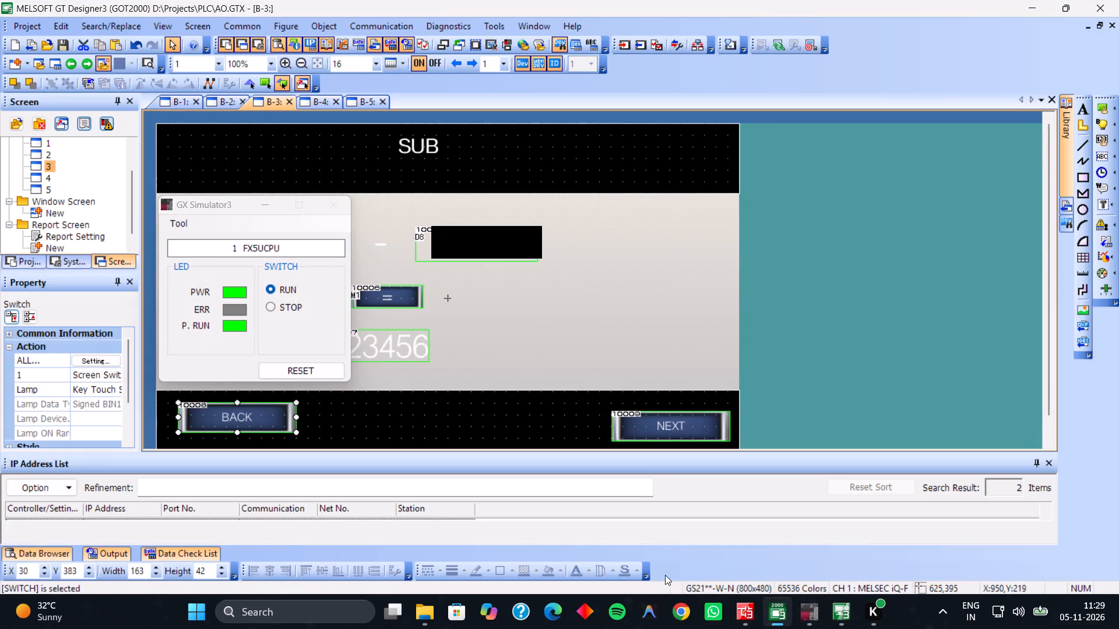
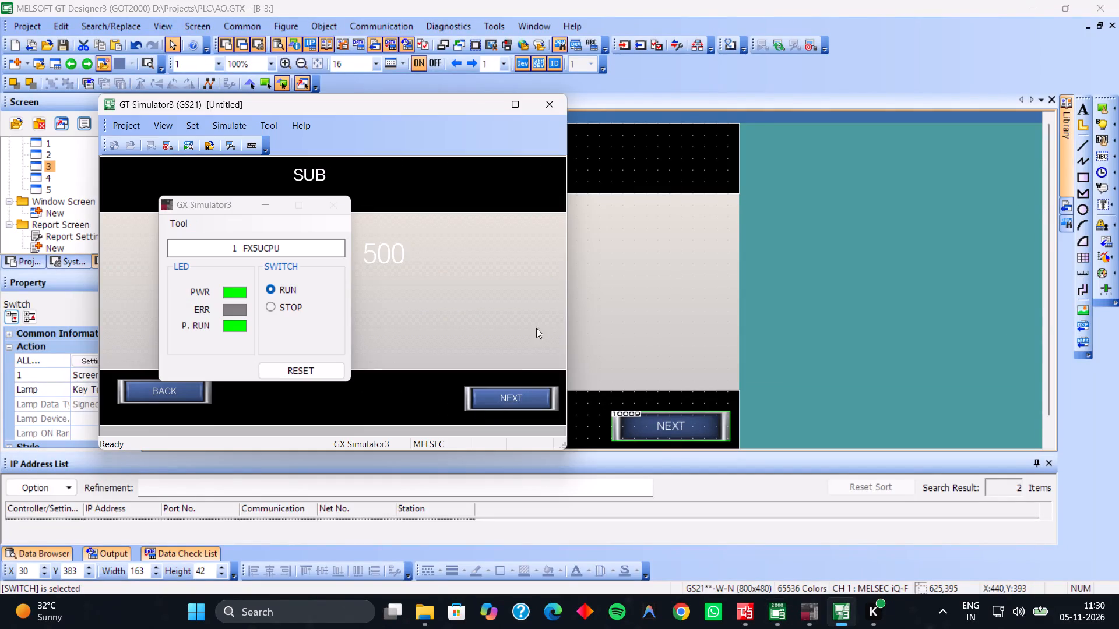
Clear the GX Simulator3 window off the simulated SUB screen and run the subtraction with its = switch.
click(516, 329)
click(264, 204)
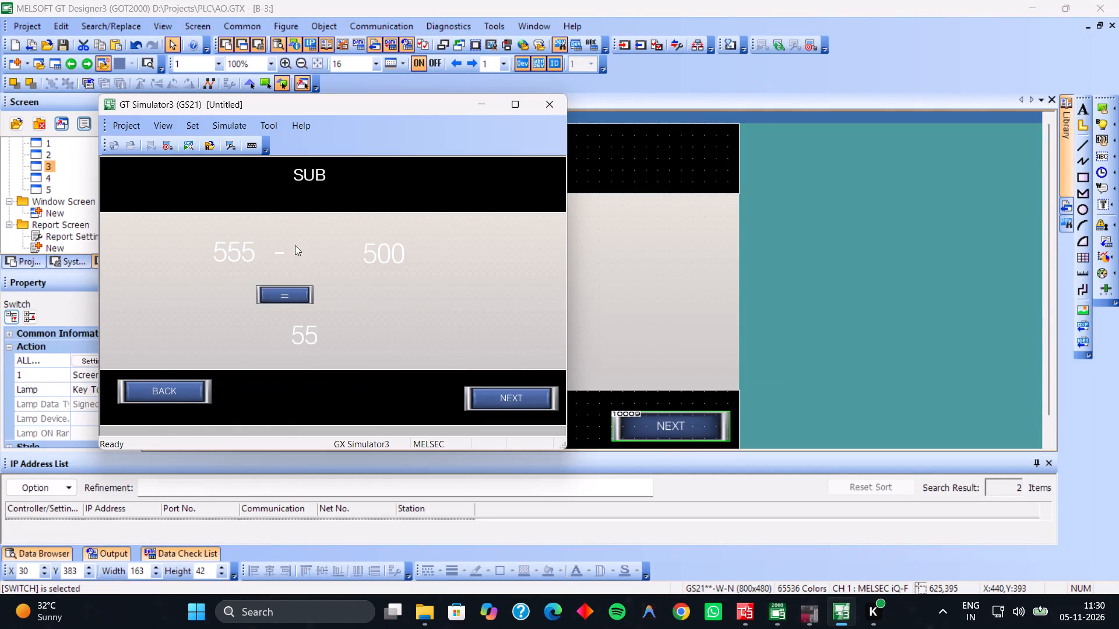
click(308, 293)
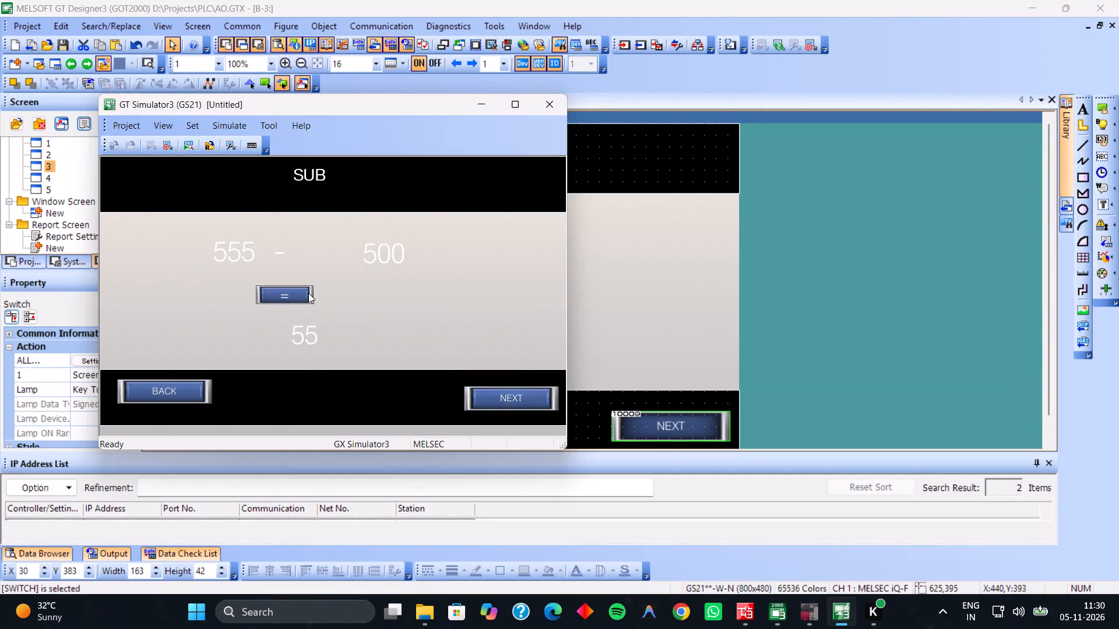
click(308, 293)
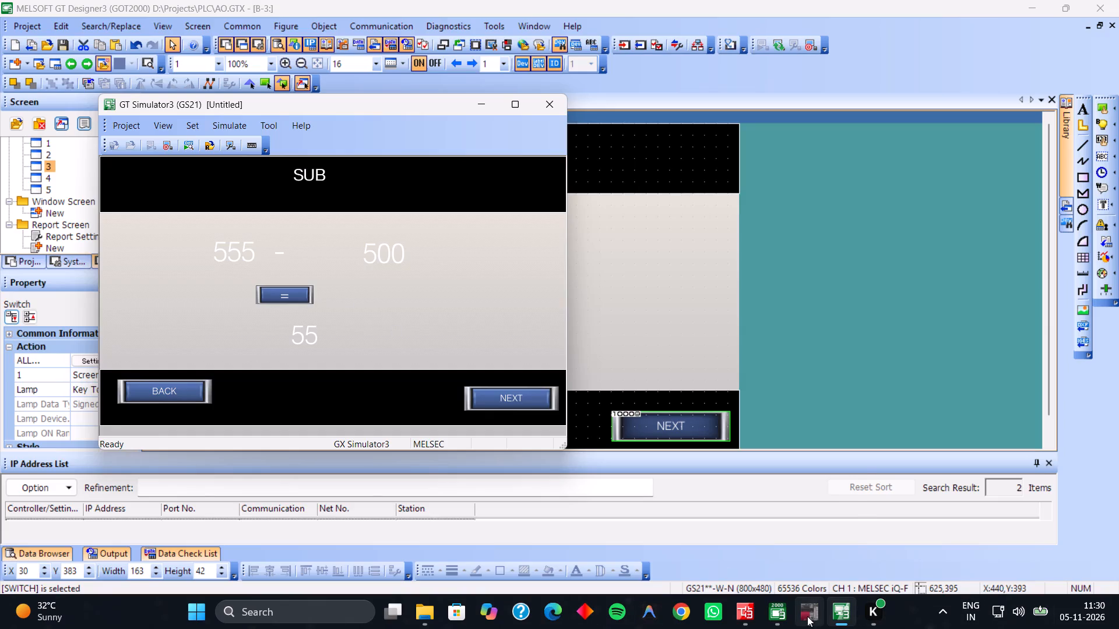
Switch to GX Works3 and examine the monitored ladder program with its ADD, SUB, DIV and MUL rungs.
click(791, 616)
click(758, 619)
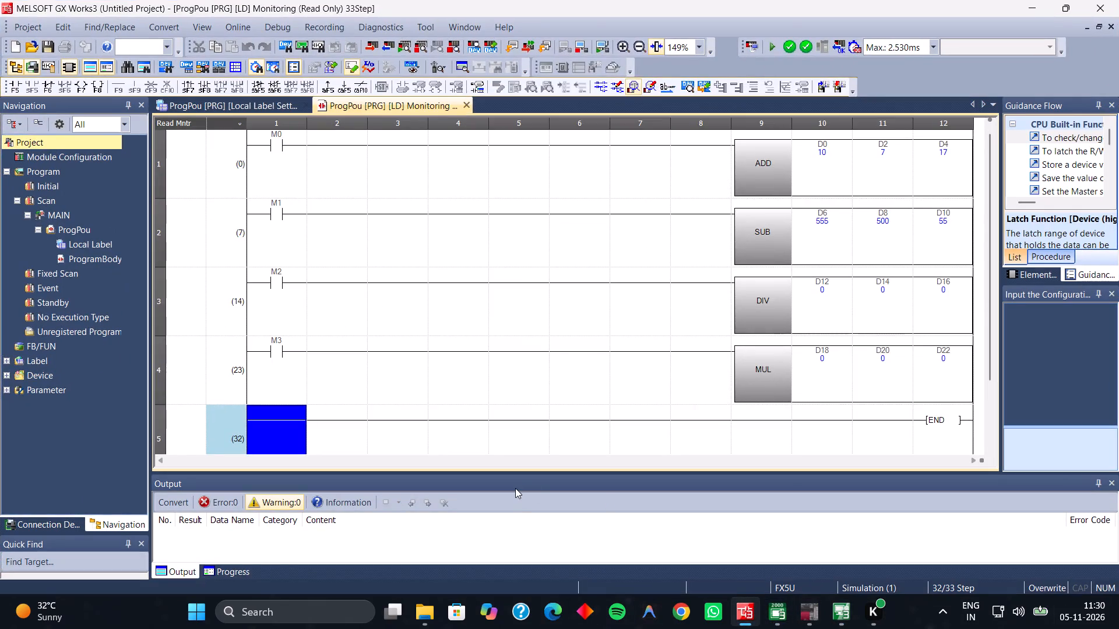
scroll(515, 488, up, 2)
scroll(569, 375, up, 5)
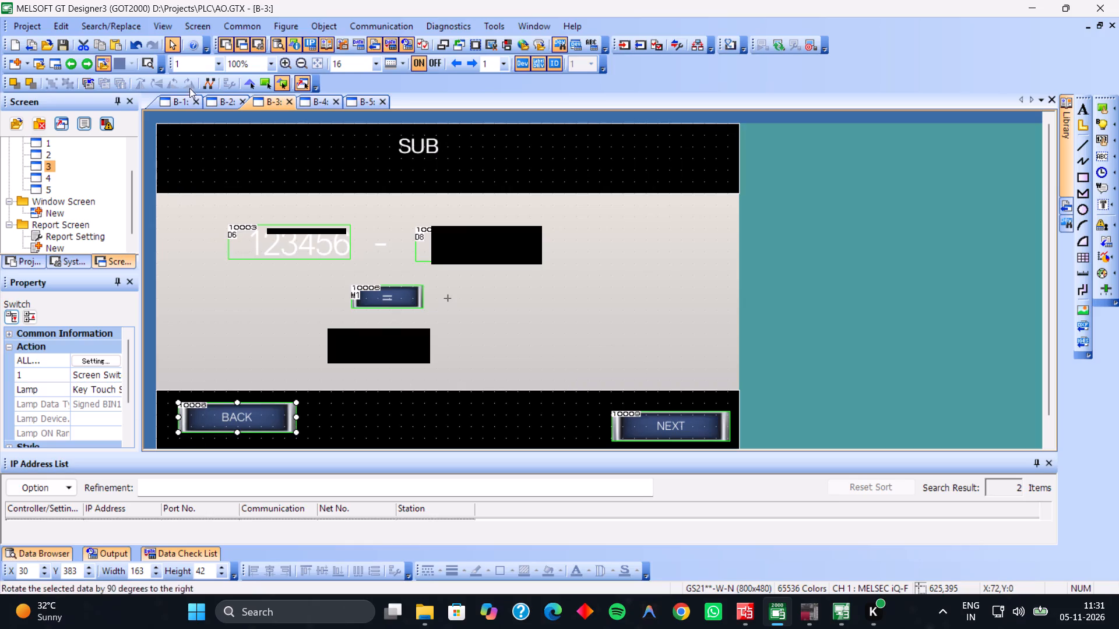
In GT Designer3, show the WELCOME base screen design, B-1.
click(177, 102)
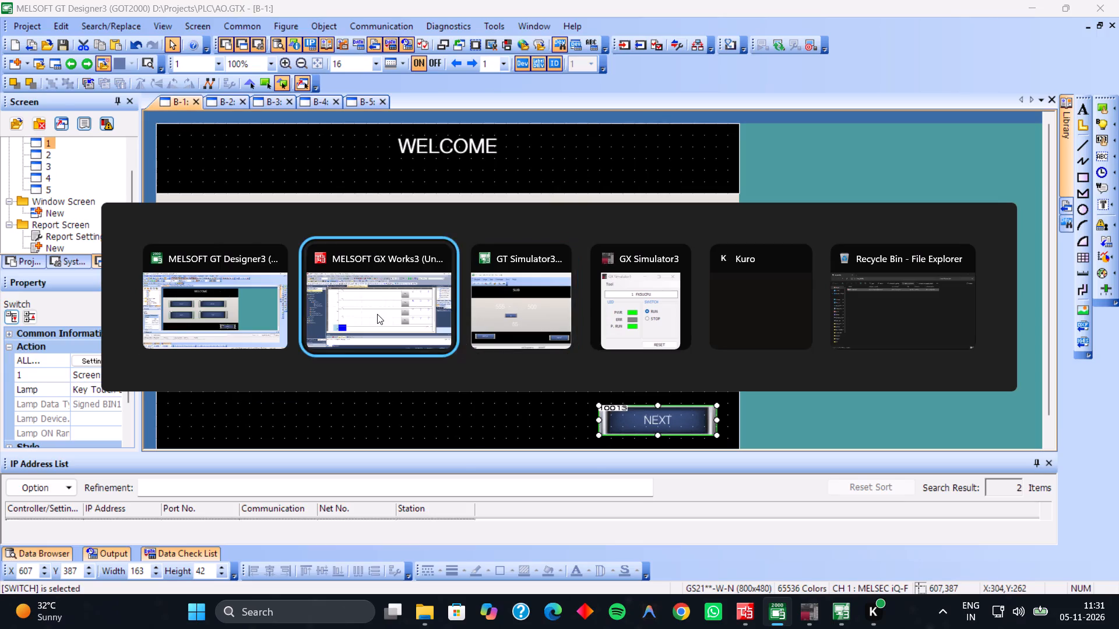
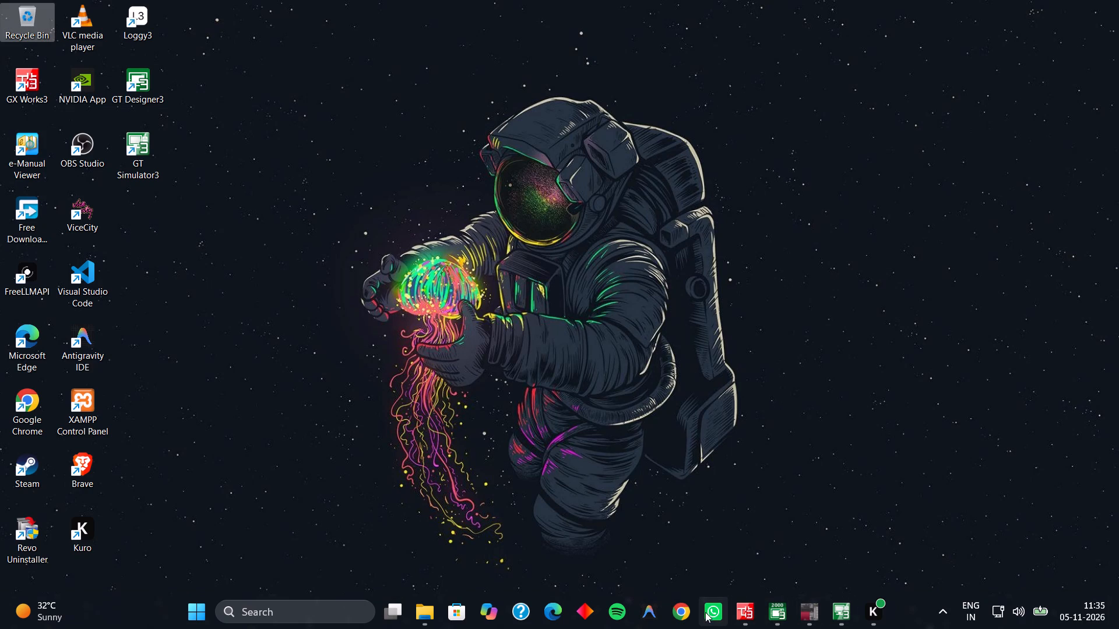
Open Chrome with the first listed profile in a maximized window, closing the Recycle Bin File Explorer window.
click(690, 620)
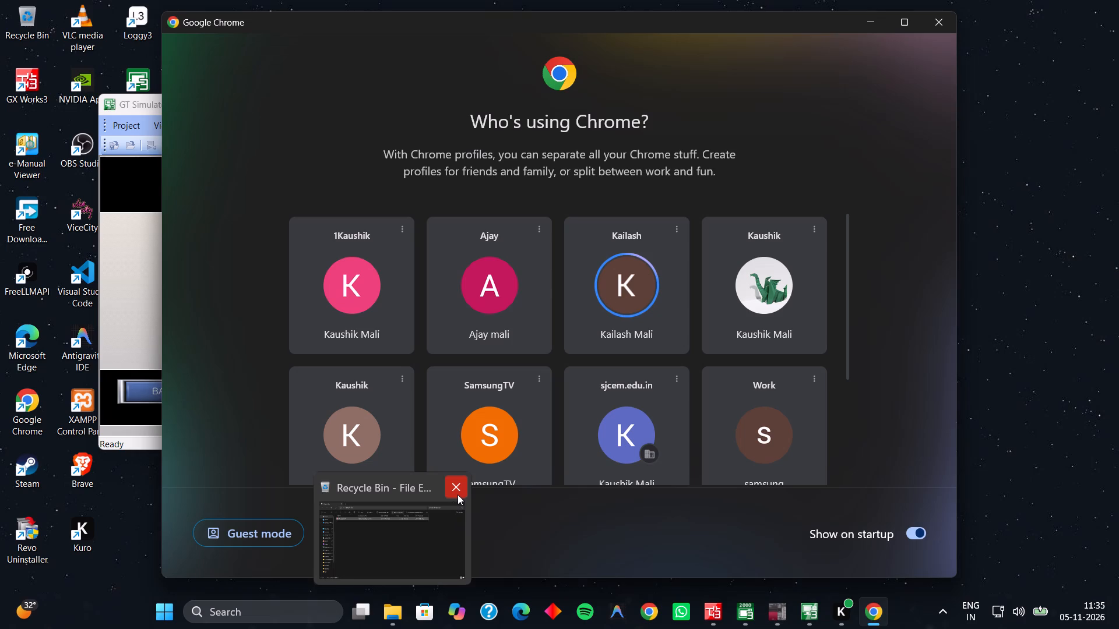
click(458, 494)
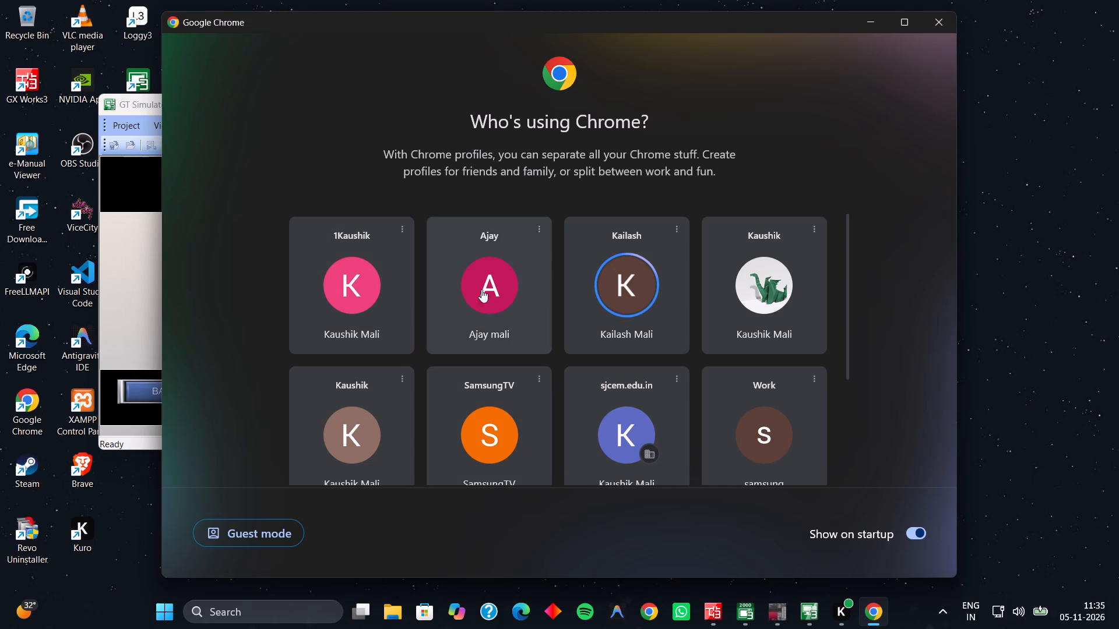
click(361, 335)
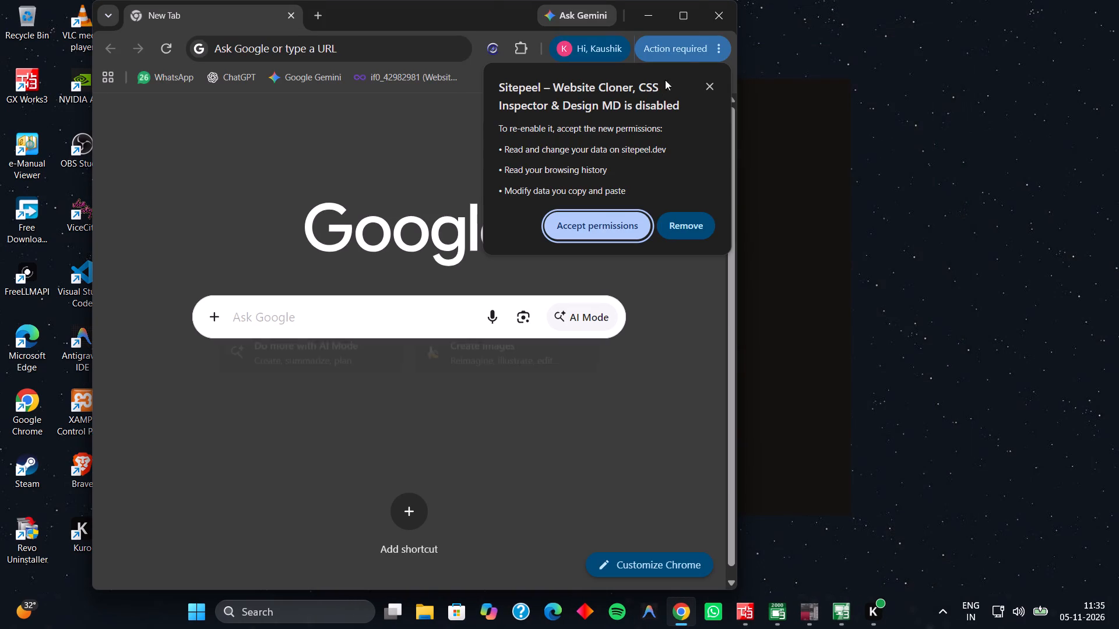
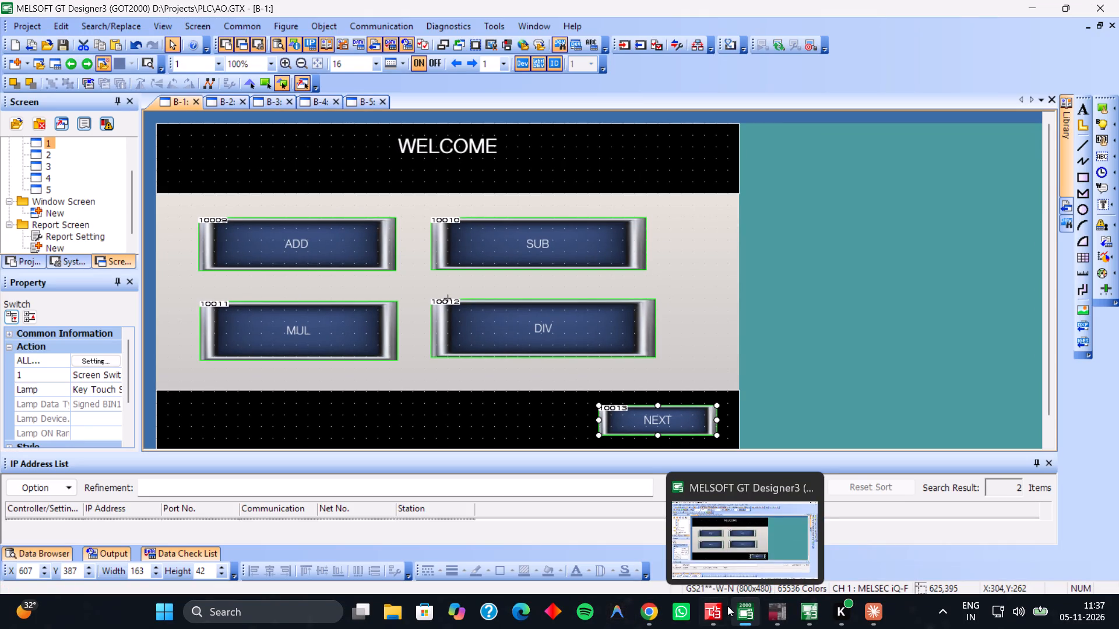
click(779, 616)
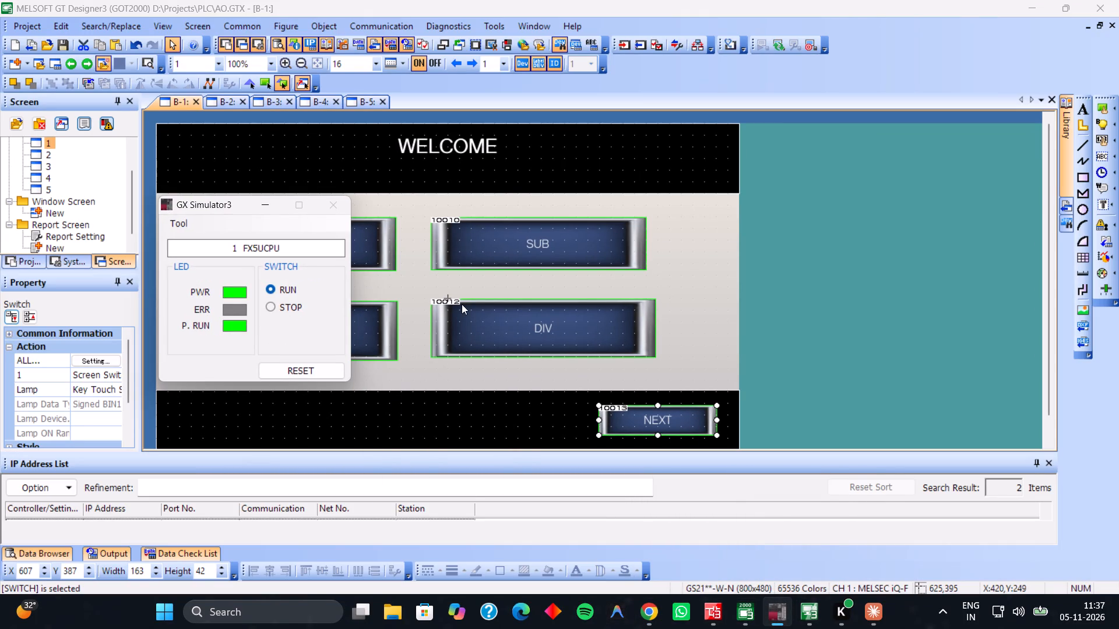
click(270, 201)
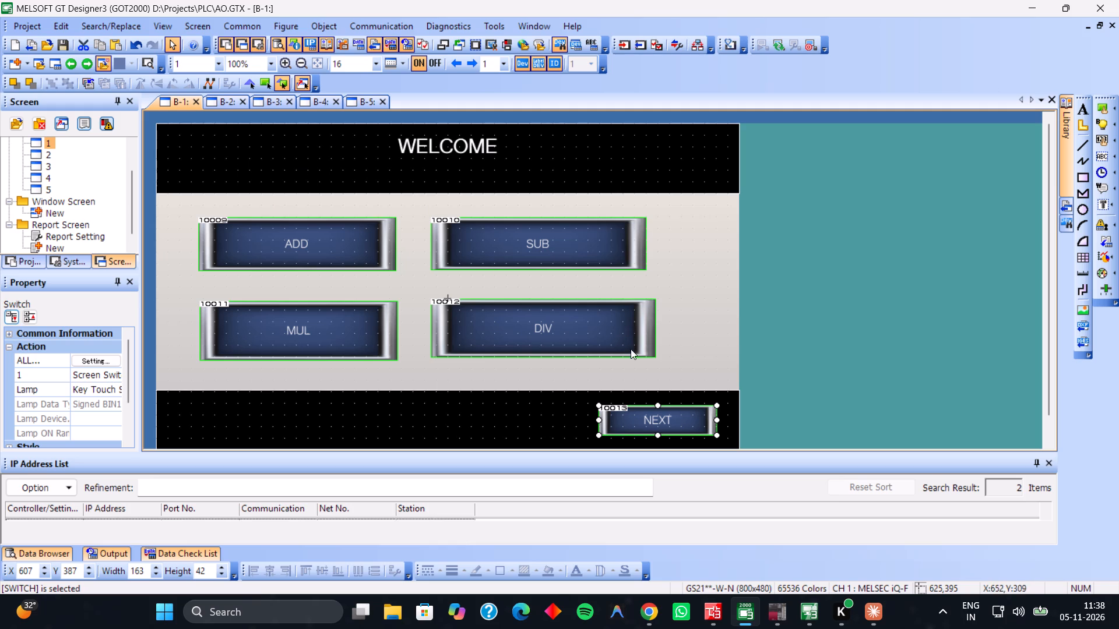
click(647, 328)
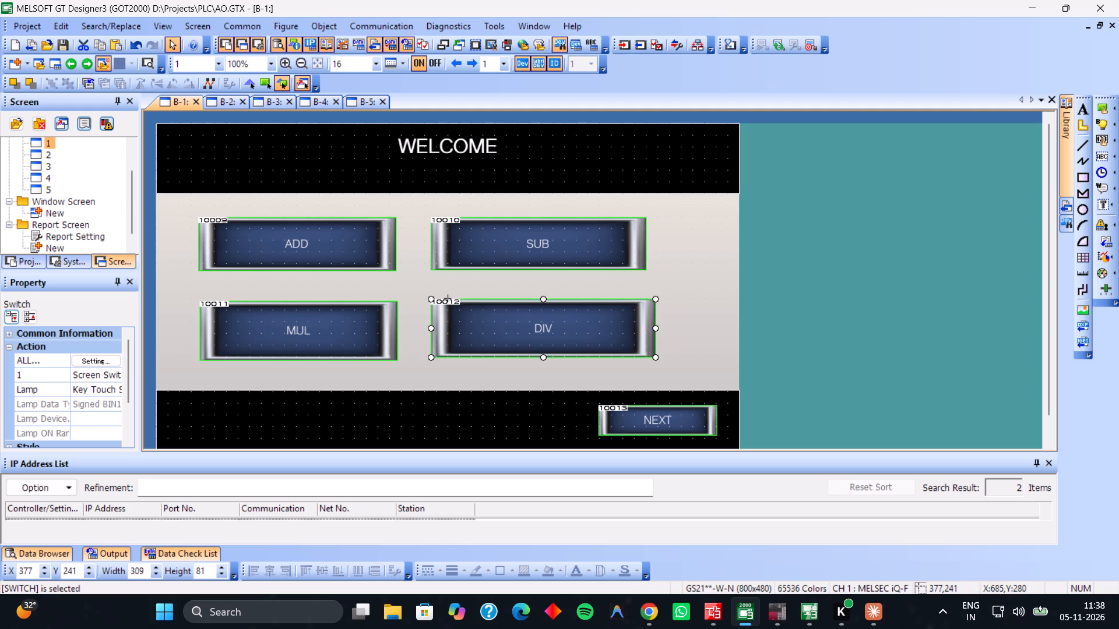
drag(655, 327, 644, 328)
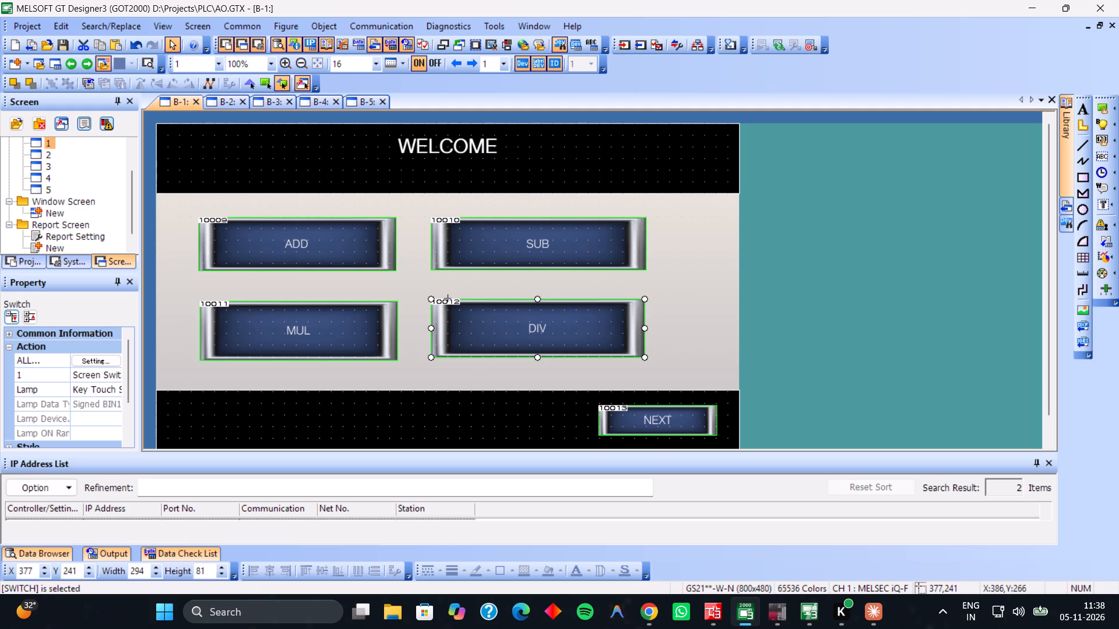
Move the MUL switch to about X 76, Y 225 and the DIV switch to about X 359, Y 225.
drag(338, 321, 347, 305)
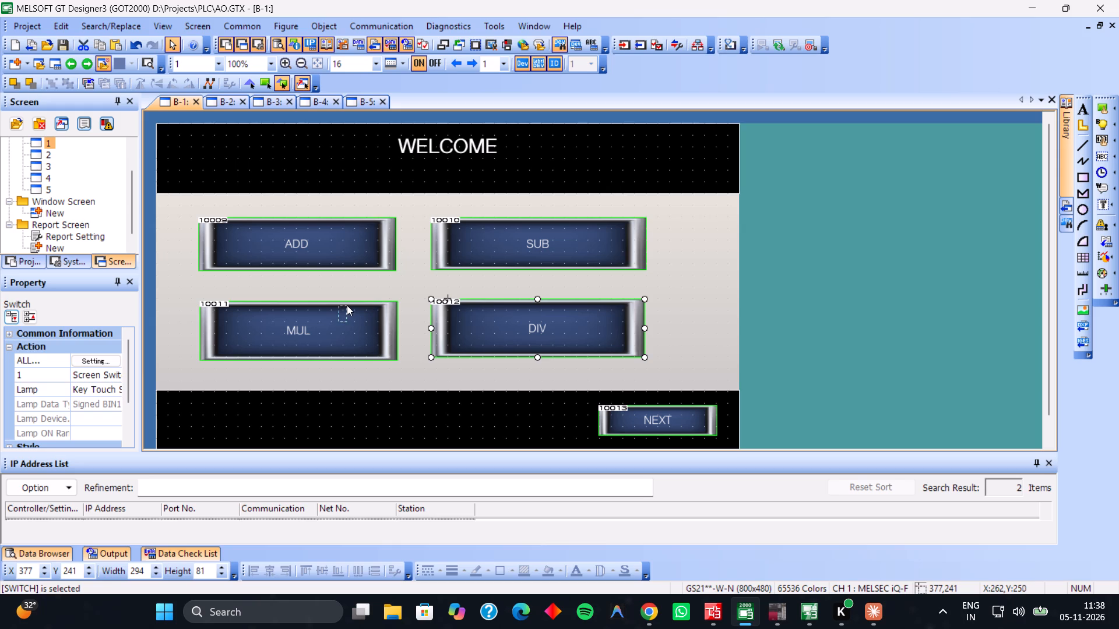
drag(347, 305, 347, 306)
click(346, 312)
drag(349, 319, 360, 305)
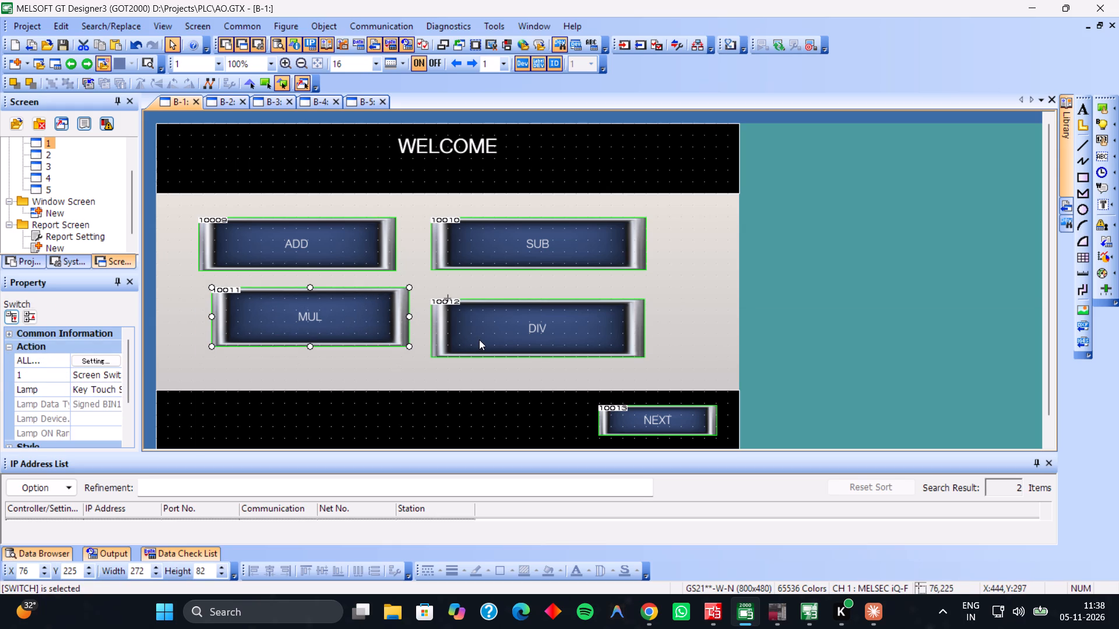
click(479, 340)
drag(484, 332, 471, 320)
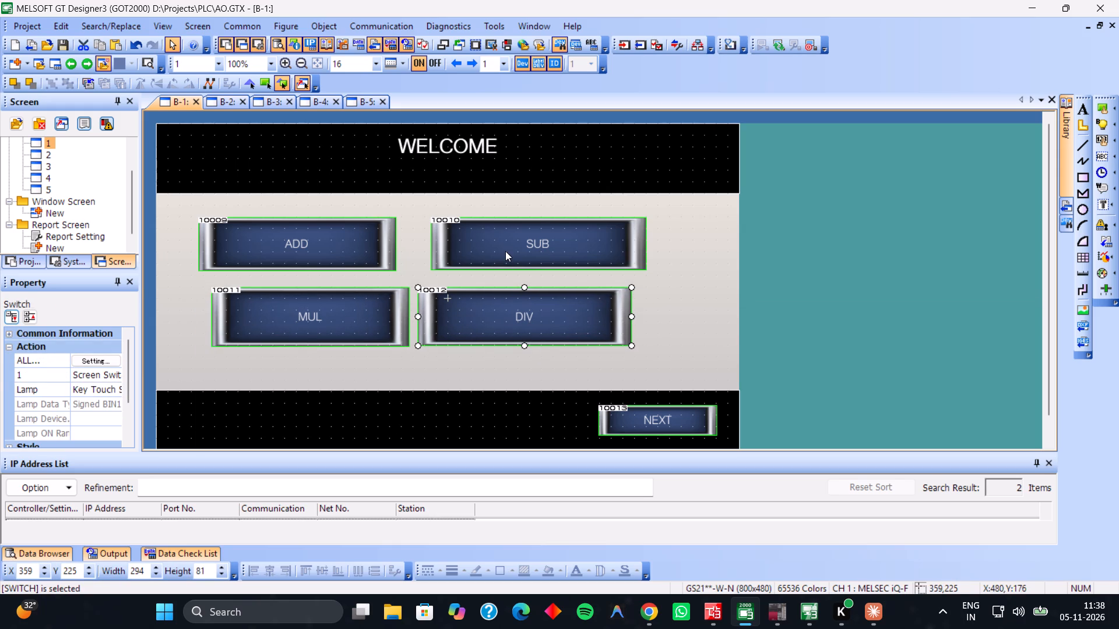
Move the SUB switch inward above DIV, and the ADD switch to about X 76, Y 146 above MUL.
click(505, 251)
drag(507, 248, 495, 258)
click(342, 242)
drag(342, 242, 347, 246)
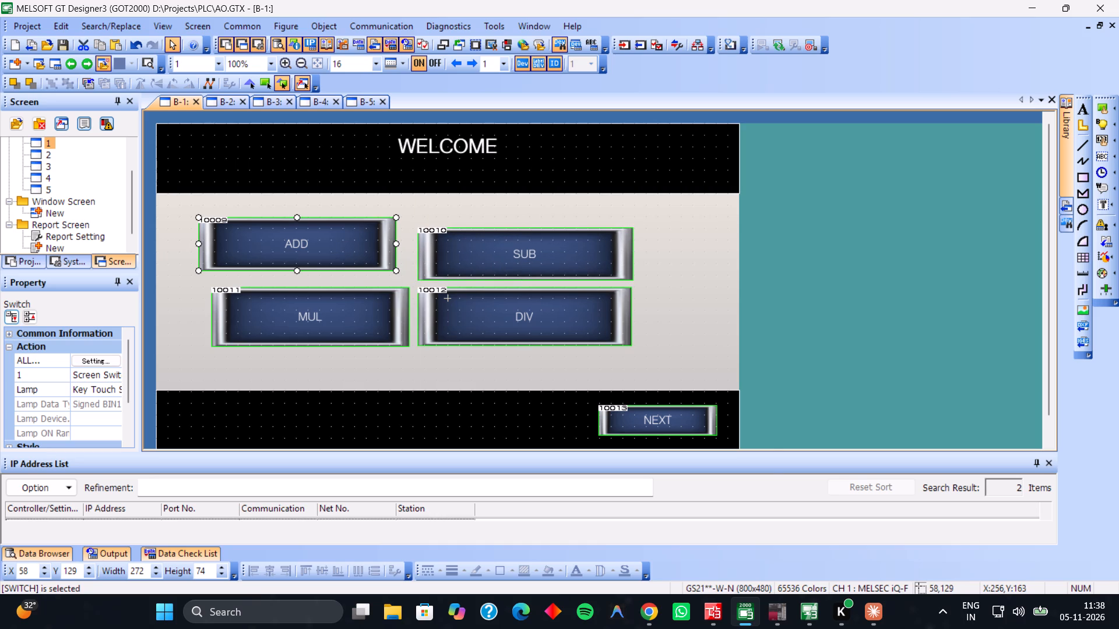
drag(347, 246, 365, 256)
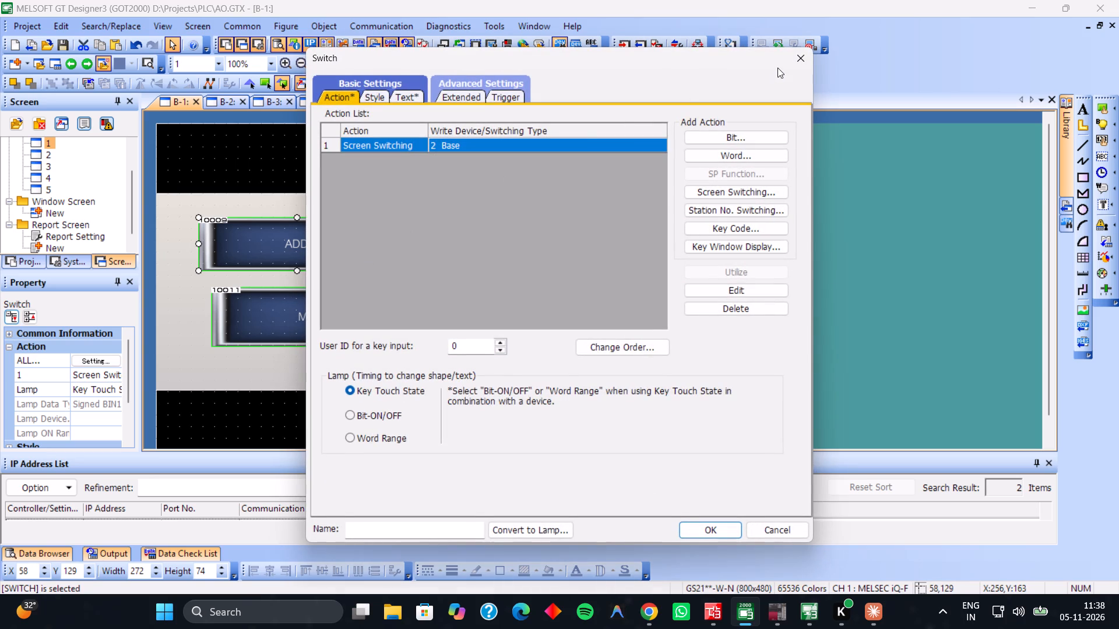
click(795, 59)
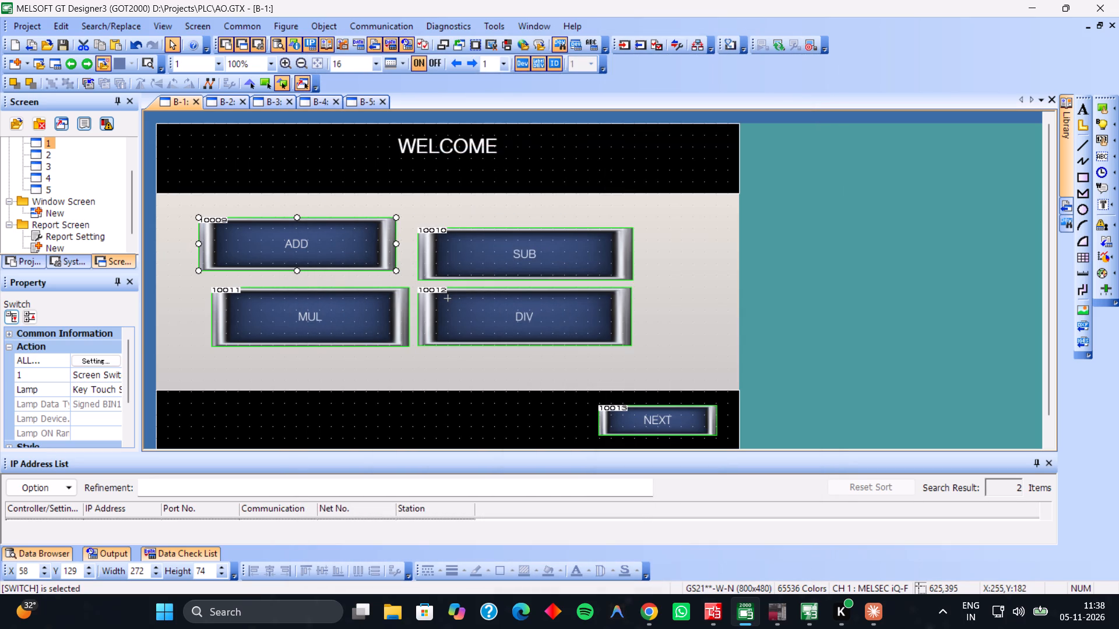
drag(342, 256, 356, 268)
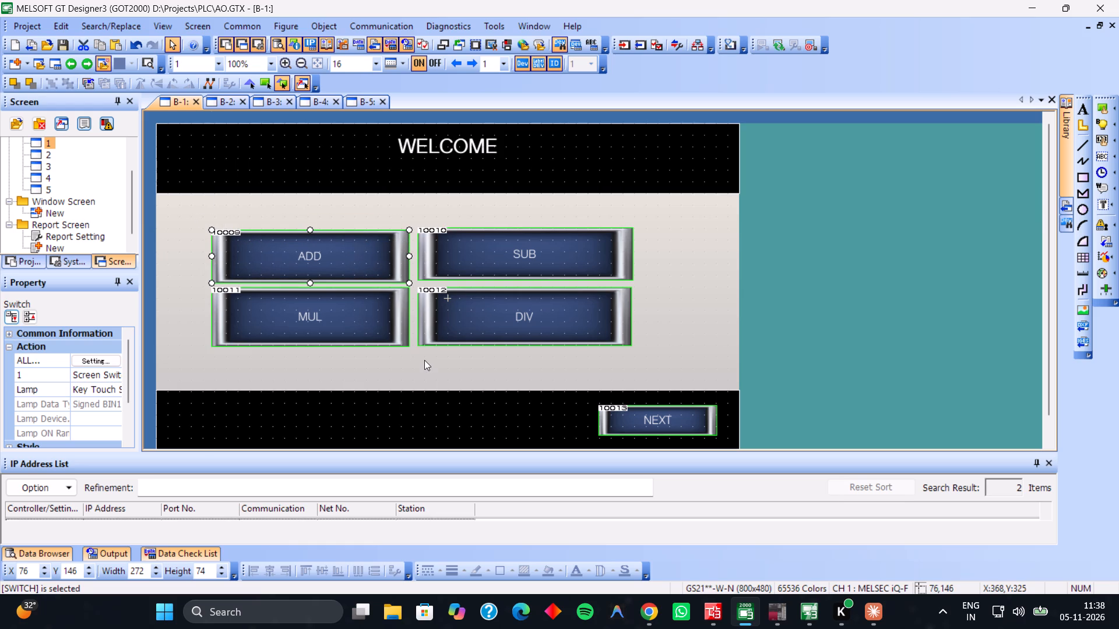
Shift the DIV switch slightly to X 362, keeping it beneath the SUB switch.
click(424, 360)
click(465, 312)
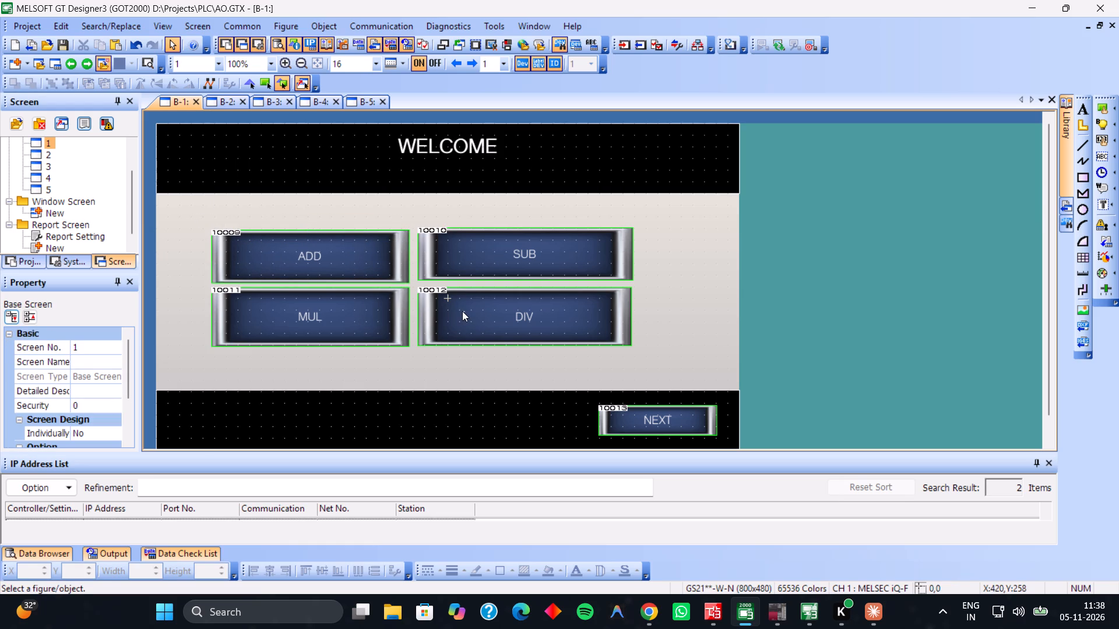
click(462, 311)
click(469, 314)
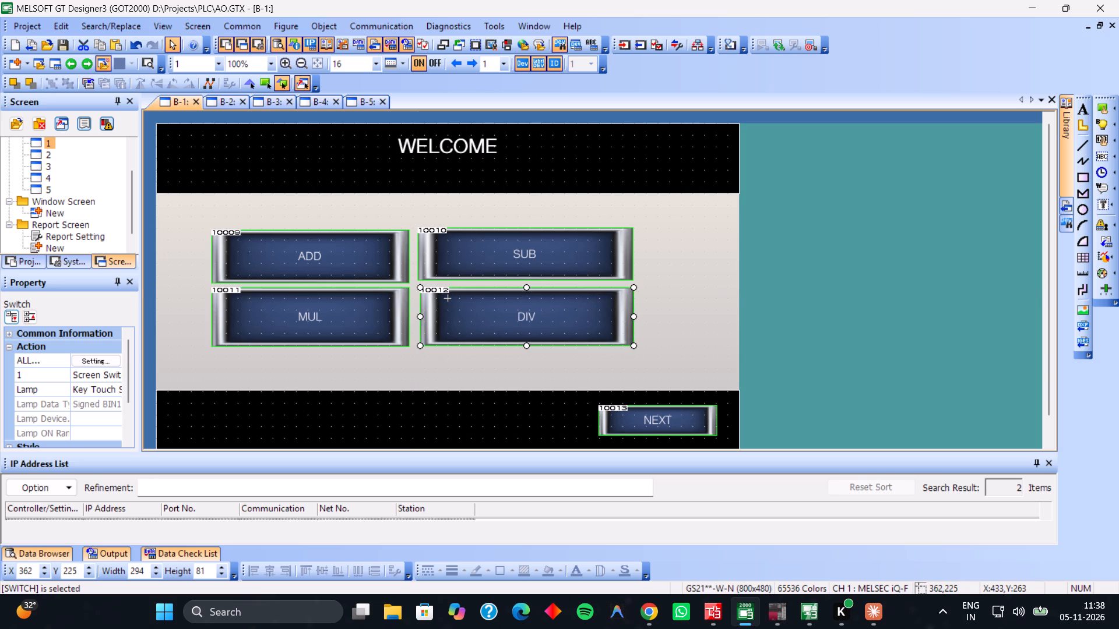
click(456, 385)
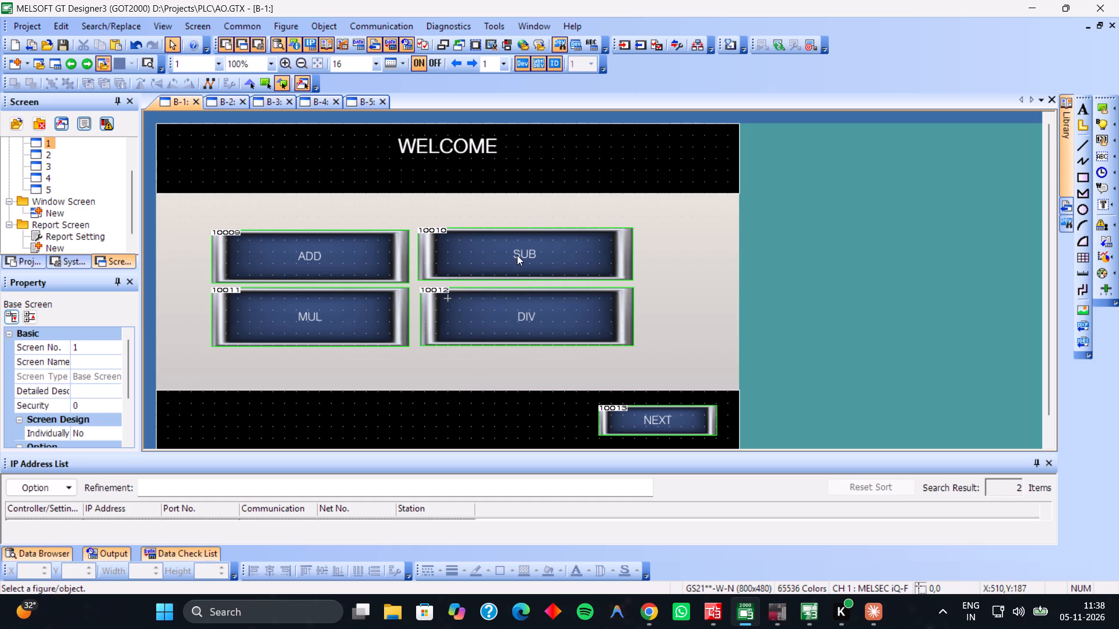
Open base screen B-2 with the addition layout.
click(219, 86)
click(221, 90)
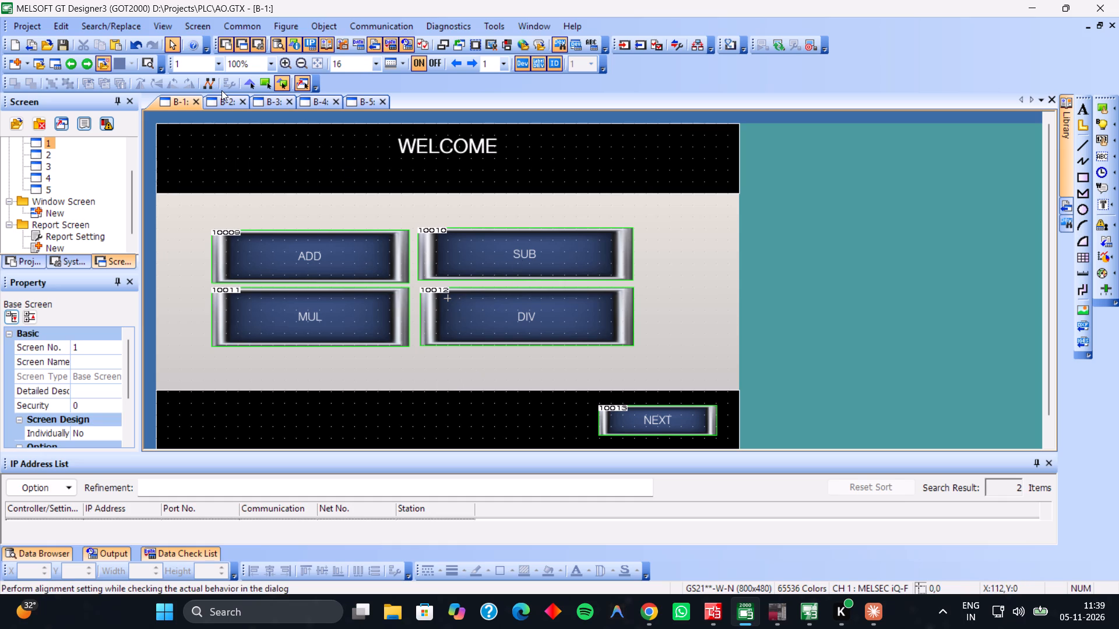
click(221, 94)
click(223, 100)
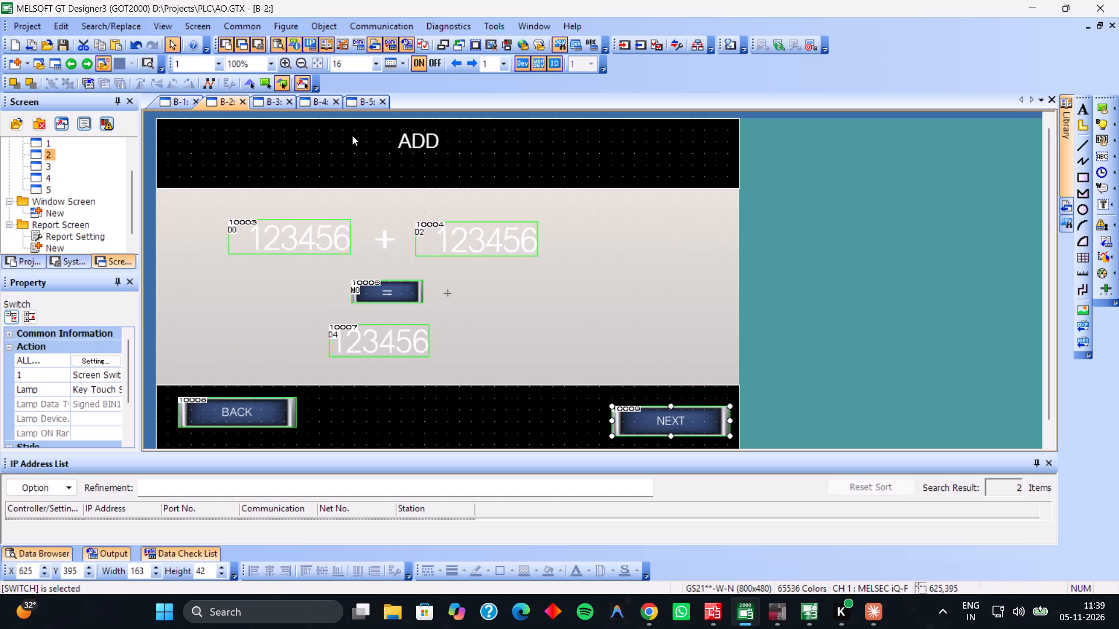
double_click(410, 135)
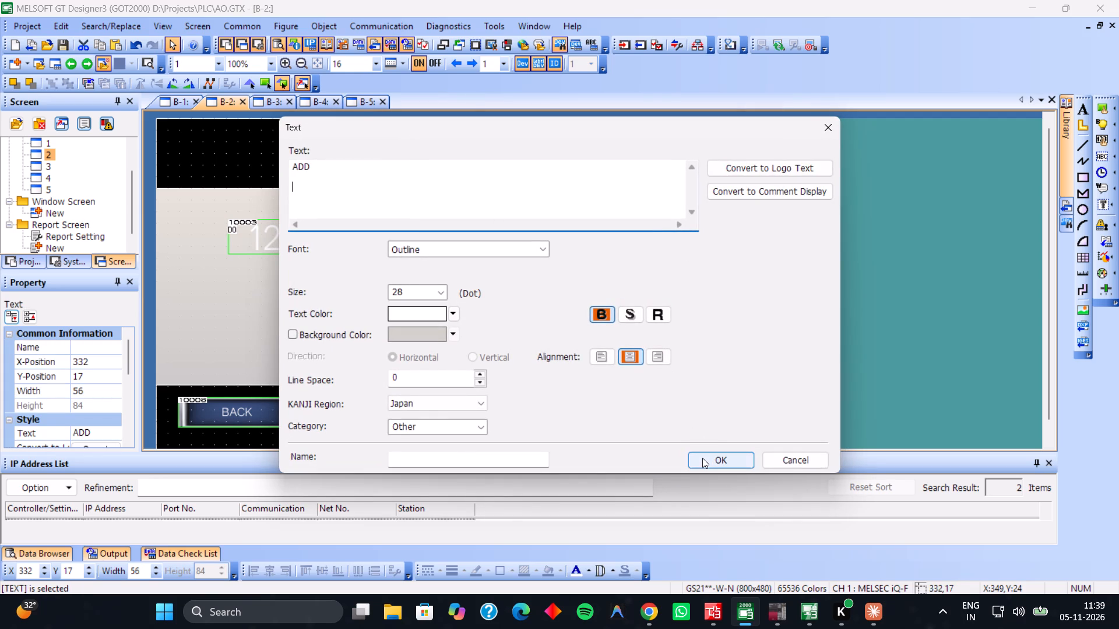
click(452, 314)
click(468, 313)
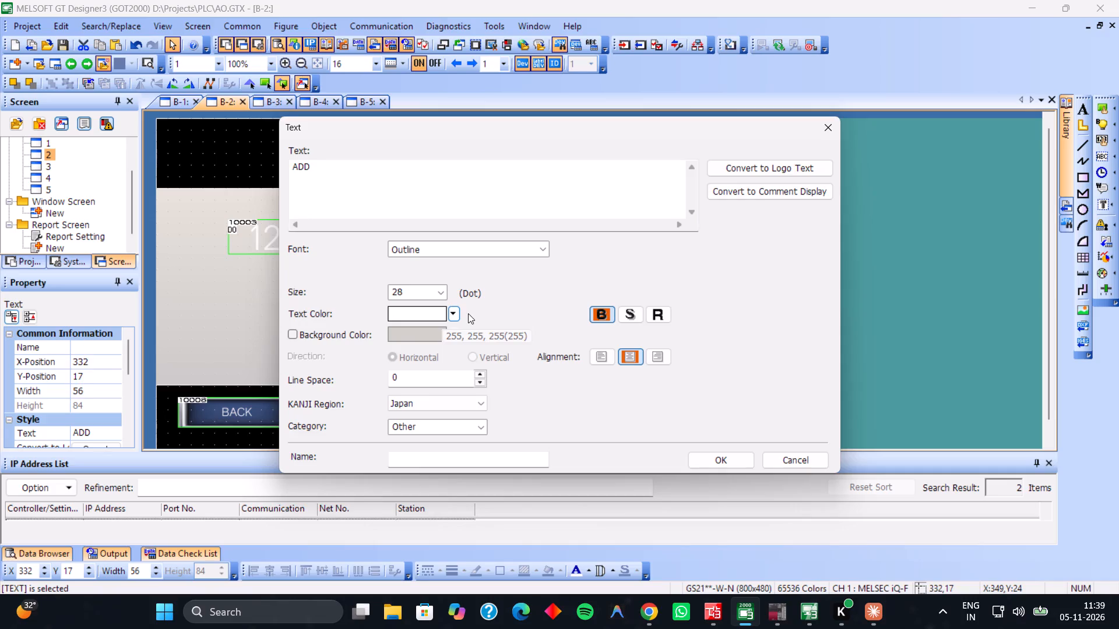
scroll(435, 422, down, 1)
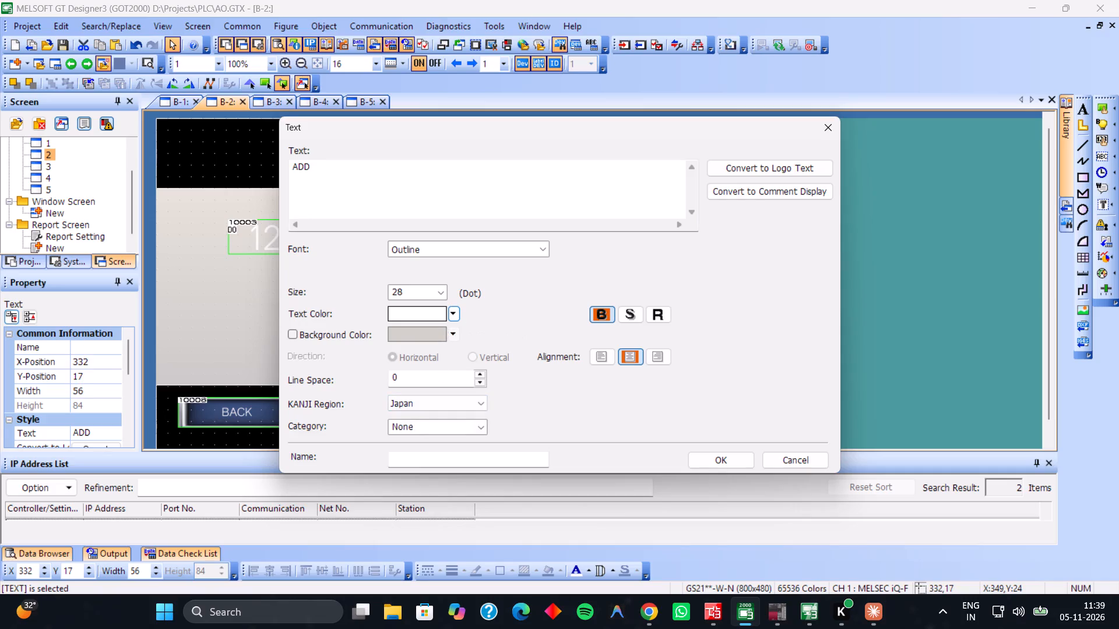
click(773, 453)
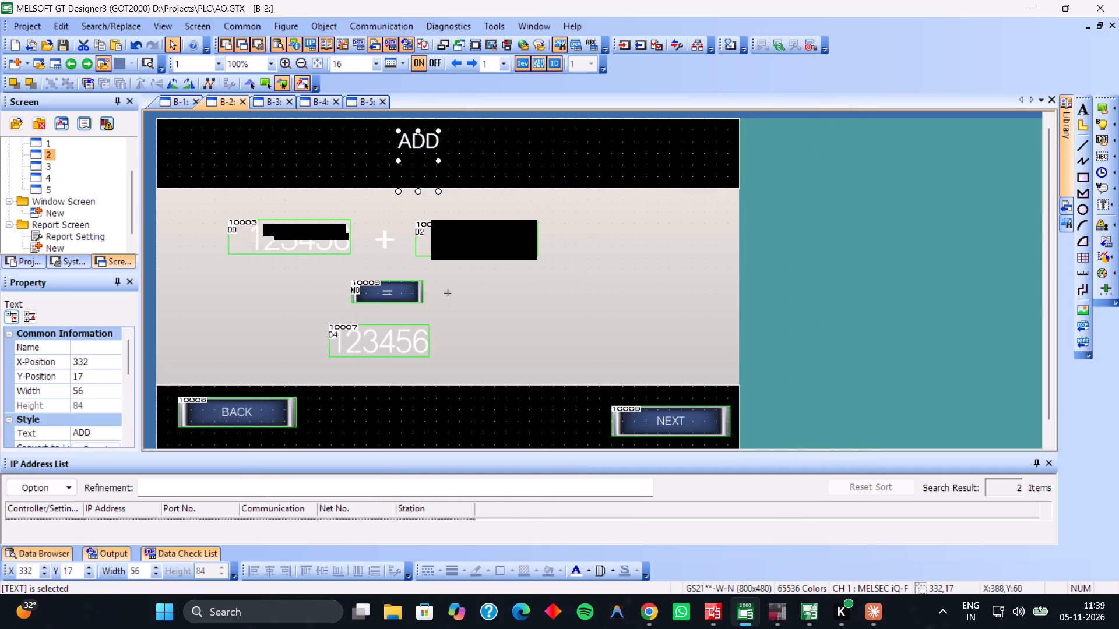
Move the ADD title text horizontally to about X 346 in the header band.
drag(439, 162, 448, 160)
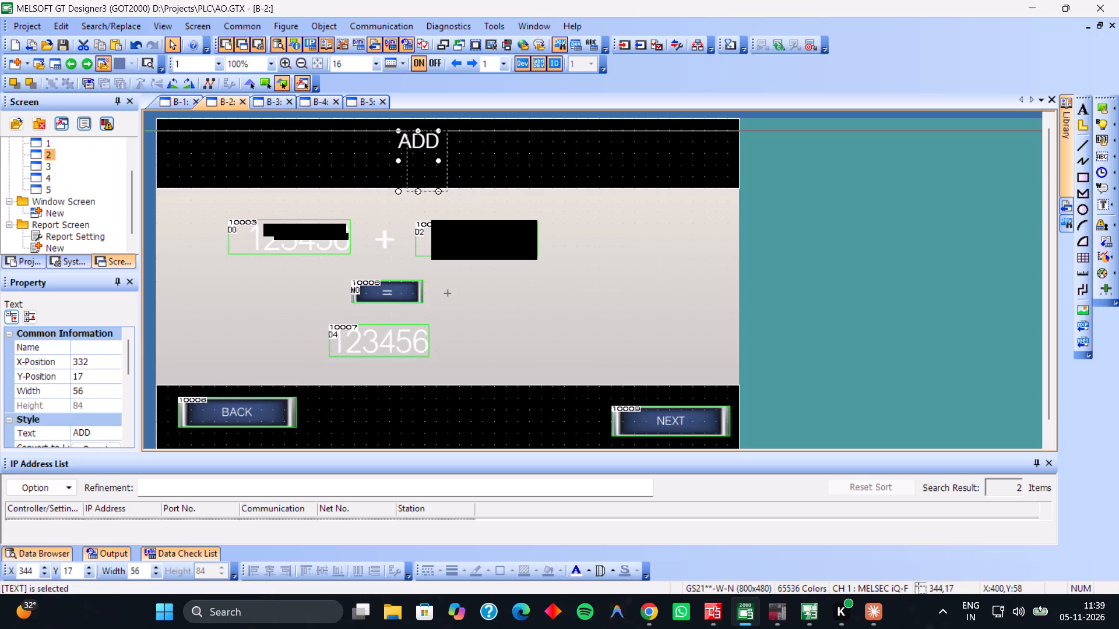
drag(448, 160, 449, 162)
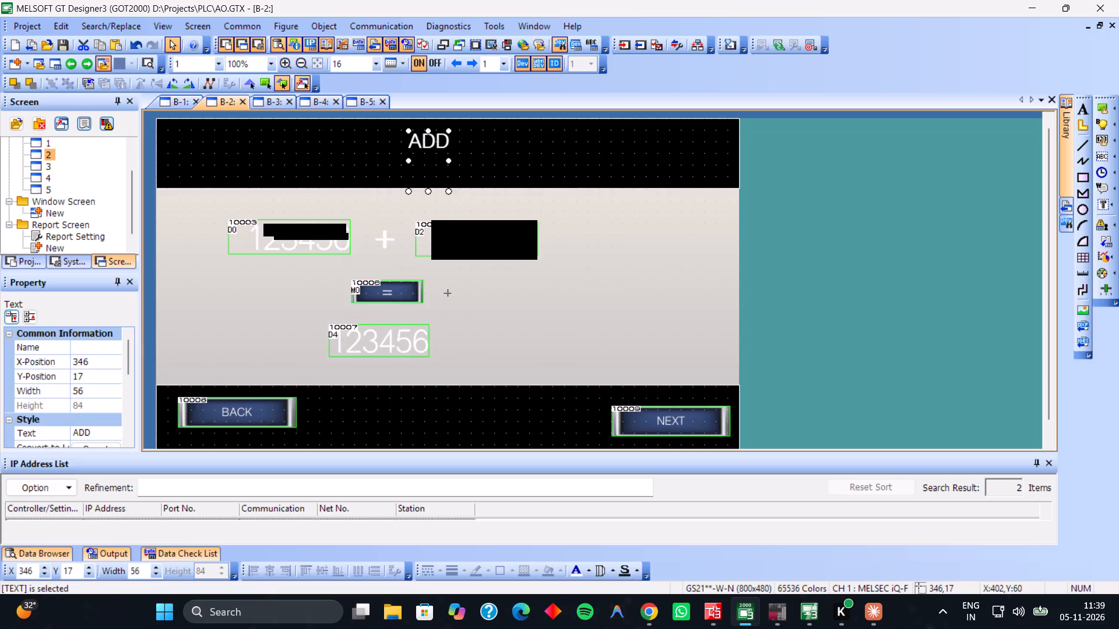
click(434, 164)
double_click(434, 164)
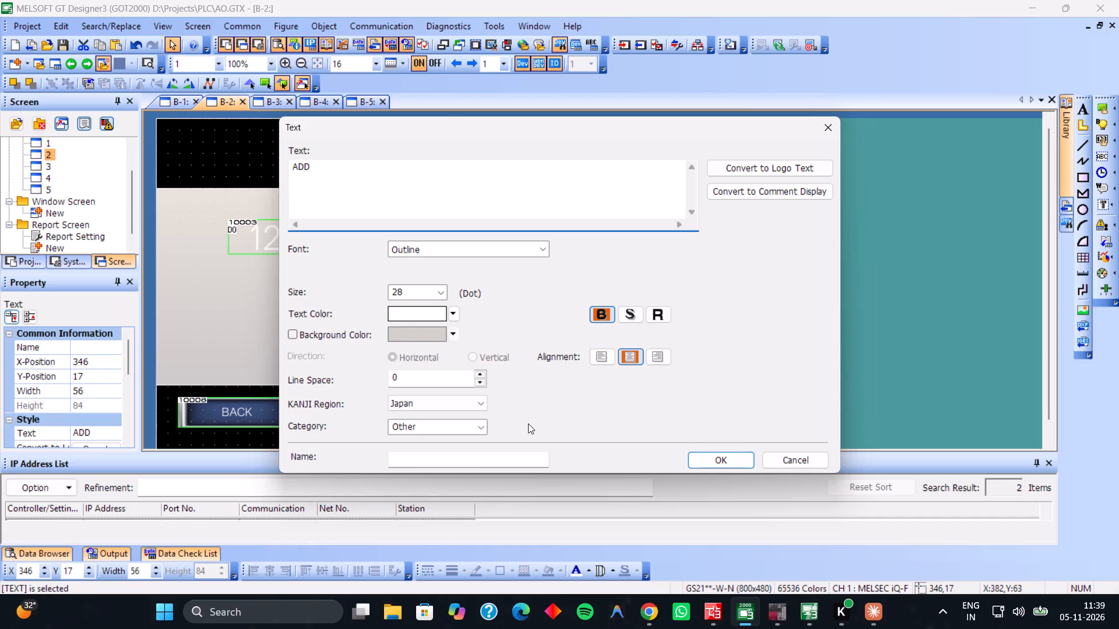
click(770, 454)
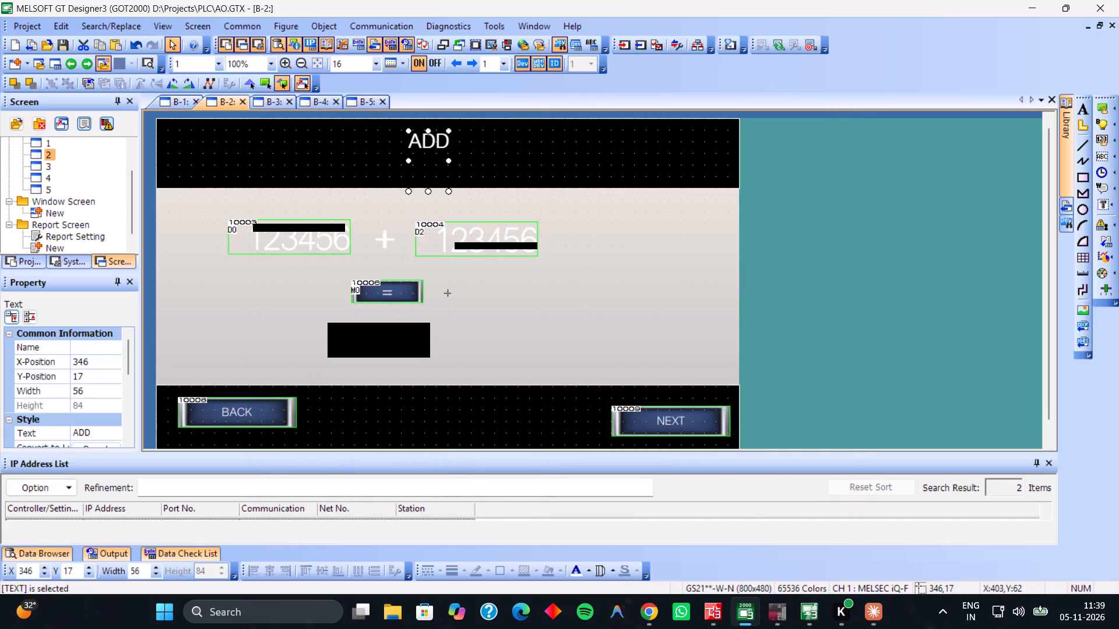
Enlarge the ADD title text to a width of about 64, and deselect it.
drag(450, 193, 461, 195)
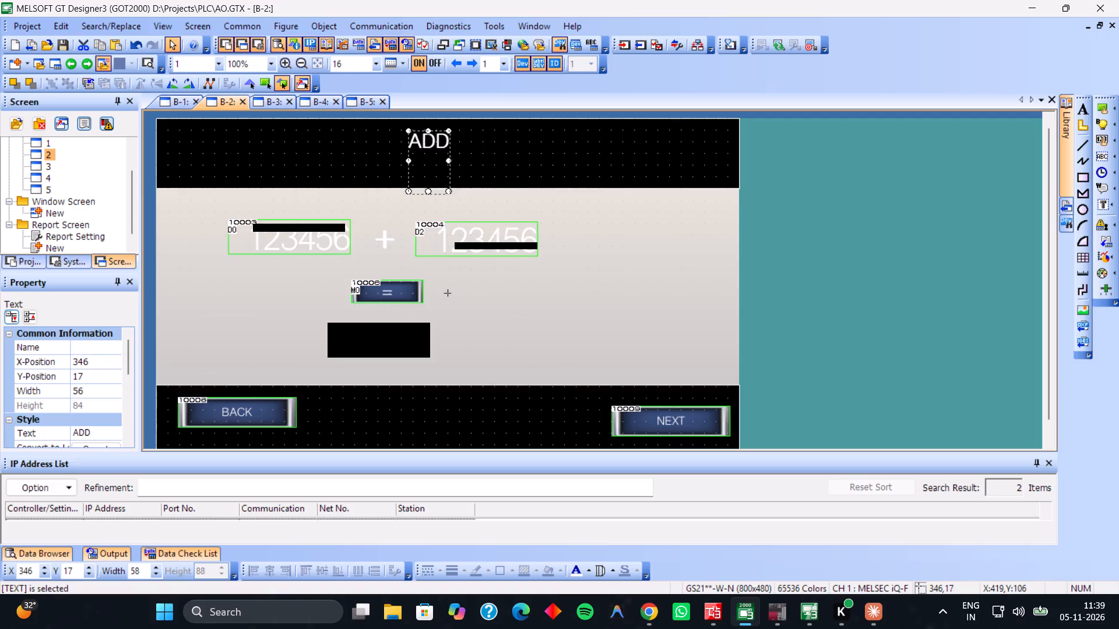
drag(461, 195, 467, 200)
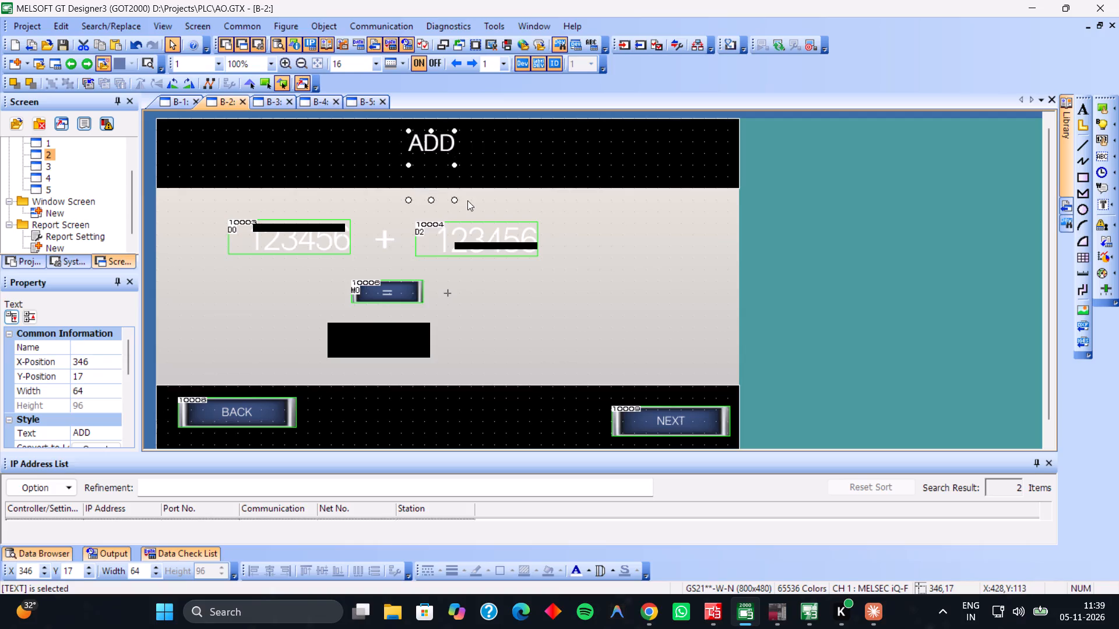
click(490, 165)
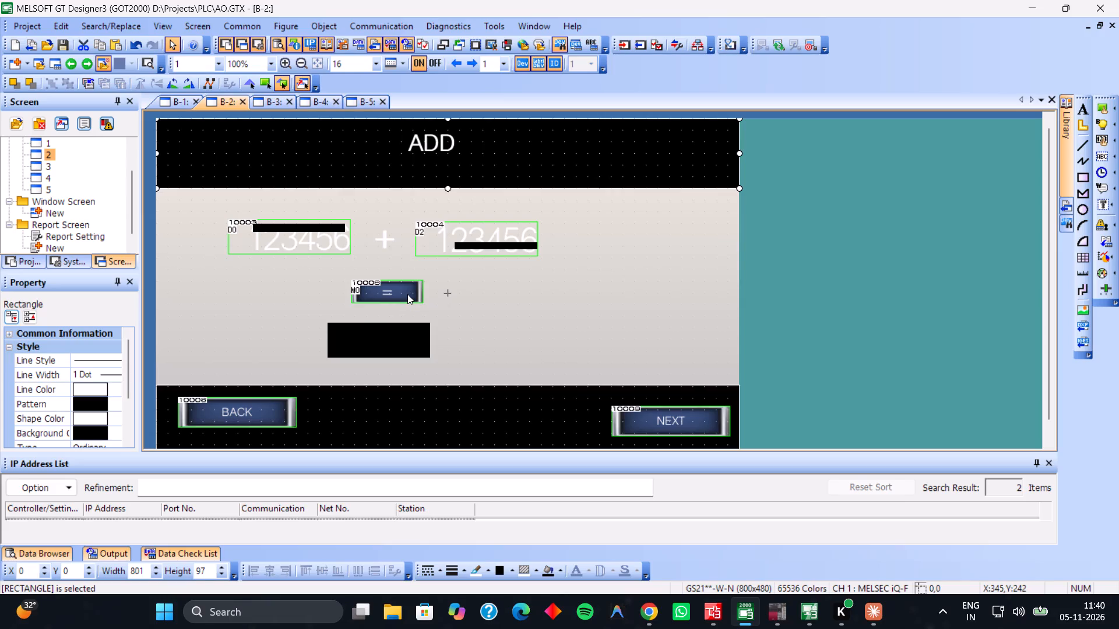
click(470, 293)
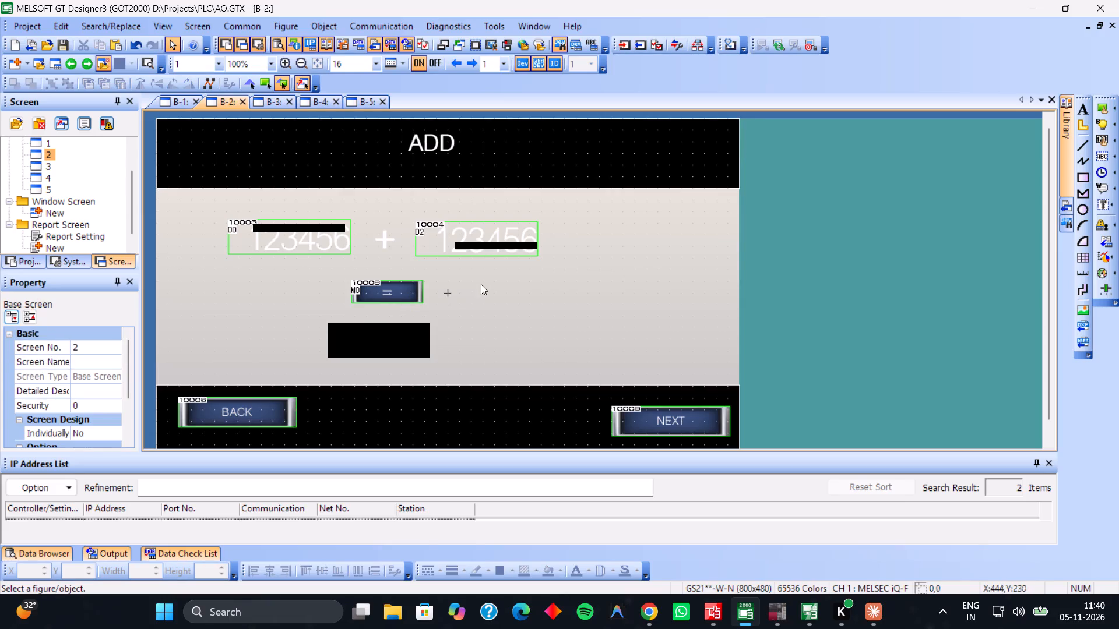
Review the layouts of the SUB, MUL and DIV screens, B-3 to B-5.
click(273, 101)
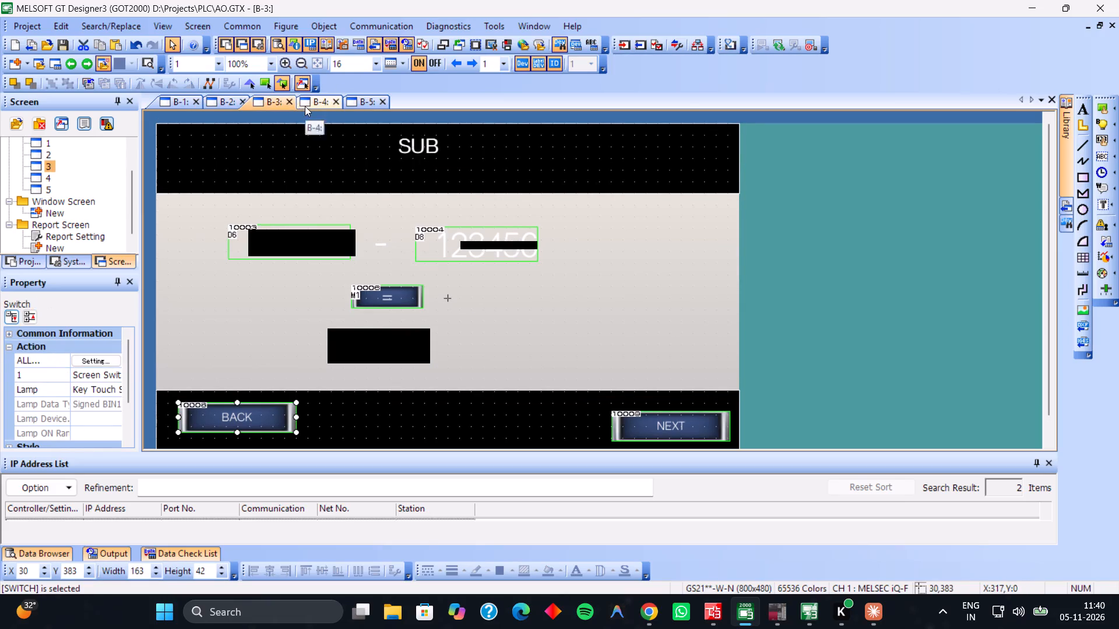
click(305, 106)
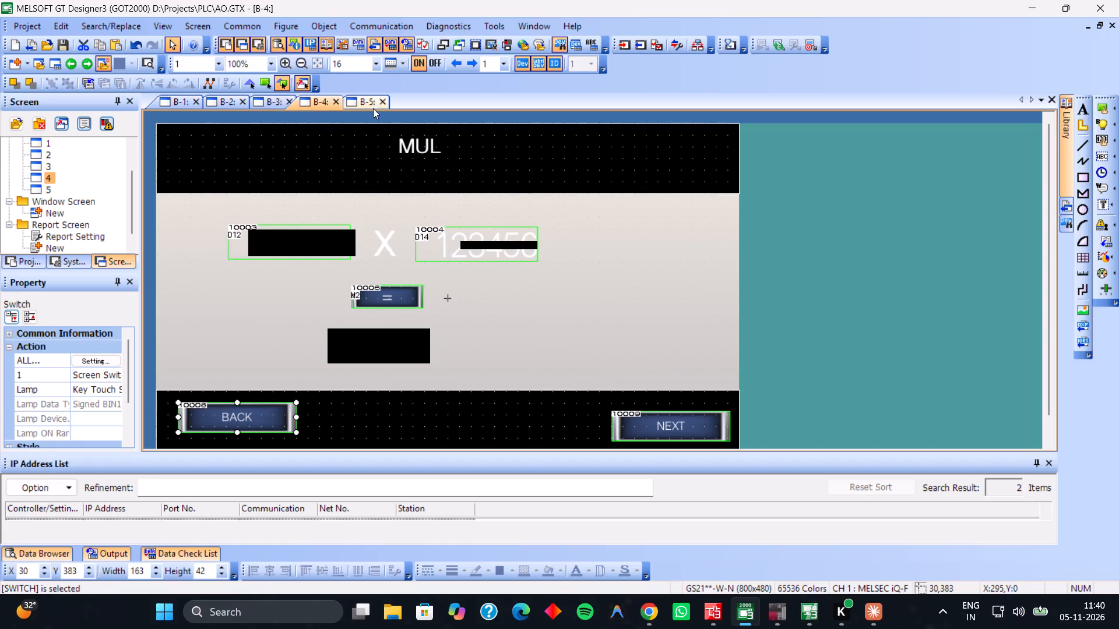
click(364, 107)
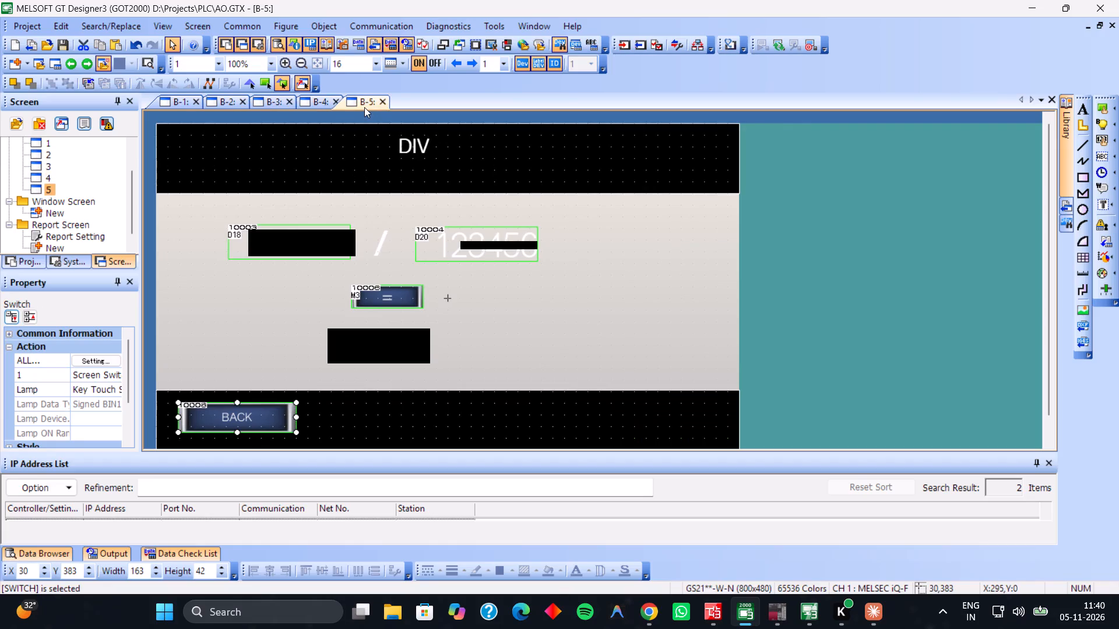
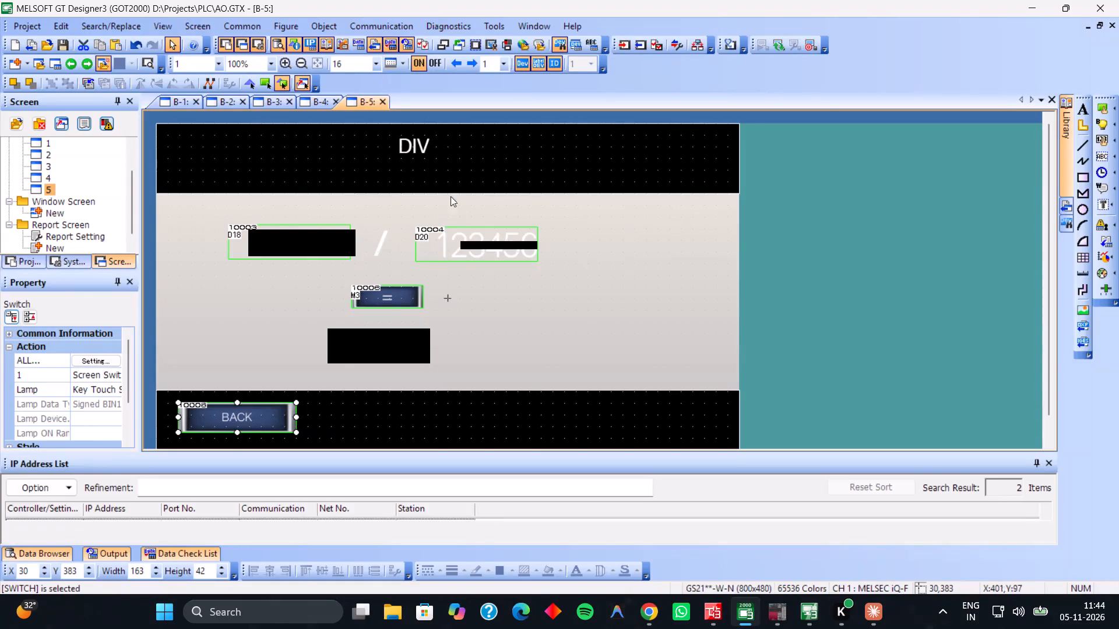
Review the device and style settings of the D20 numerical input on the DIV screen, leaving them unedited.
double_click(466, 248)
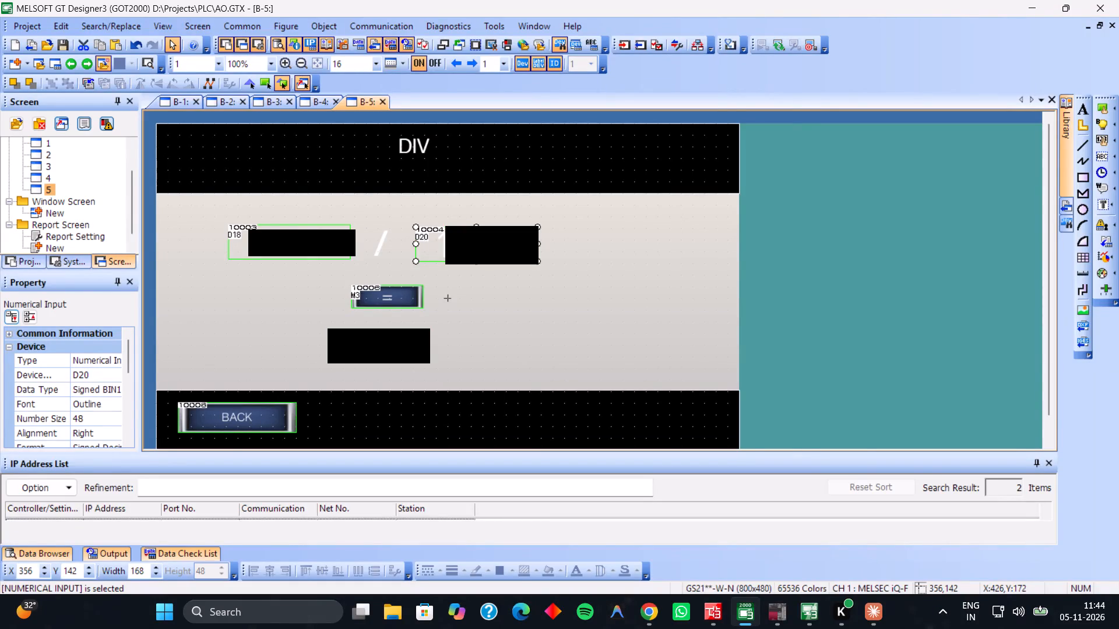
scroll(541, 447, down, 1)
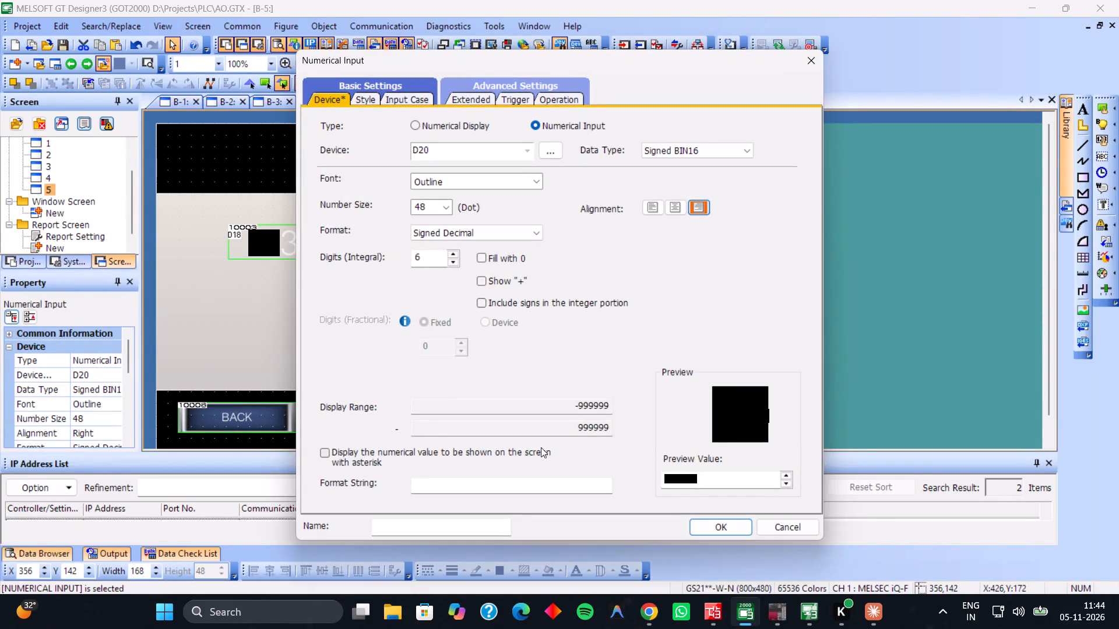
scroll(541, 447, down, 1)
click(374, 108)
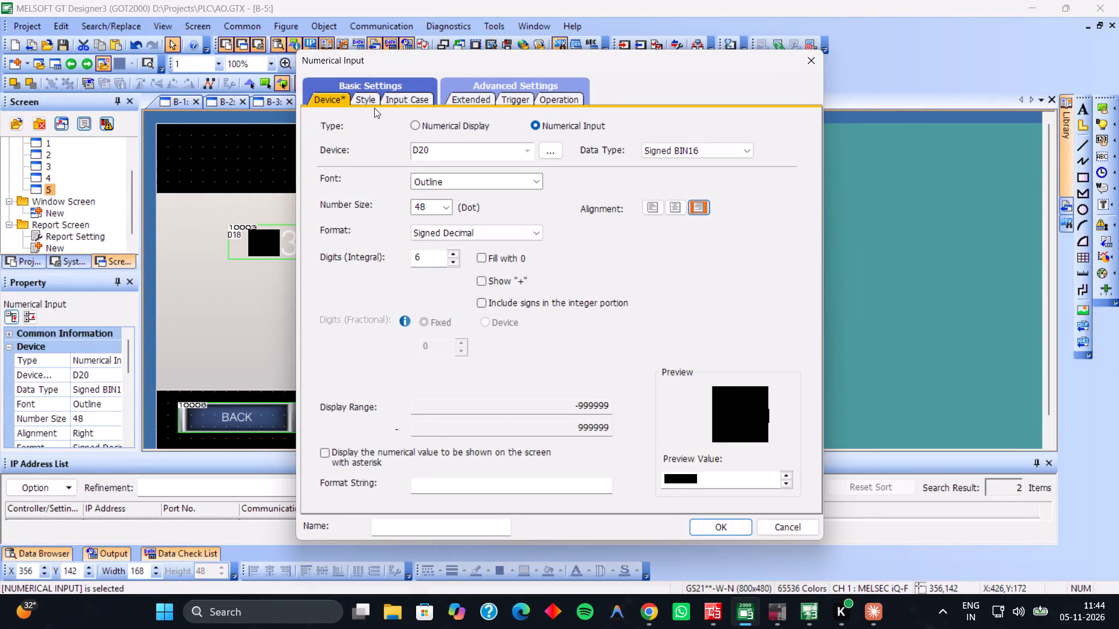
click(370, 102)
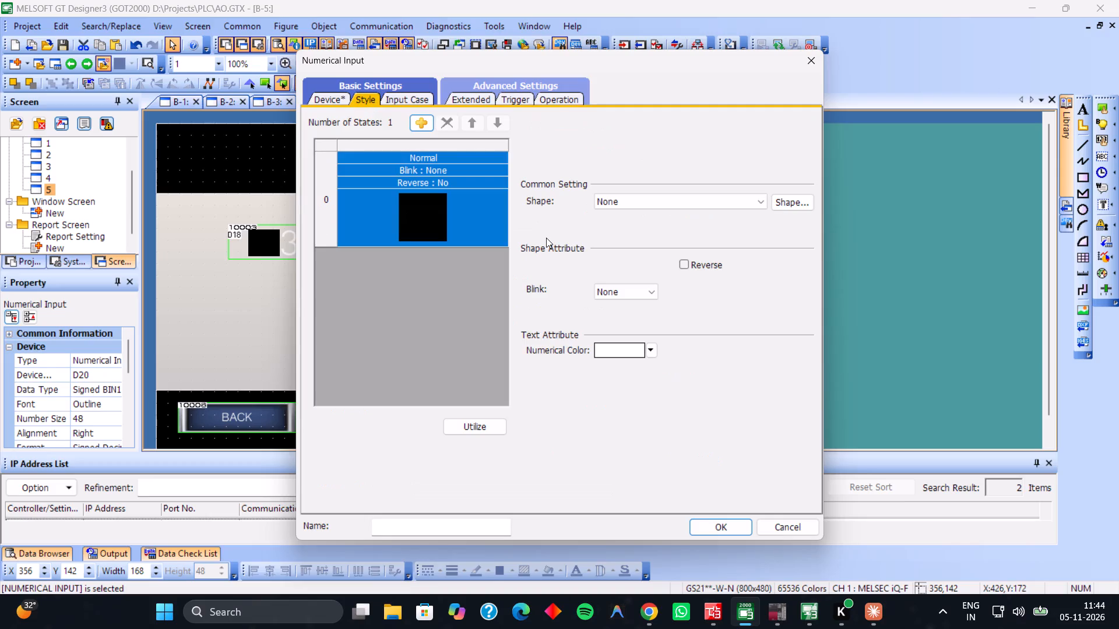
click(649, 349)
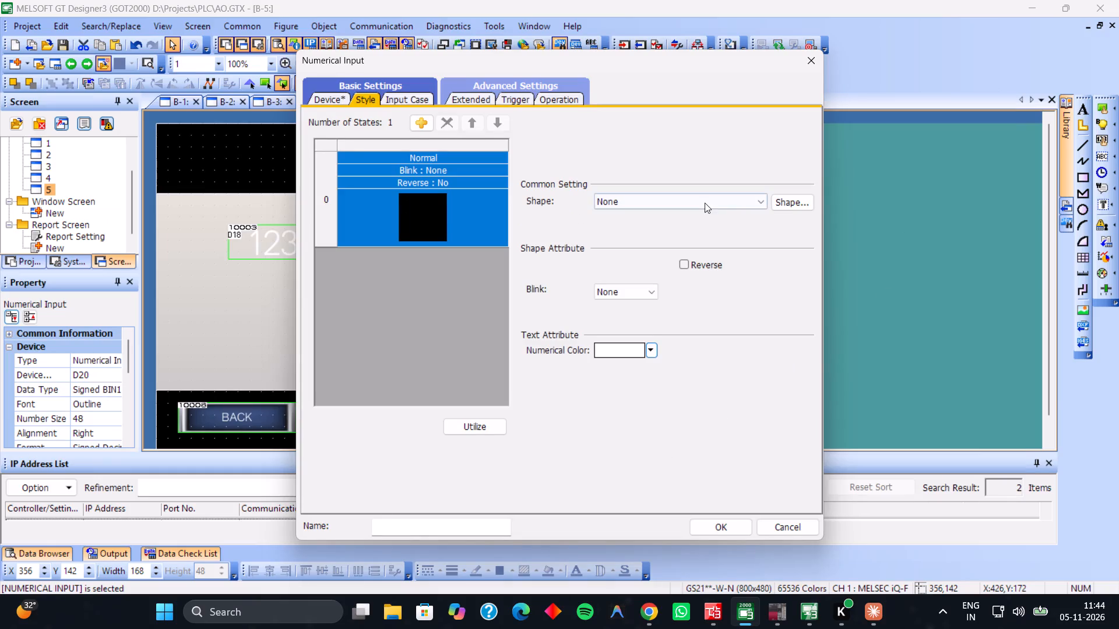
click(813, 54)
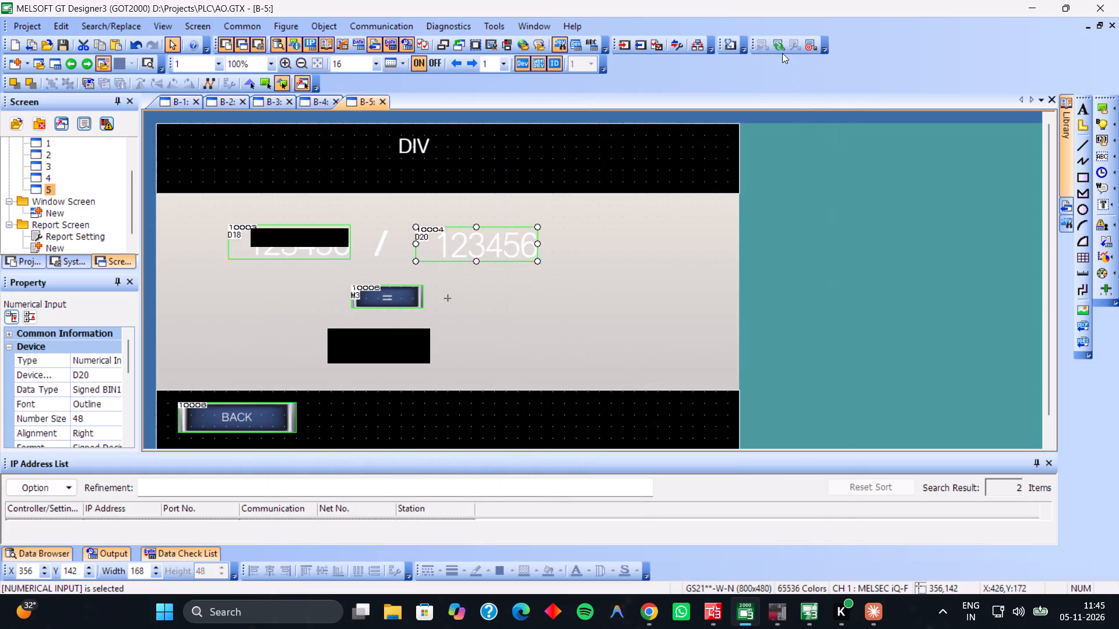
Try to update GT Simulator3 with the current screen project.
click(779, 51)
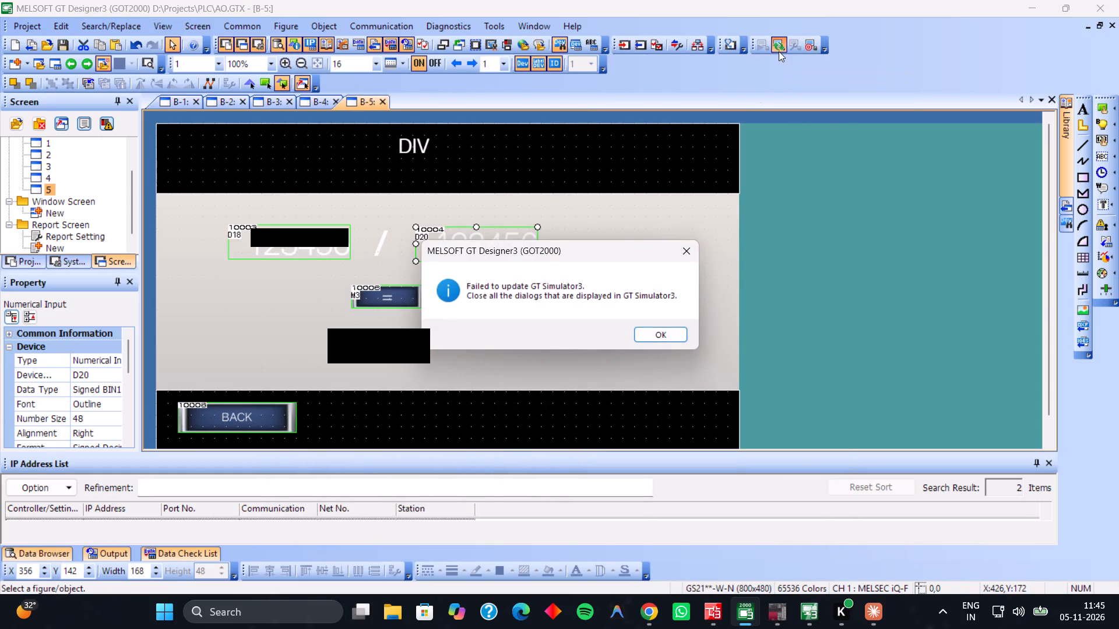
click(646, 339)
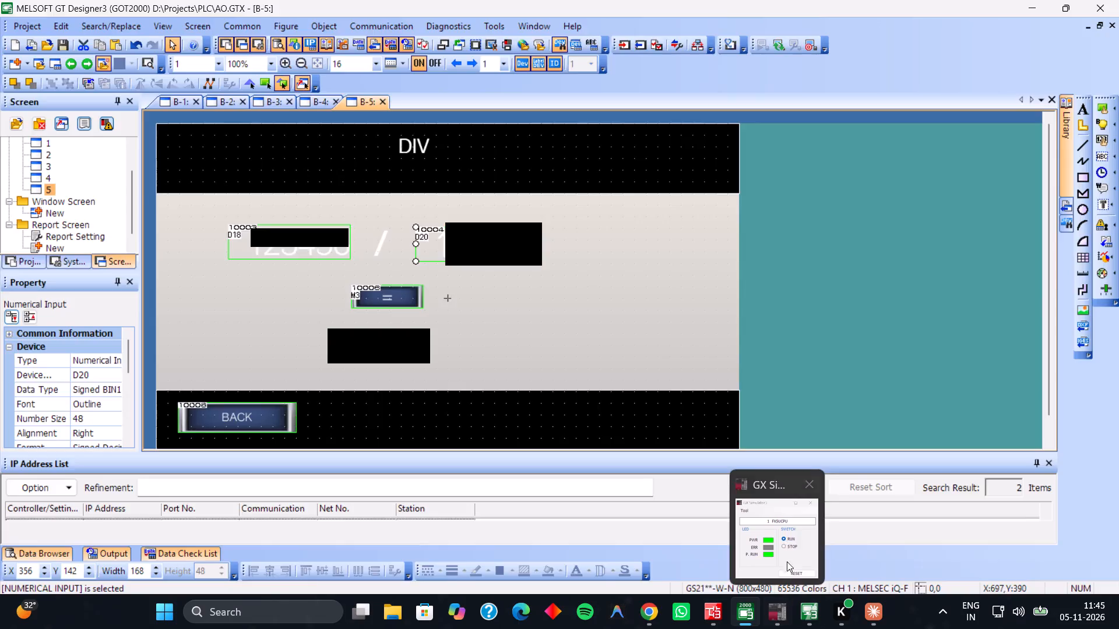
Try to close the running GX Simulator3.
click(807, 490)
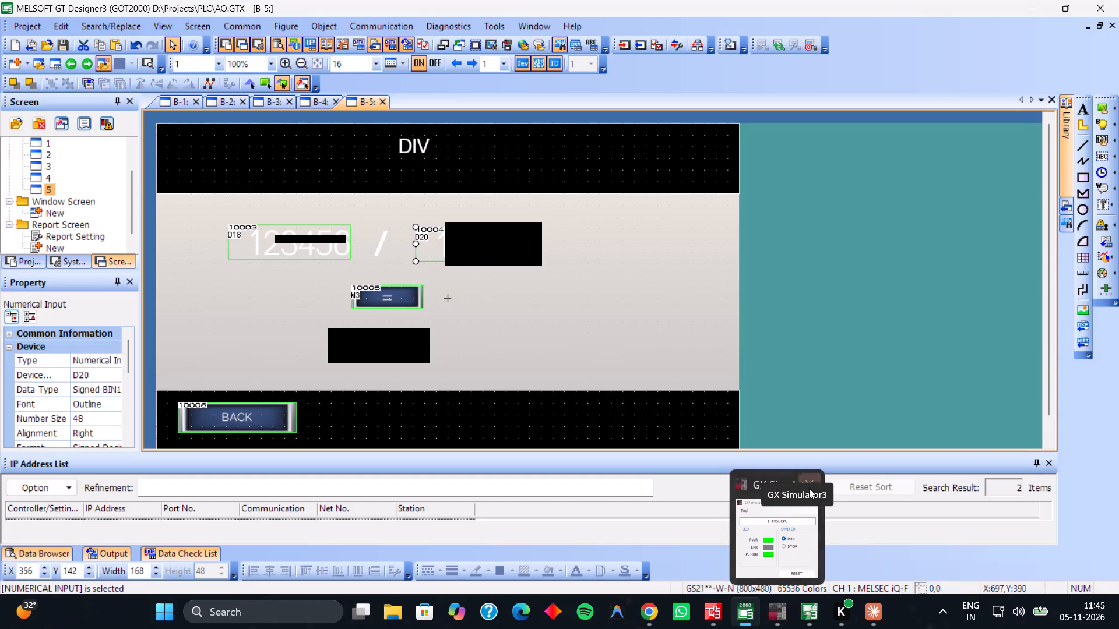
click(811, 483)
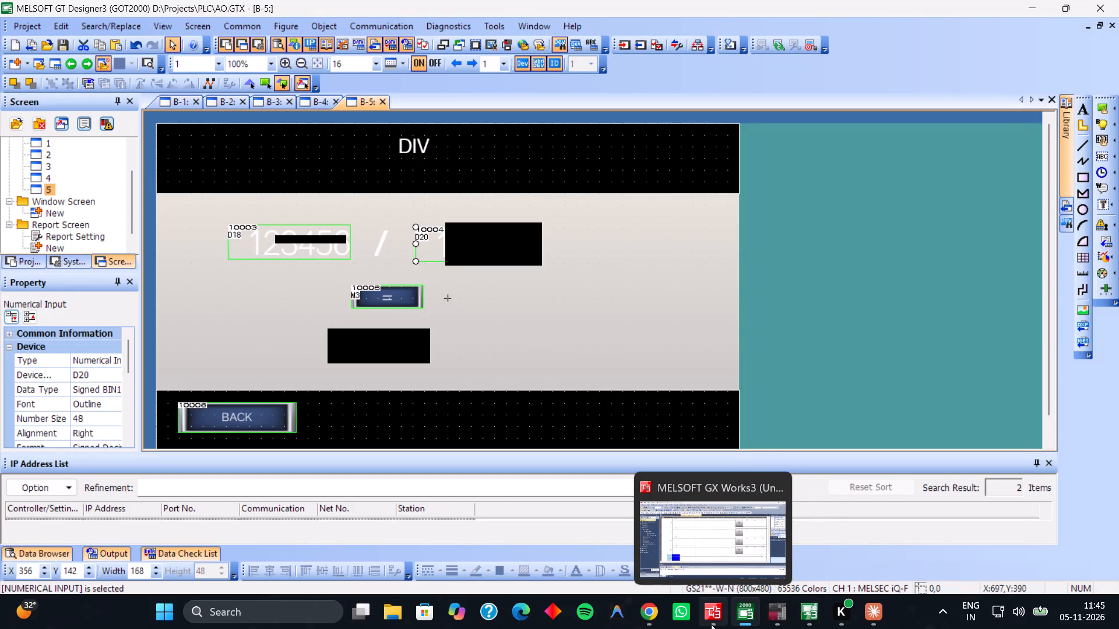
Switch to GX Works3 and view the ladder program with the arithmetic instructions.
click(711, 624)
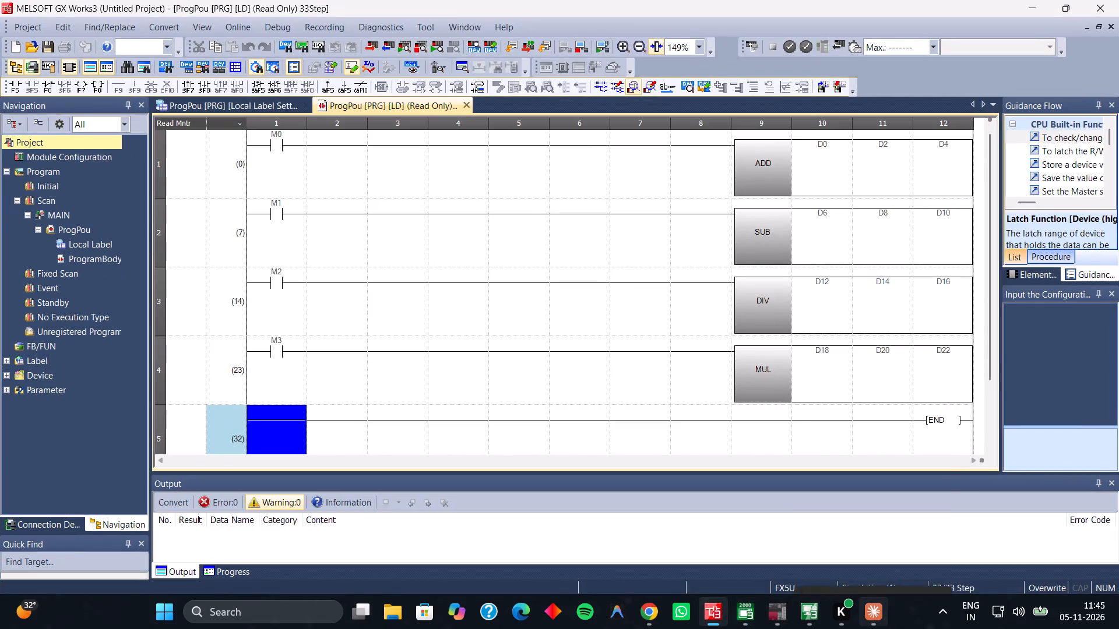
click(934, 487)
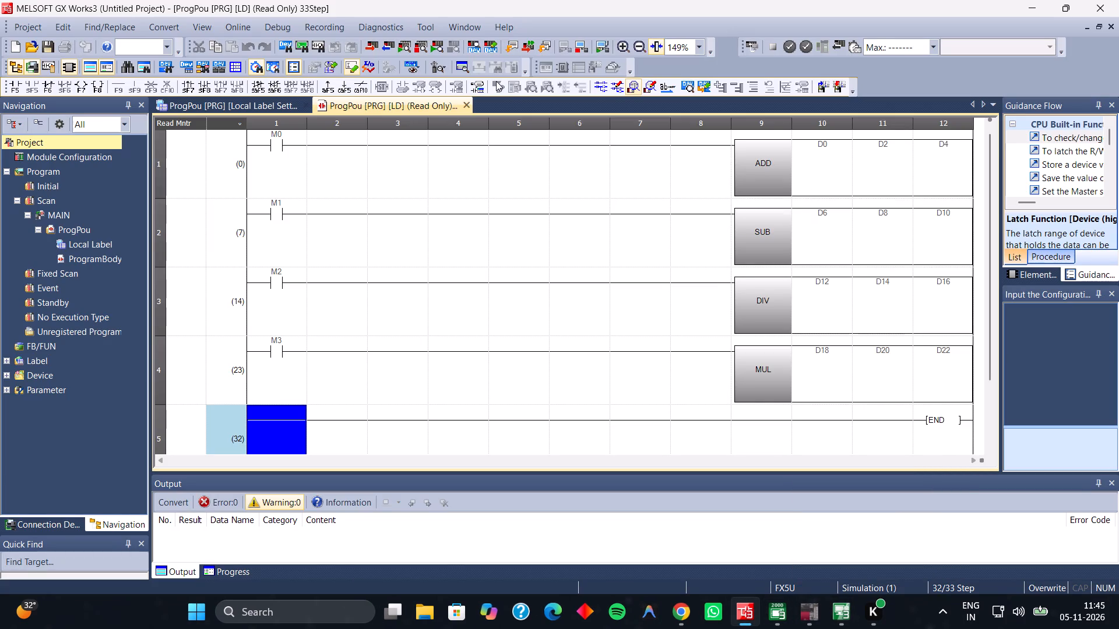
click(284, 30)
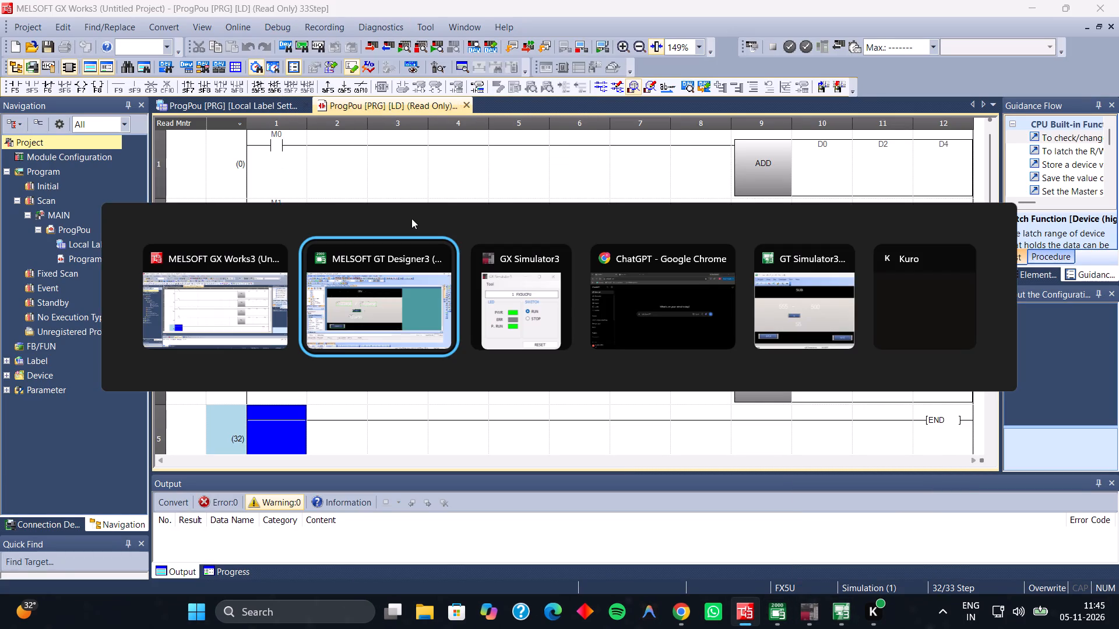
Switch to GT Simulator3 and retry its communication.
drag(411, 218, 409, 234)
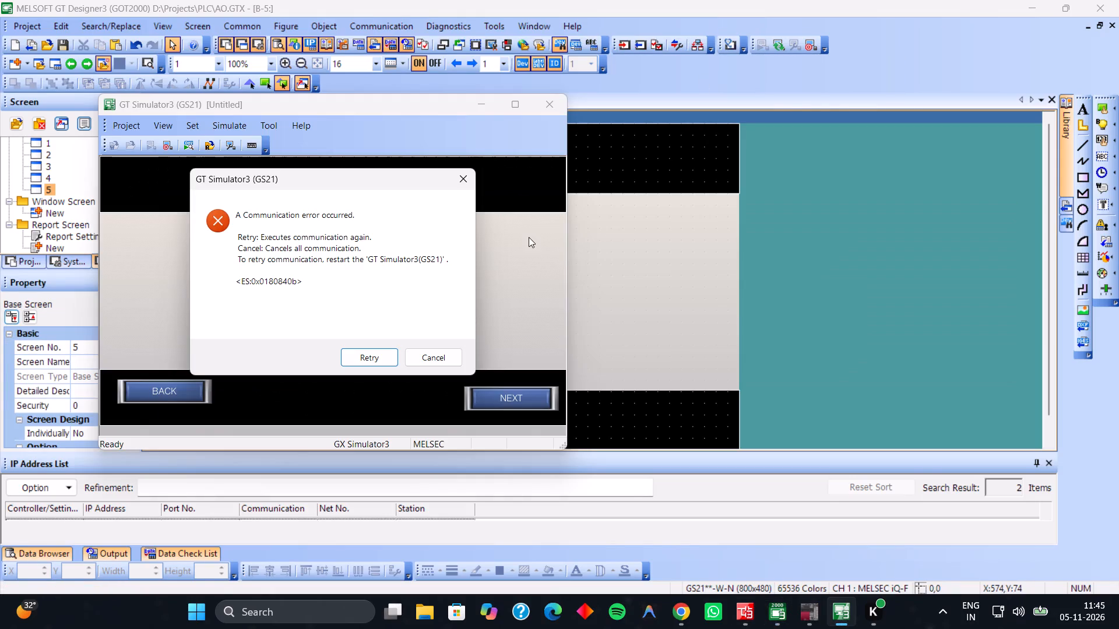
click(377, 357)
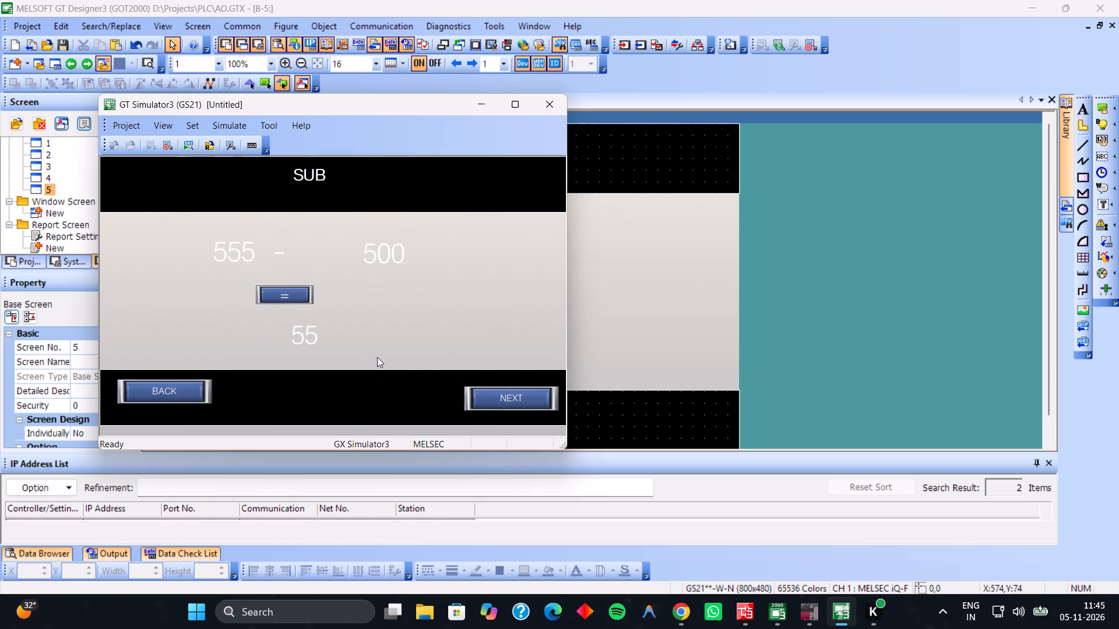
Test the equals switch on the simulated SUB screen.
click(272, 294)
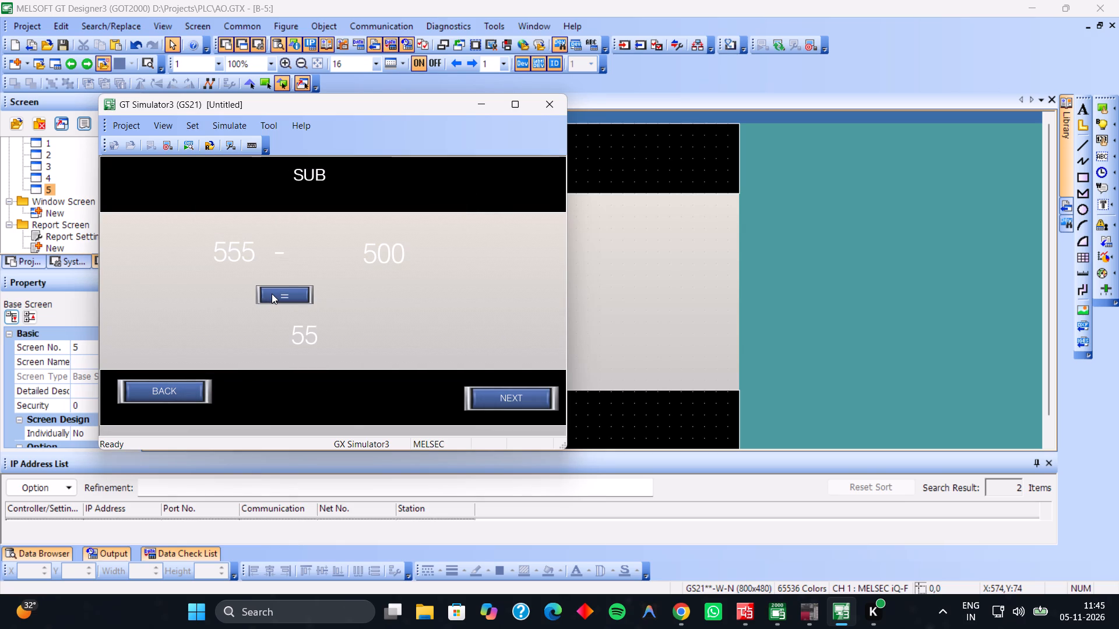
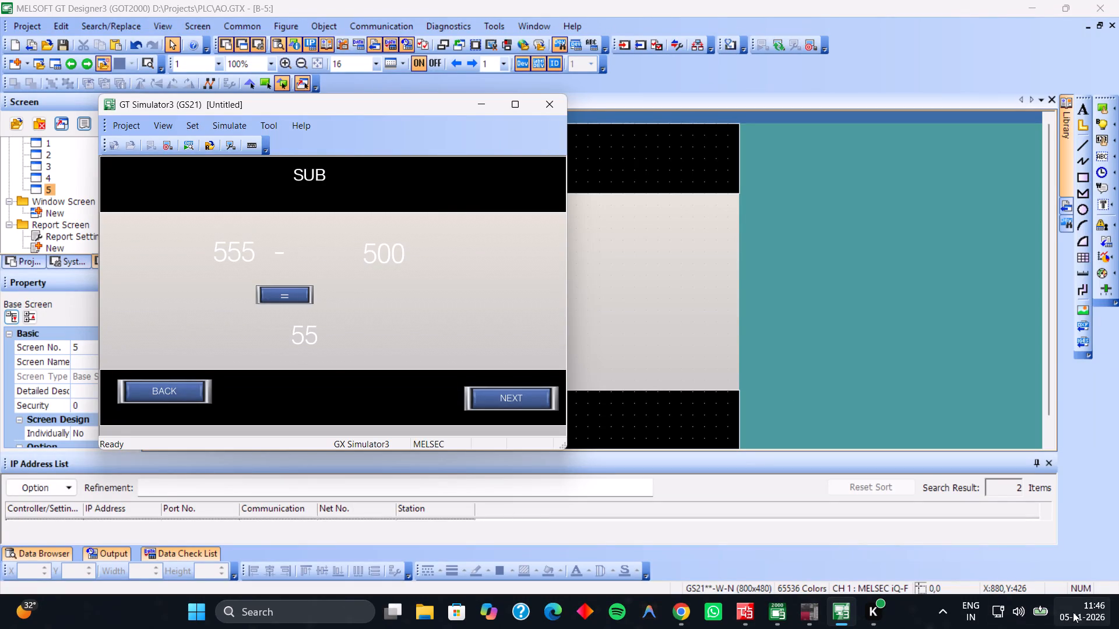
Turn on the computer's mobile hotspot in the Windows quick settings.
click(1041, 614)
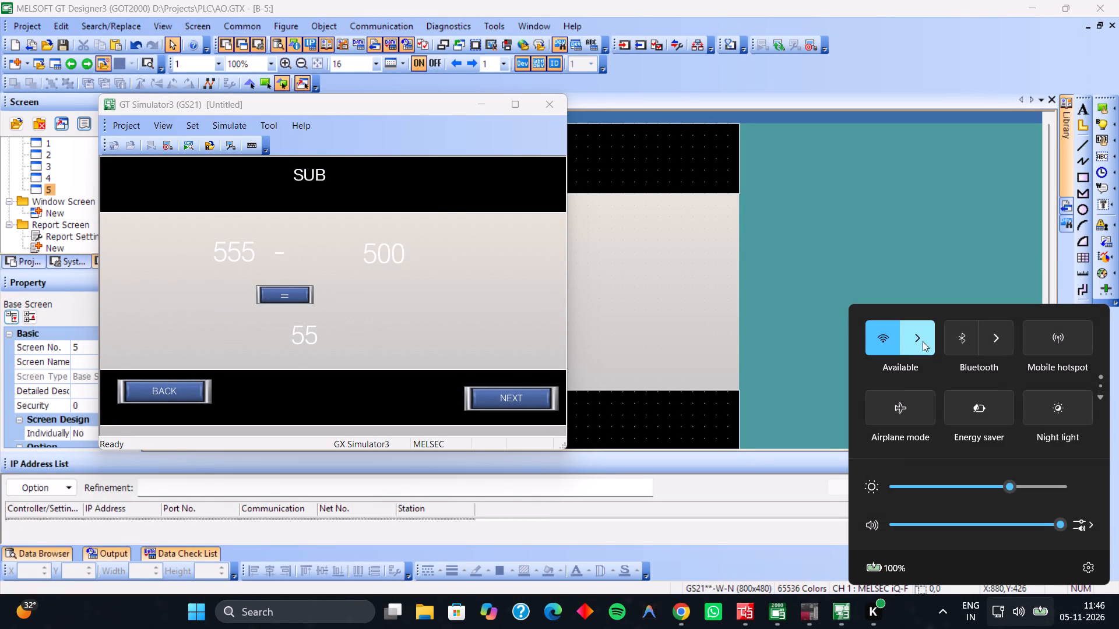
click(1050, 345)
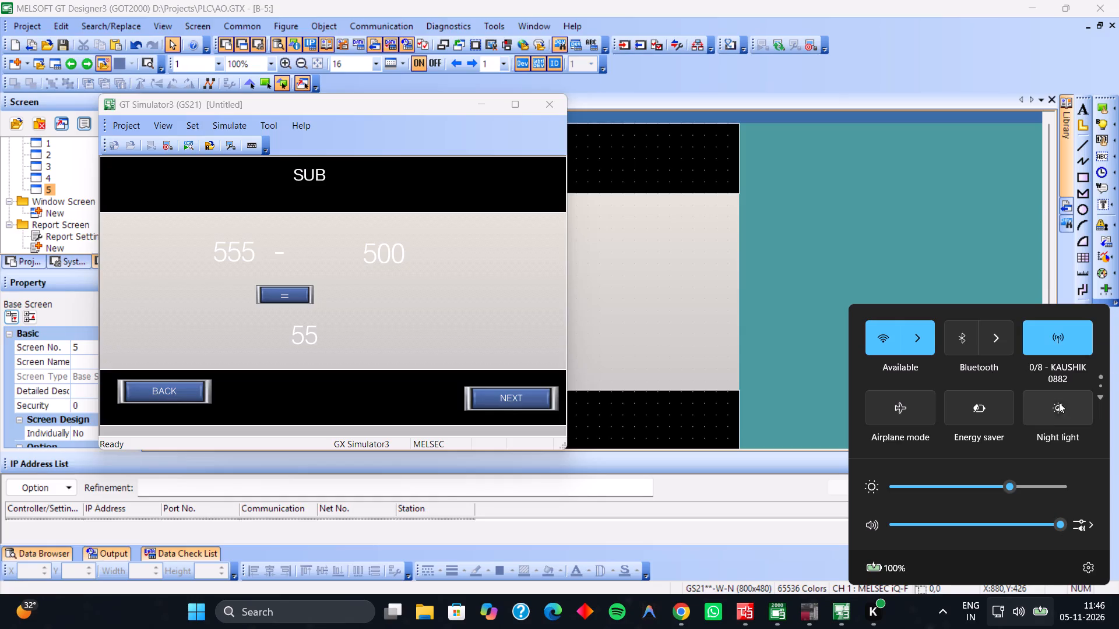
click(821, 388)
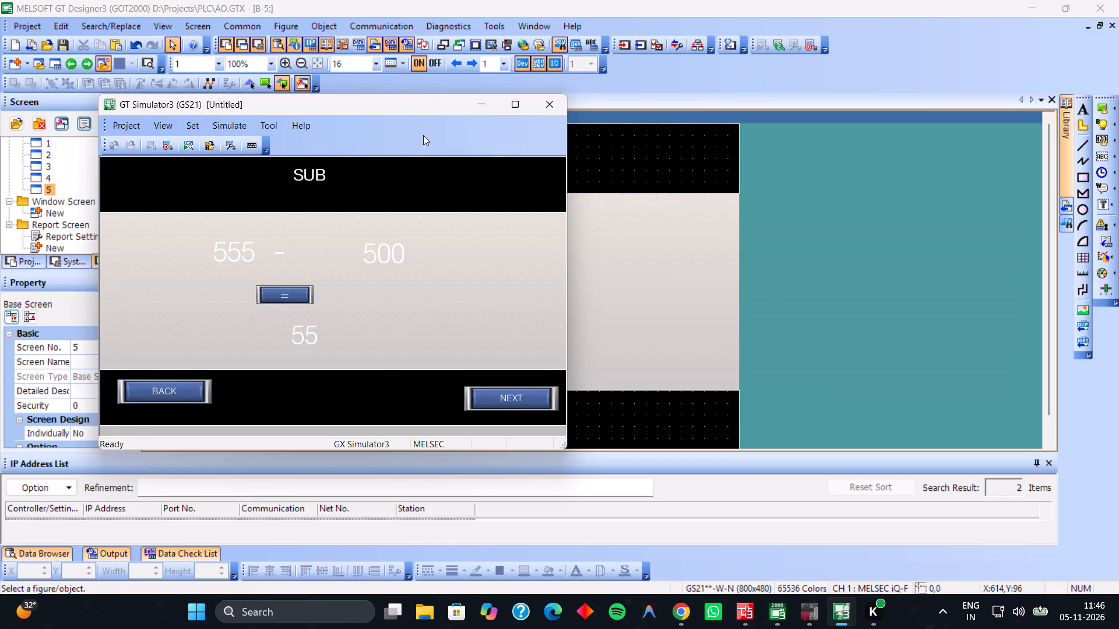